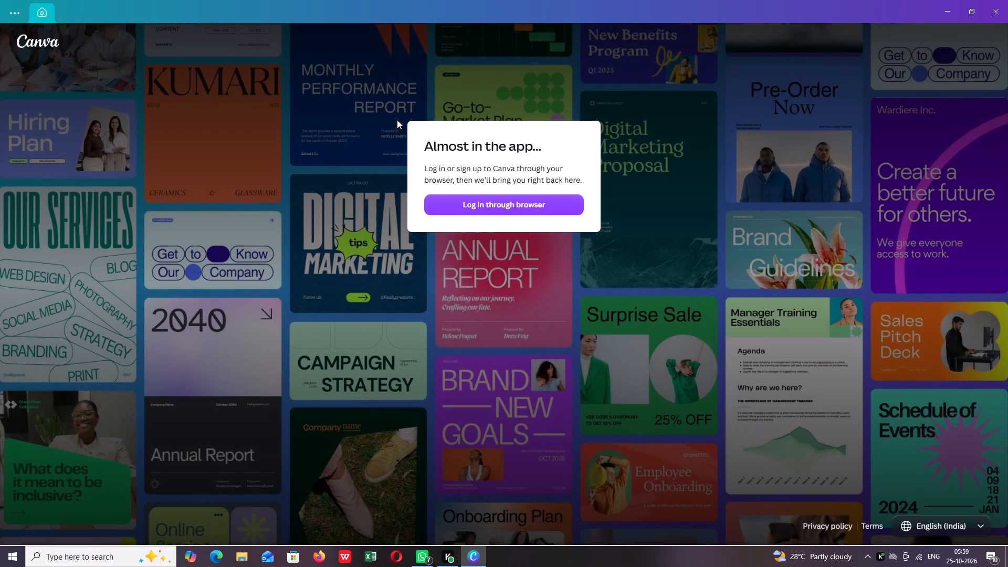
Start the Canva login through the default web browser, opening another browser tab for it.
click(501, 209)
click(499, 218)
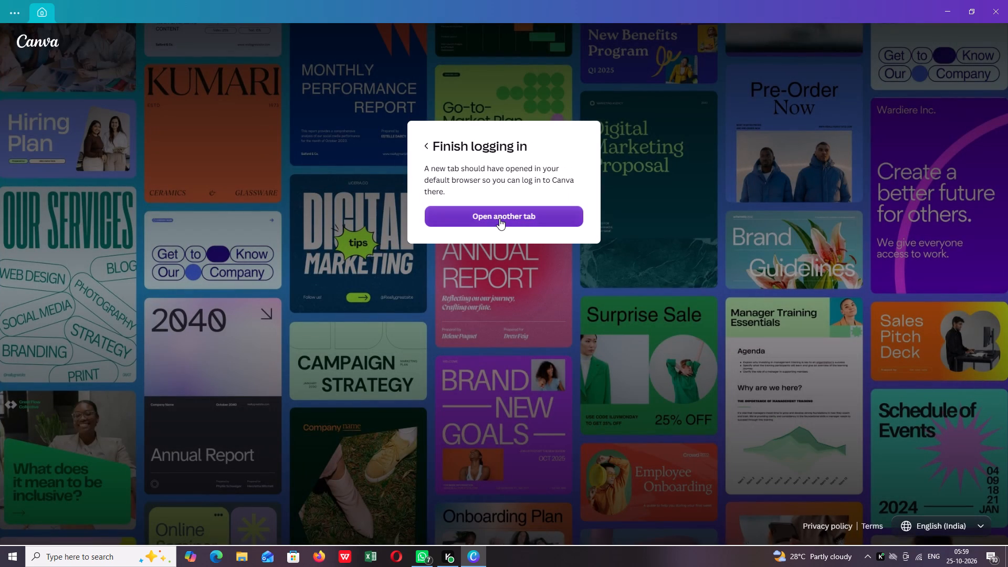
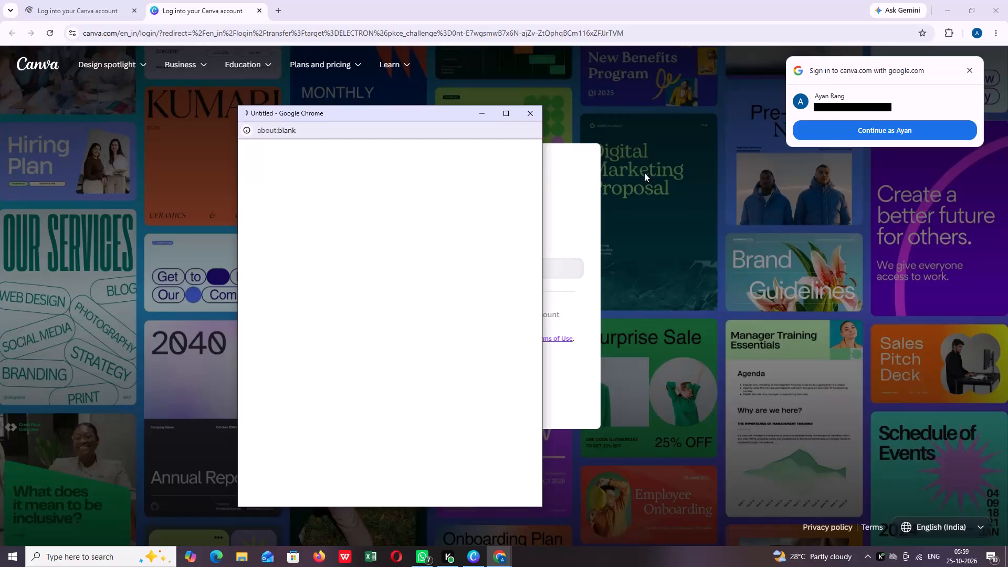
Sign in to canva.com by continuing with the Google account offered in the sign-in prompt.
click(866, 128)
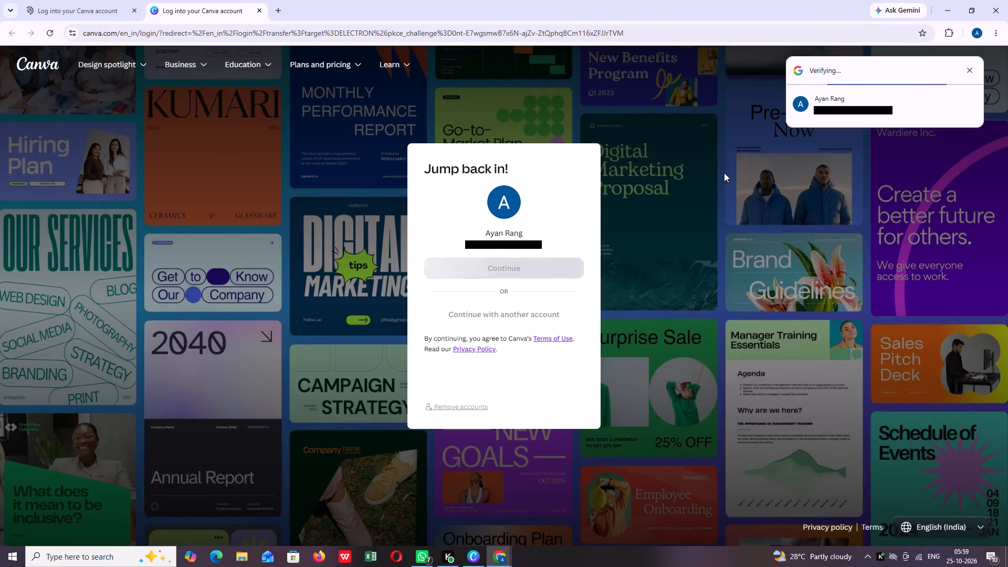
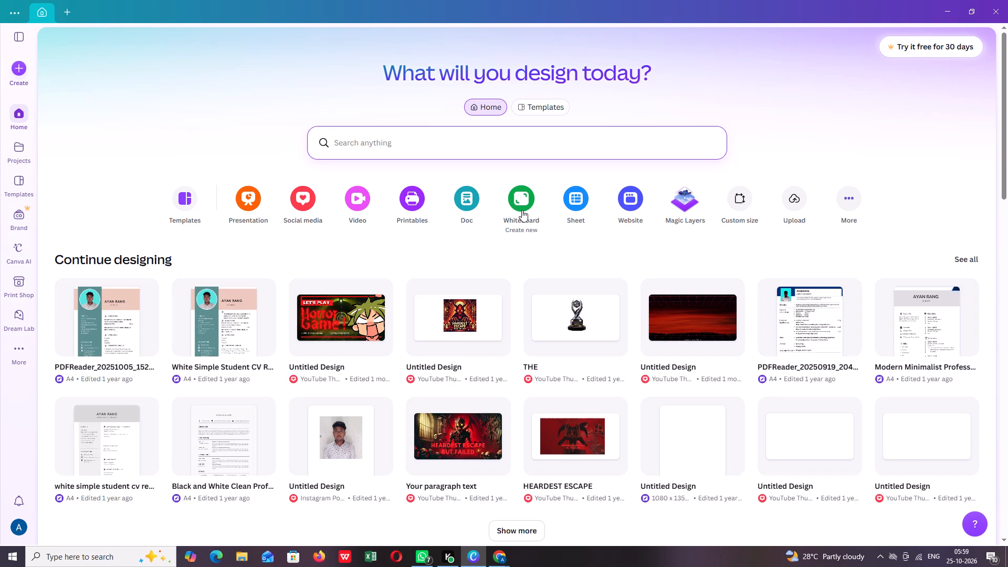
Browse the template gallery and filter it to the Social media category.
click(18, 190)
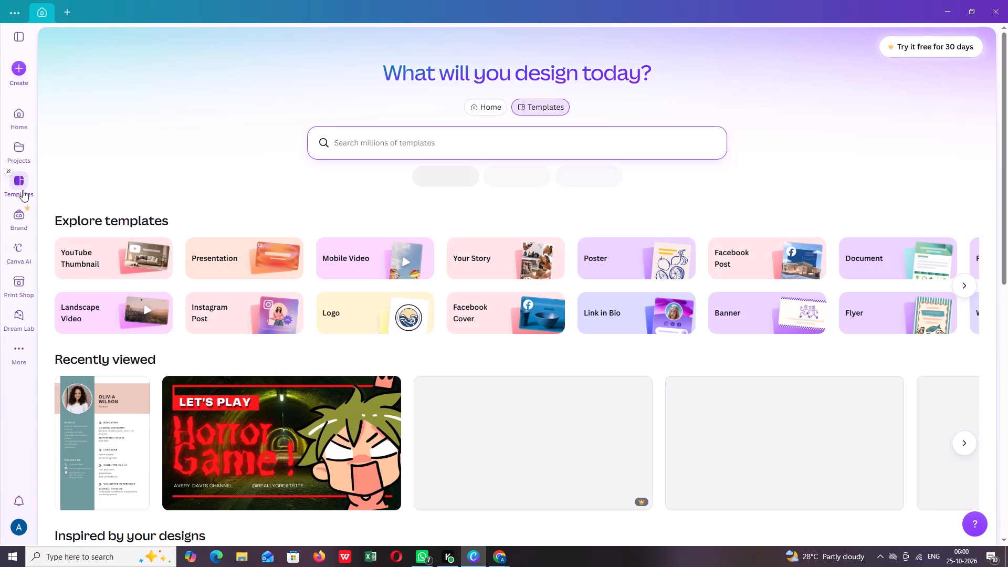
scroll(425, 355, down, 1)
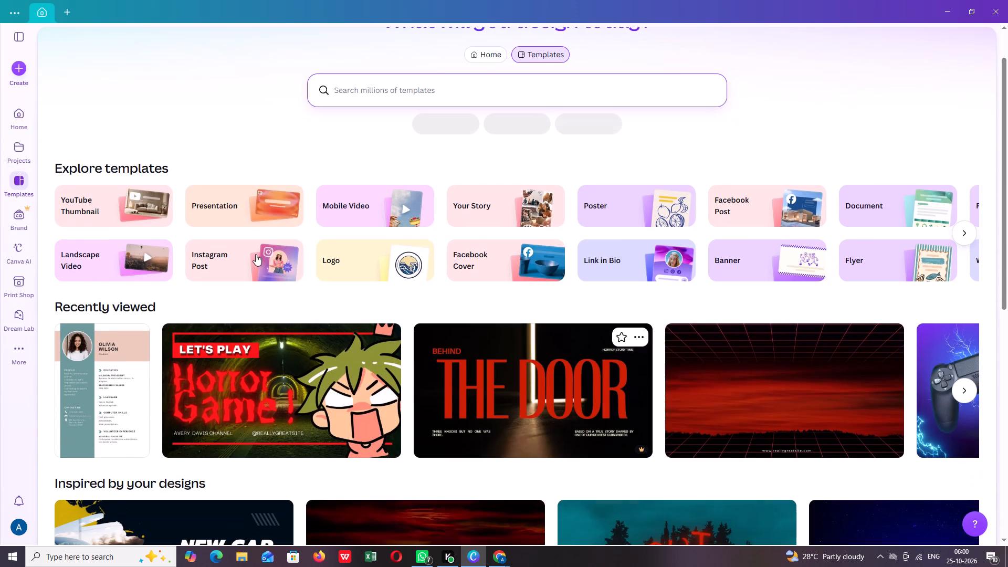
scroll(636, 127, up, 3)
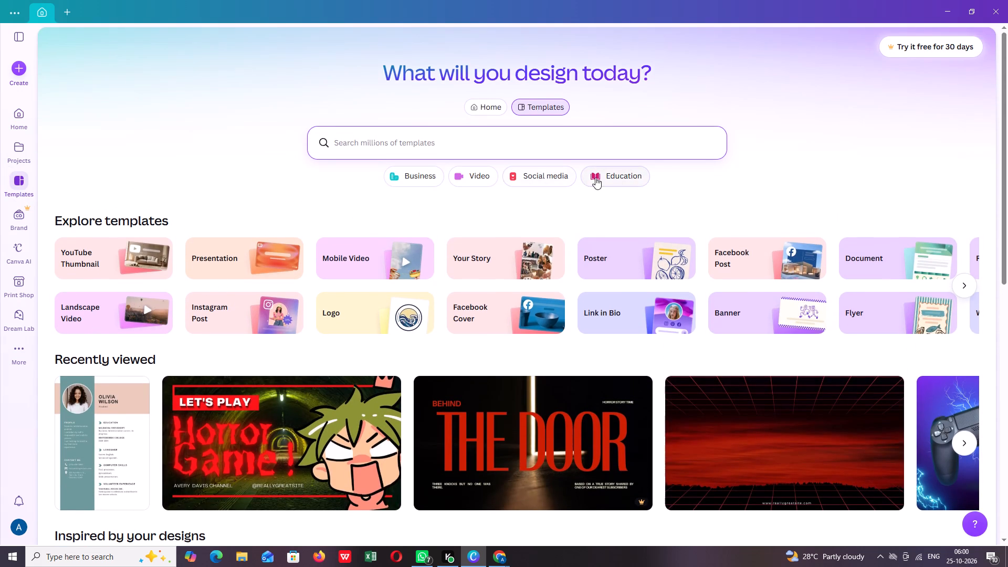
click(550, 173)
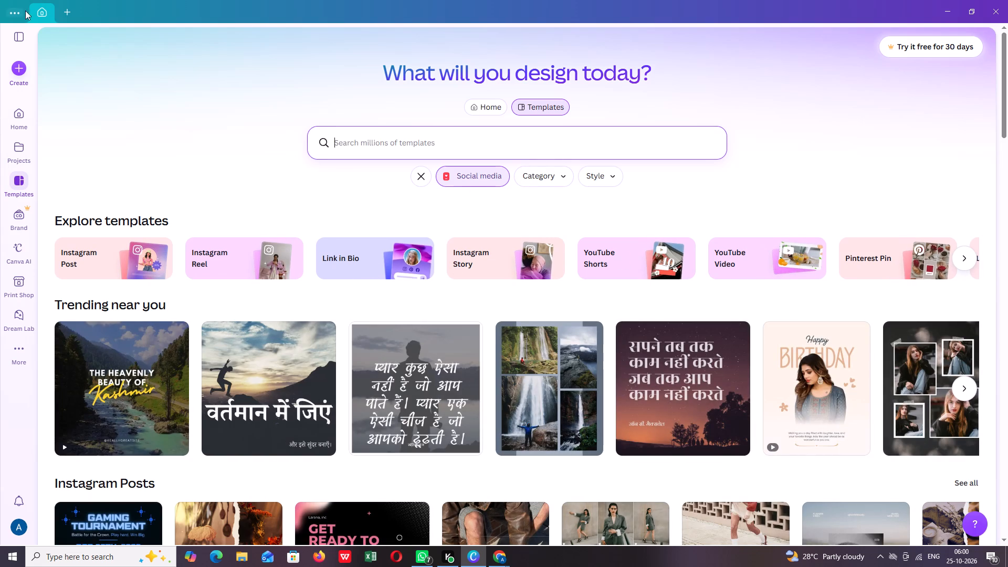
Create a new blank YouTube Thumbnail design from the Social media design types.
click(20, 71)
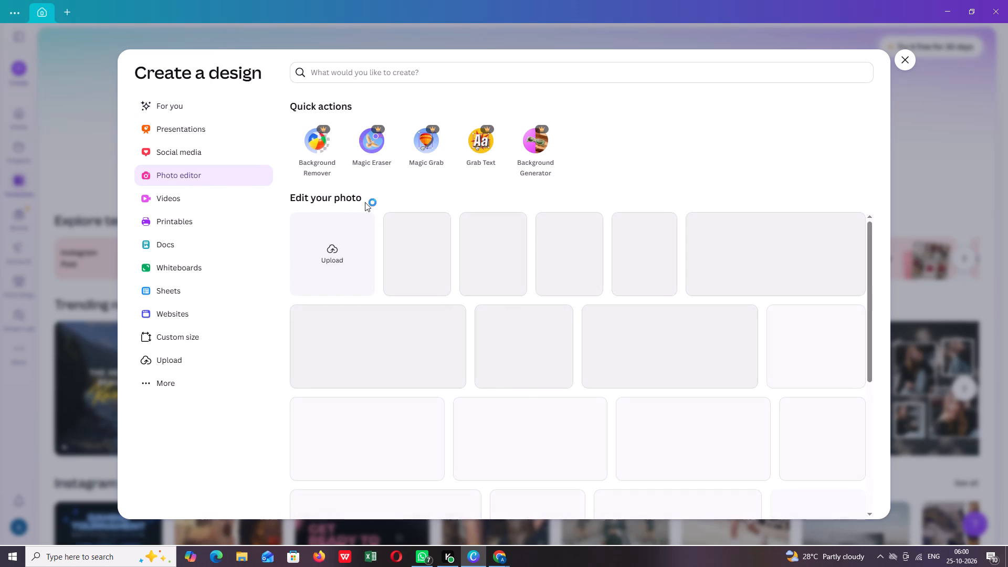
click(174, 151)
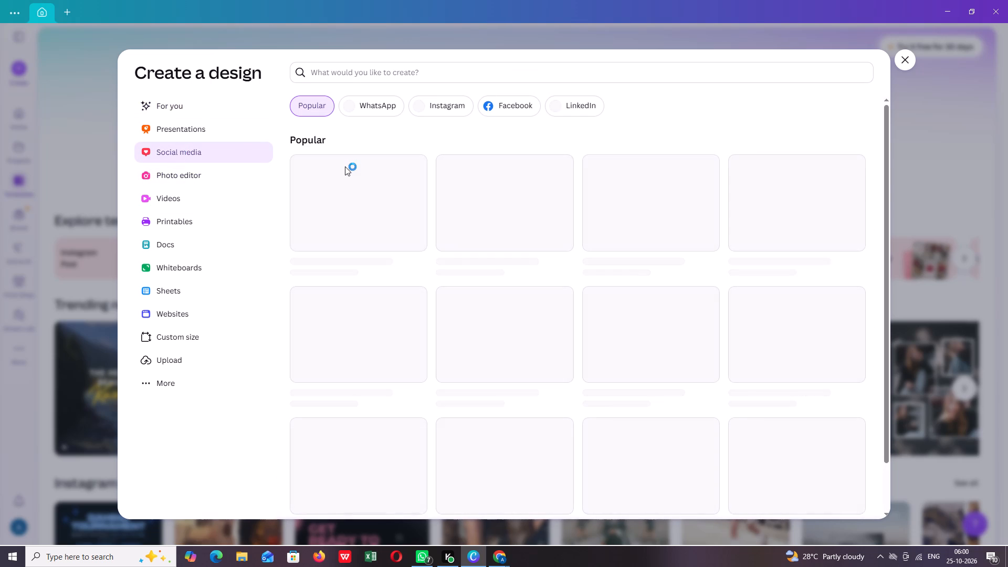
click(359, 230)
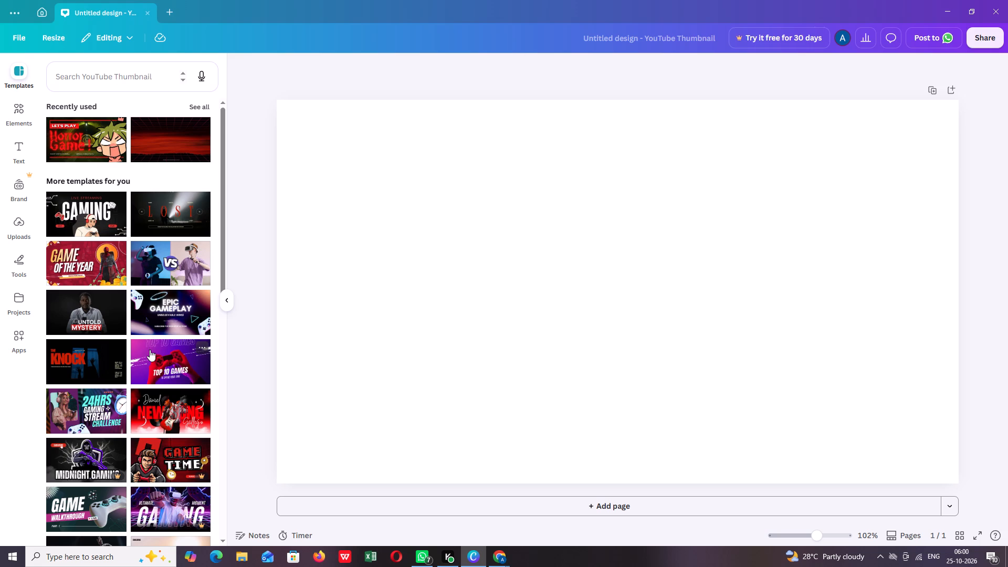
Apply the purple "Top 10 Games" template with the red hands holding a controller to the blank page.
click(182, 356)
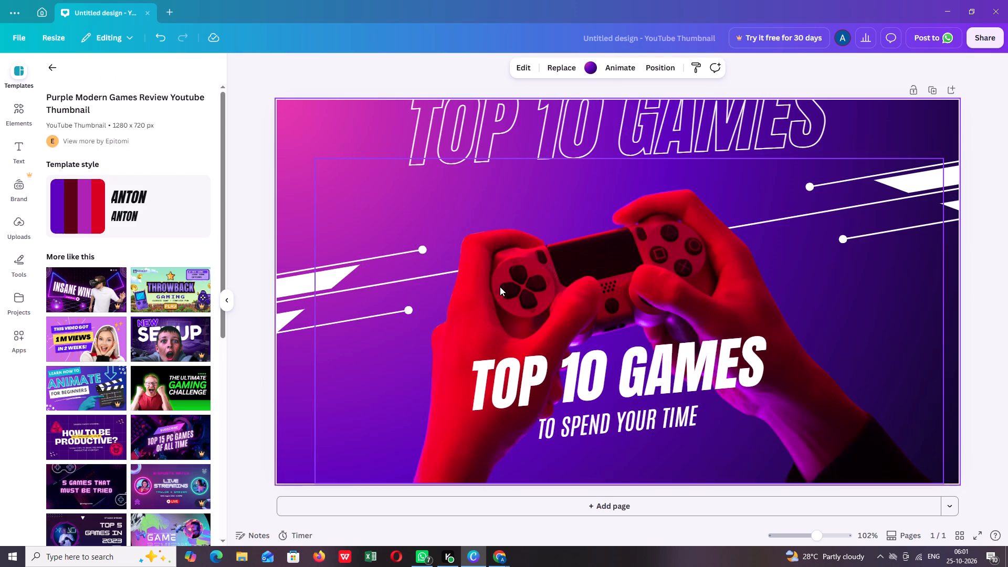
Delete the red hands-and-controller image from the thumbnail, along with the empty picture frame behind it.
drag(511, 286, 546, 524)
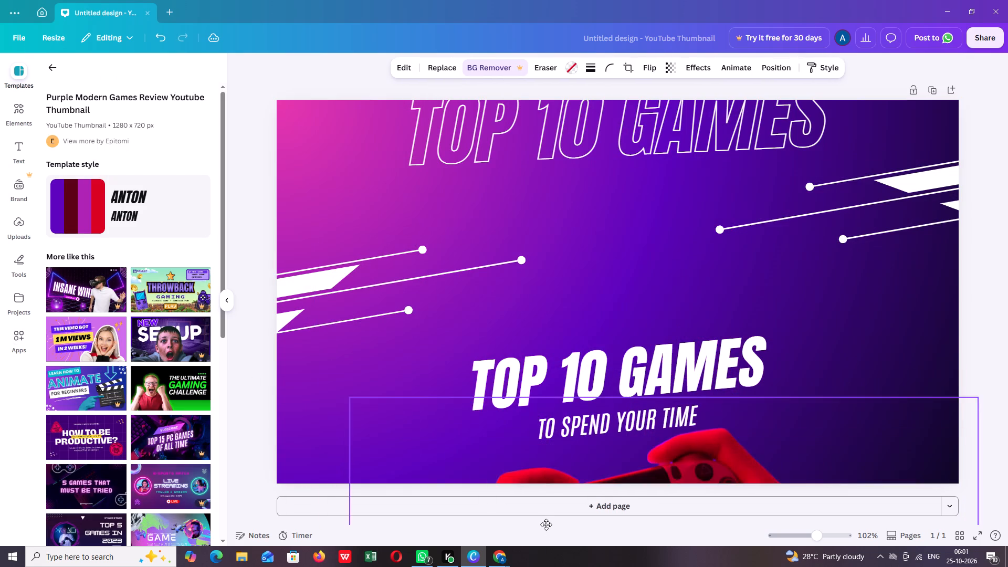
drag(546, 524, 544, 277)
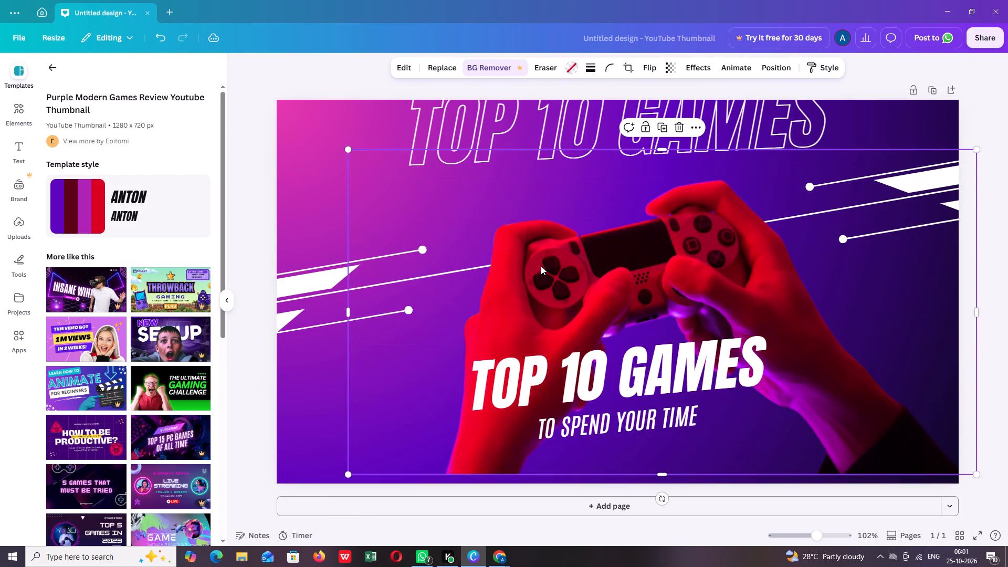
key(Delete)
drag(606, 298, 639, 242)
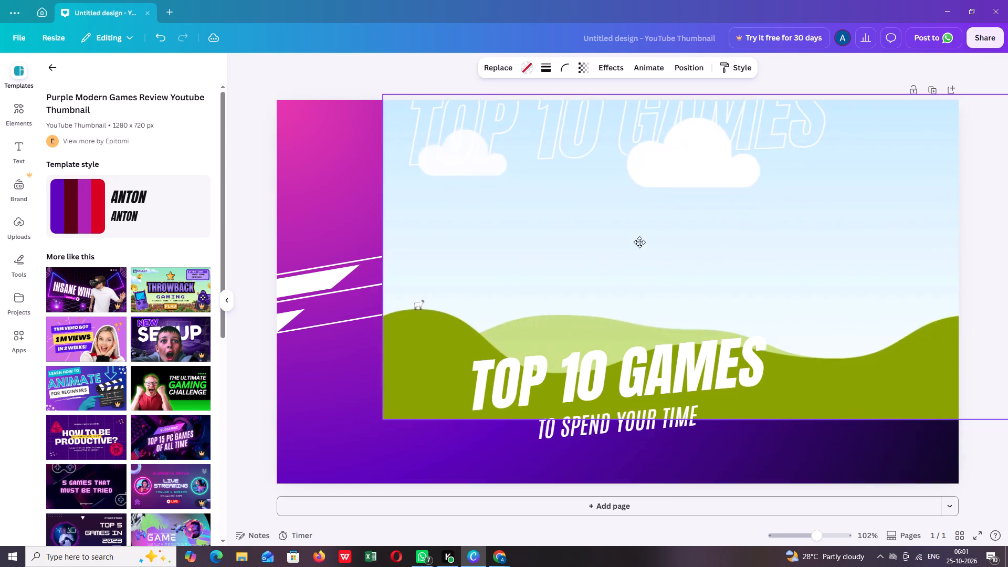
drag(639, 242, 628, 239)
key(Delete)
Delete the solid white "TOP 10 GAMES" headline and the "TO SPEND YOUR TIME" subtitle from the lower part of the thumbnail.
click(625, 387)
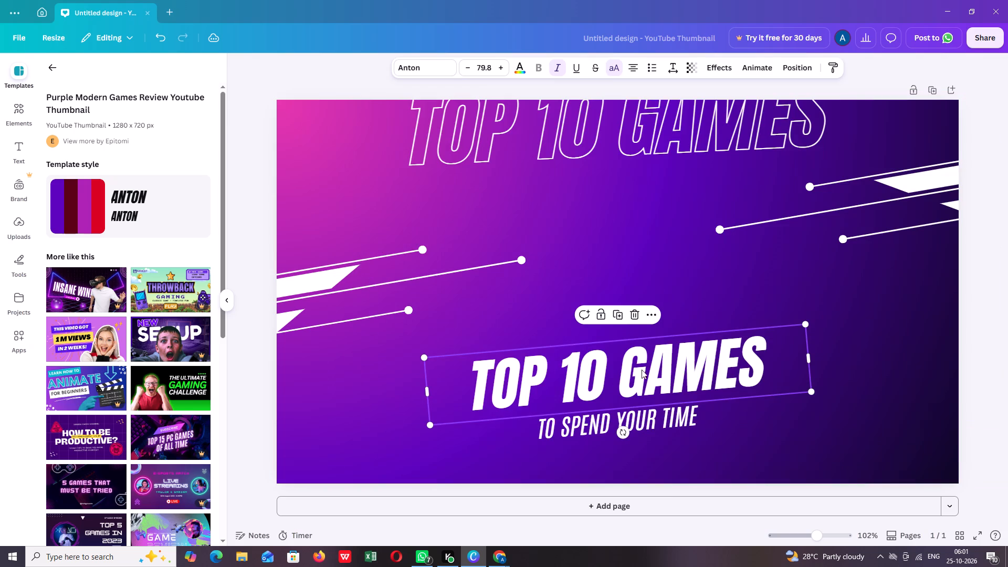
key(Delete)
click(634, 407)
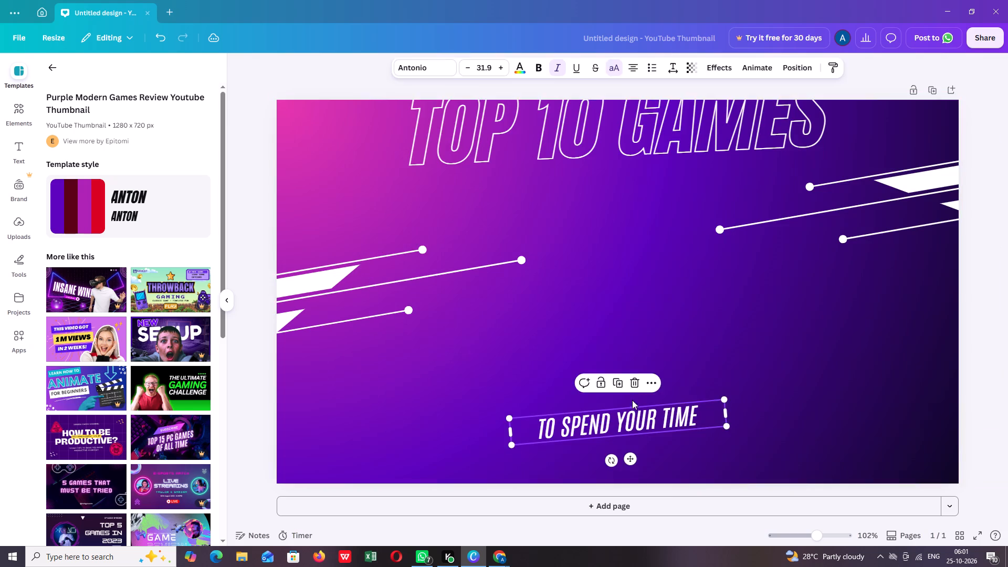
key(Delete)
Delete the white line-and-dot graphic on the left side of the thumbnail design.
click(436, 268)
key(Delete)
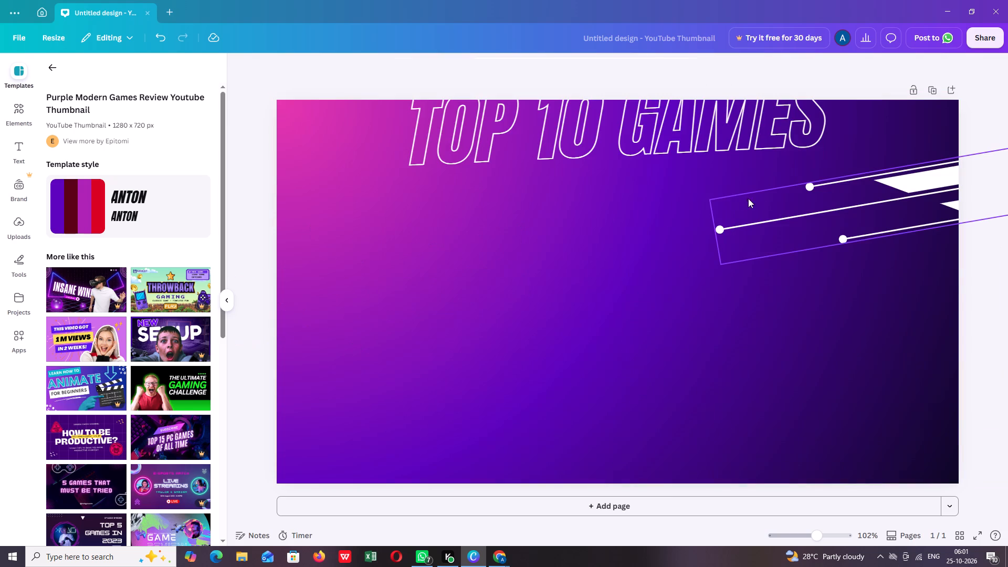
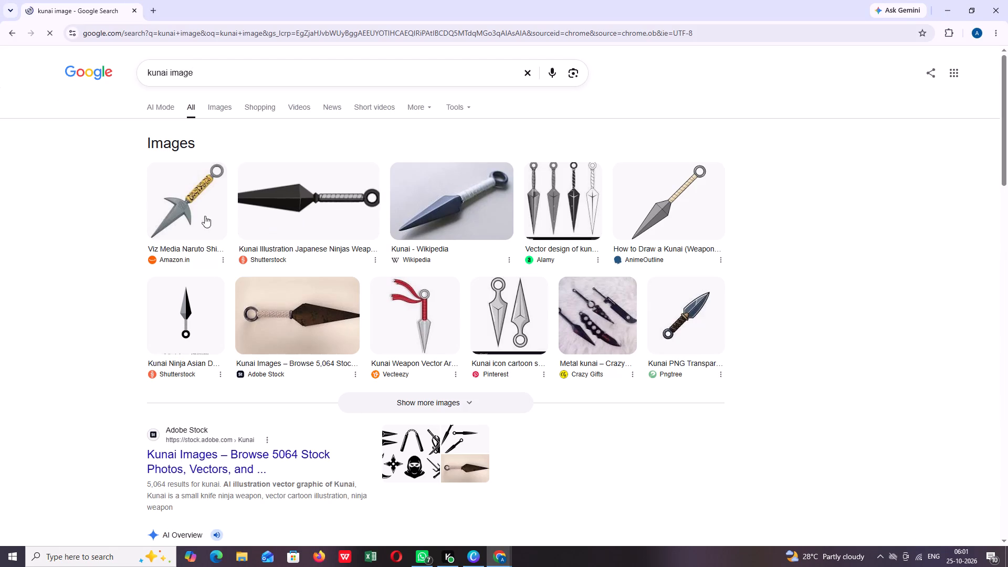
Save the Amazon.in image of the yellow-handled tri-blade kunai to the Pictures folder as a JPG.
click(206, 203)
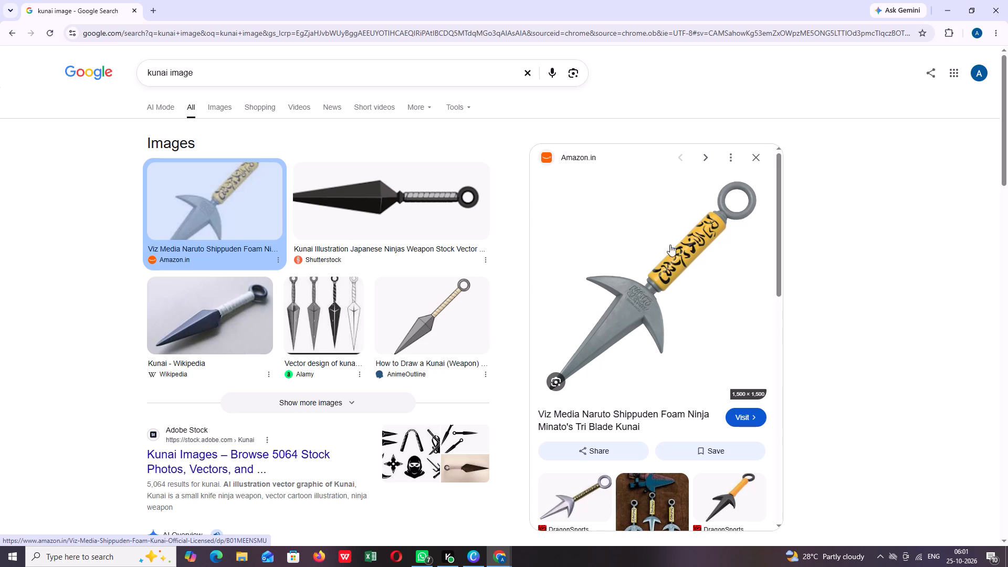
right_click(678, 259)
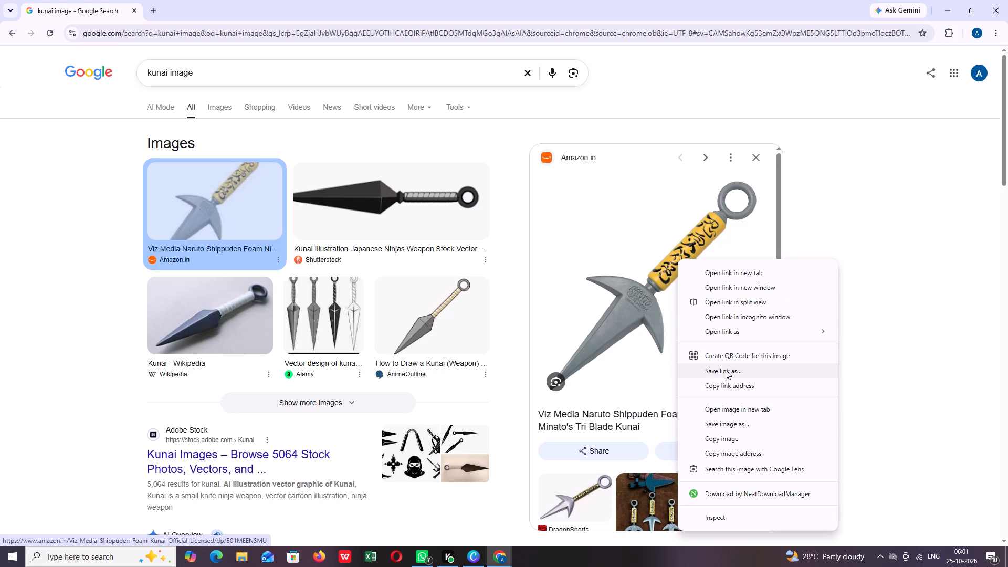
click(731, 428)
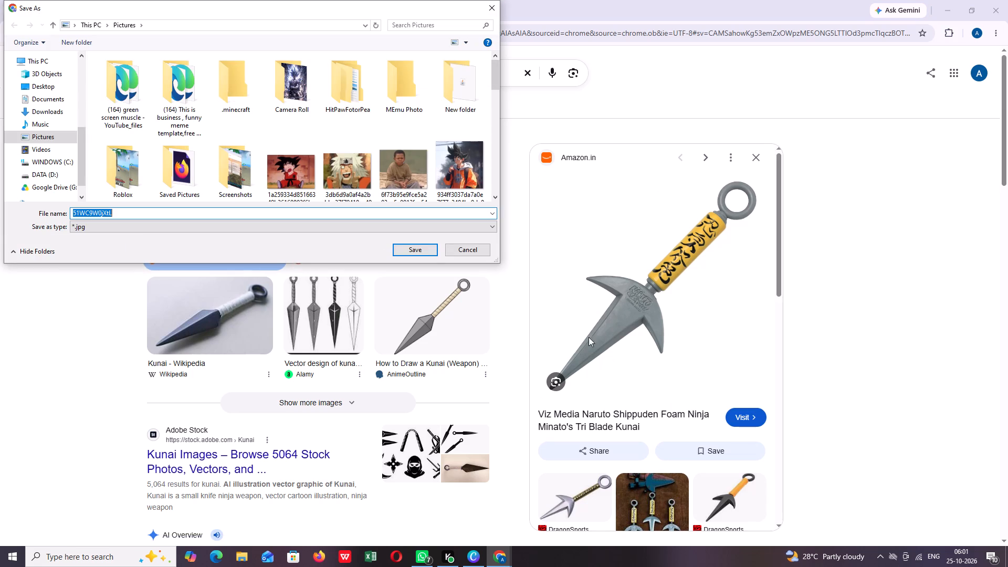
click(406, 250)
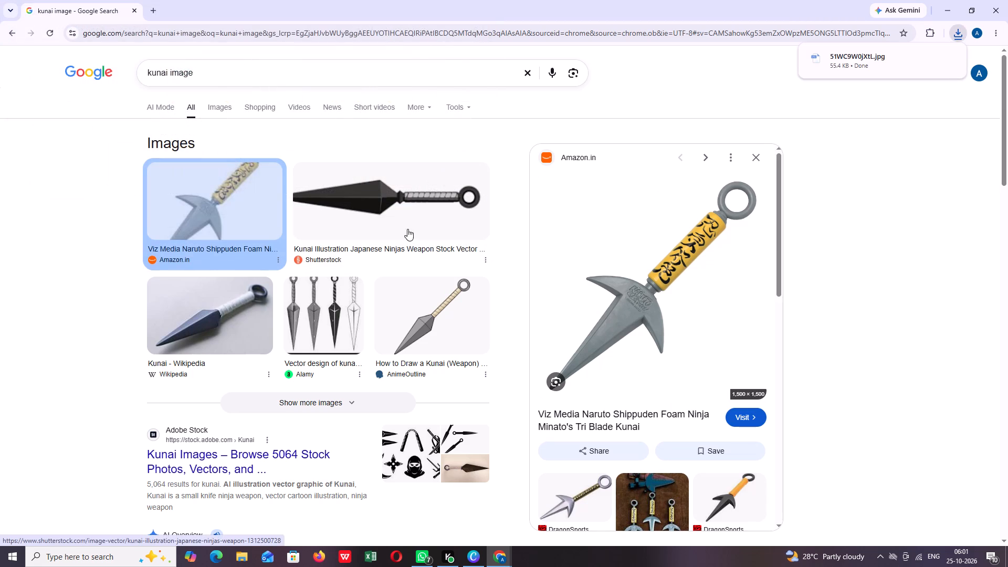
Save the AnimeOutline kunai drawing from the image results to the Pictures folder as anime_kunai PNG.
scroll(470, 343, down, 4)
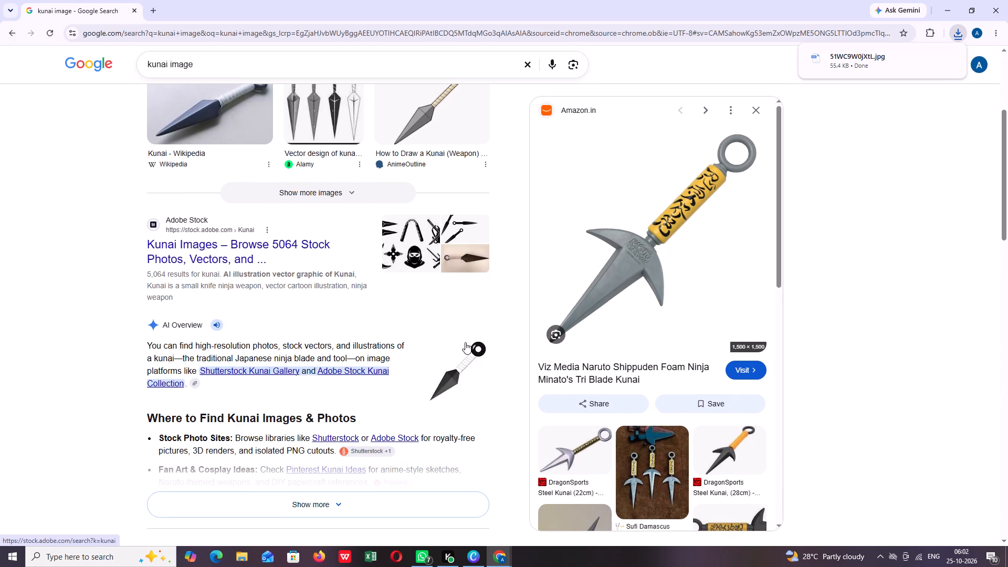
scroll(465, 342, up, 1)
scroll(465, 342, down, 1)
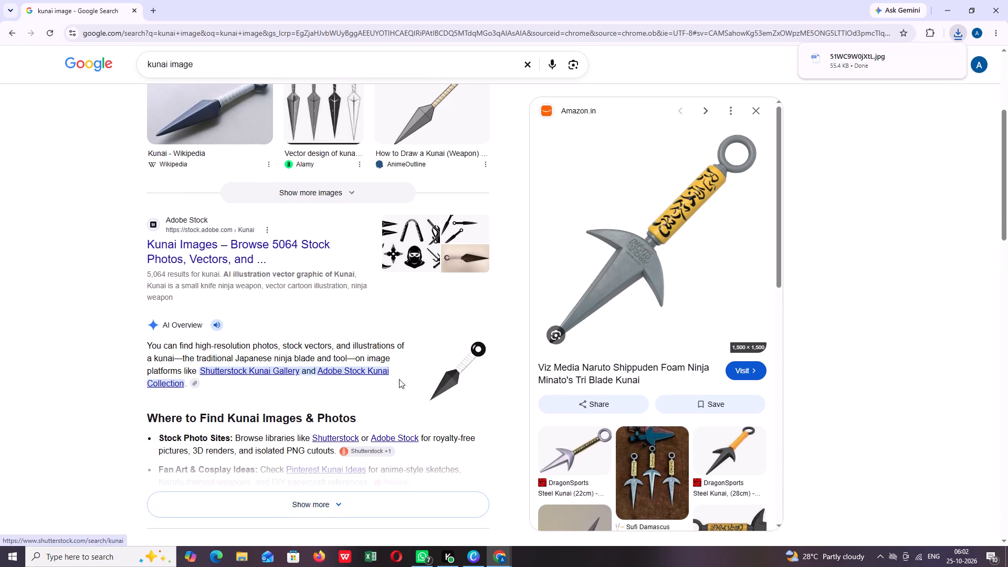
scroll(454, 254, up, 2)
click(432, 213)
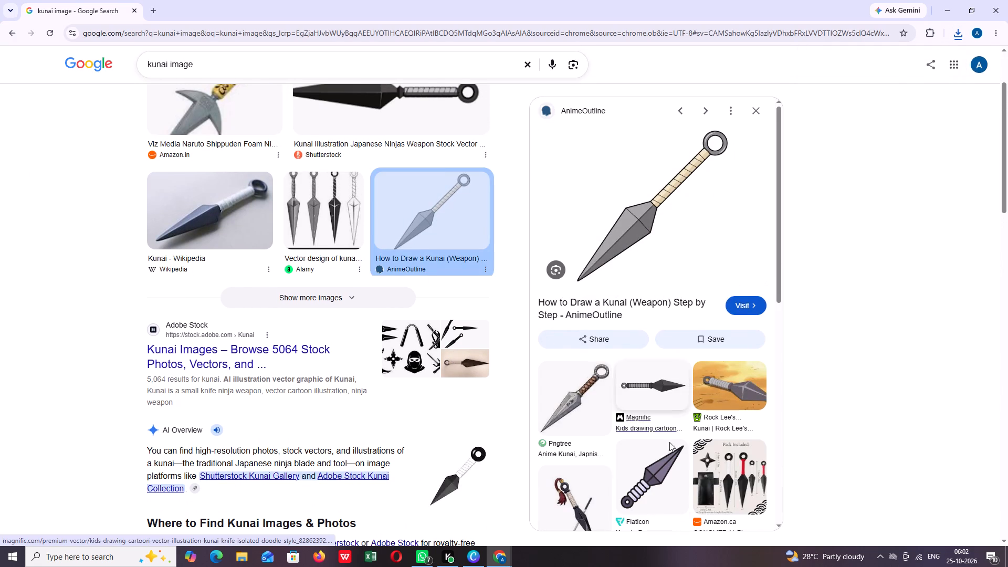
right_click(661, 243)
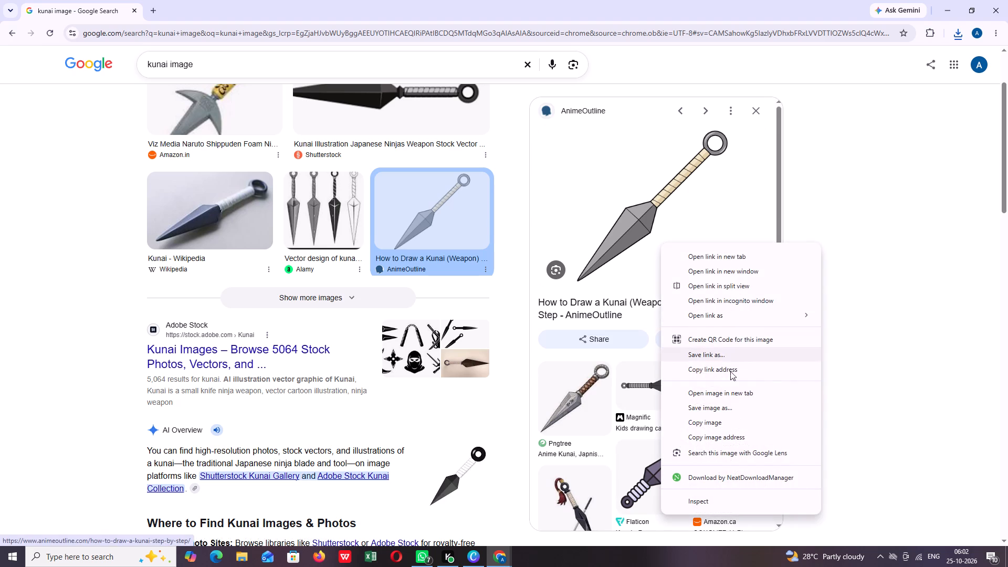
click(722, 406)
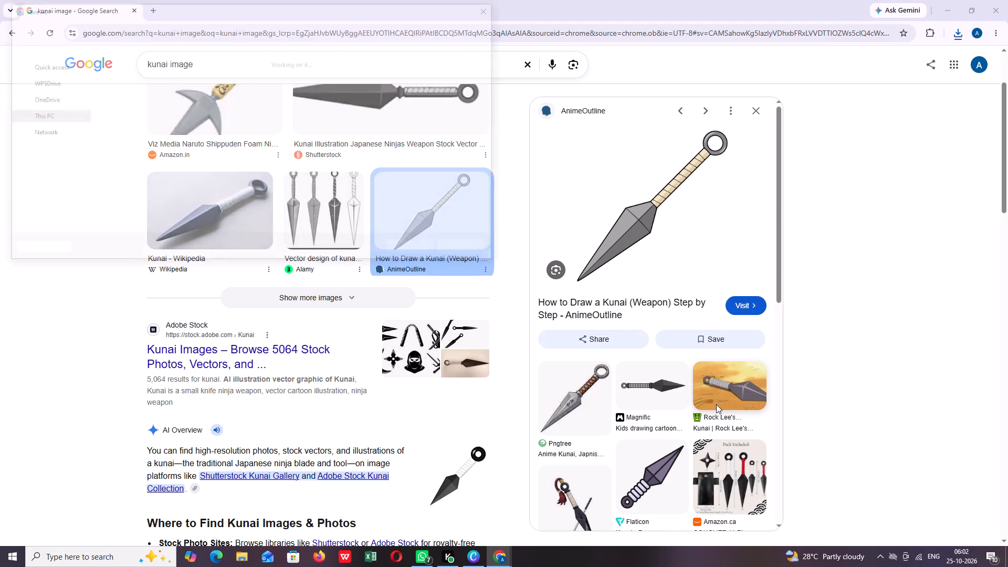
click(425, 251)
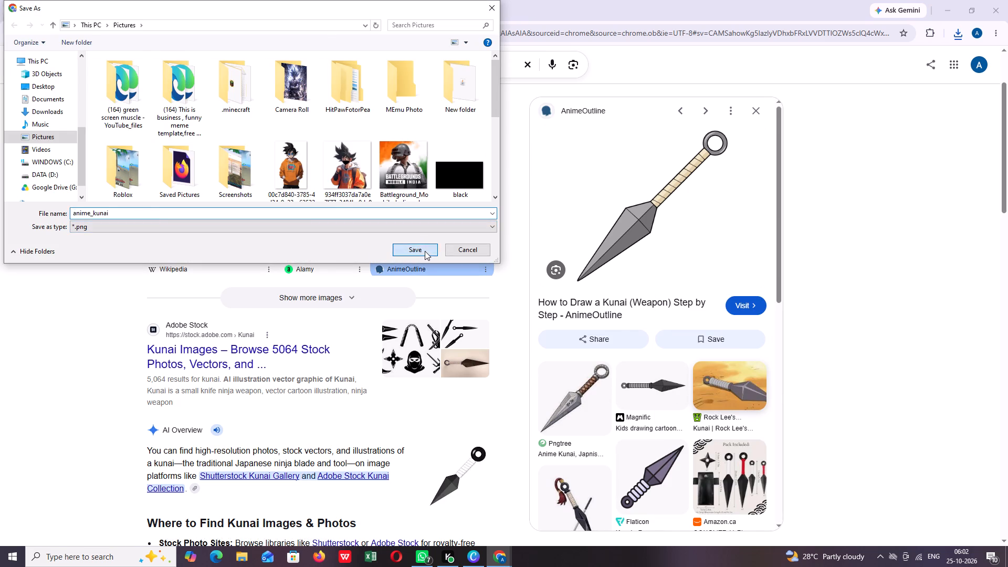
Save the related Pngtree anime kunai with the brown wrapped handle to the Pictures folder as a PNG.
click(584, 390)
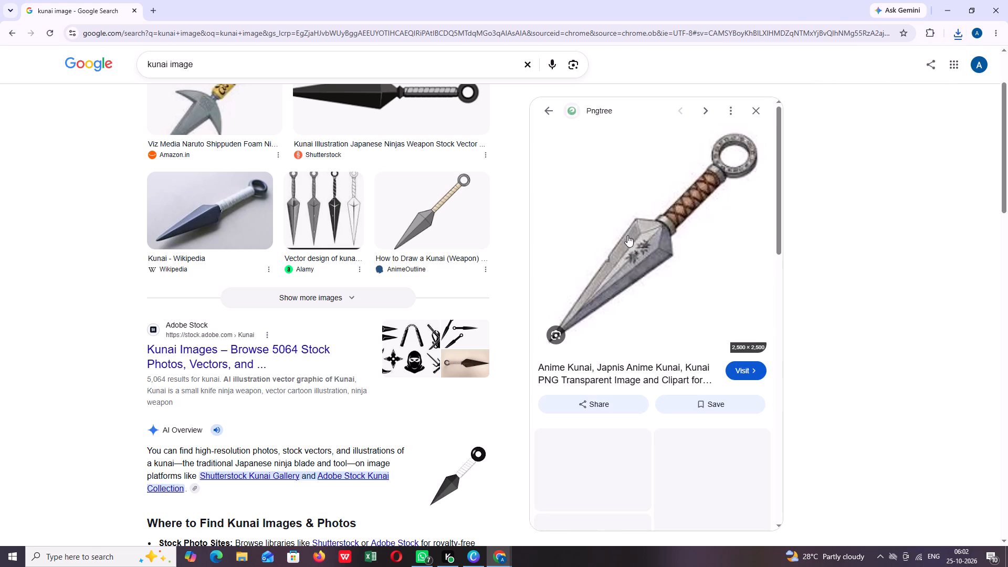
right_click(631, 232)
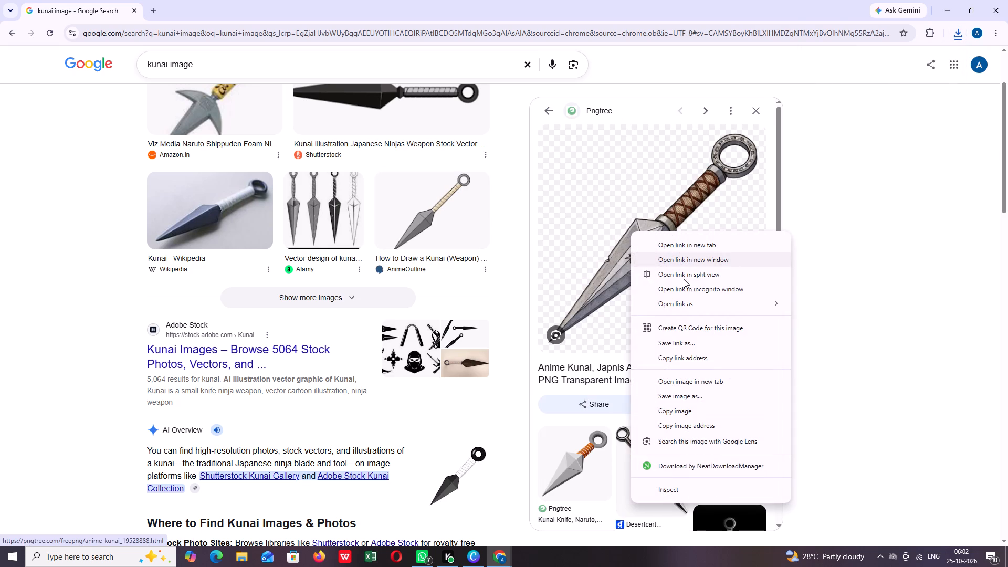
click(705, 393)
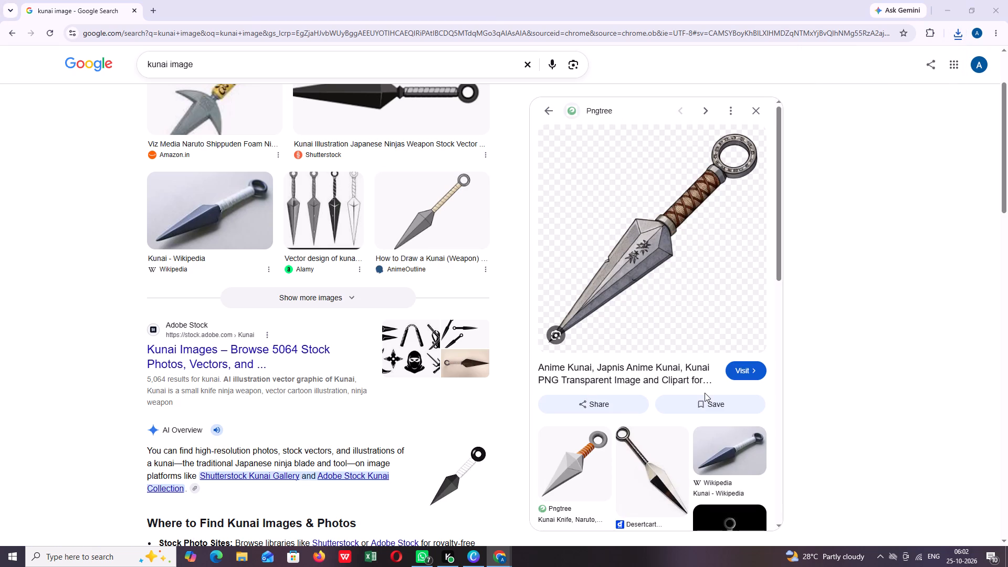
click(418, 254)
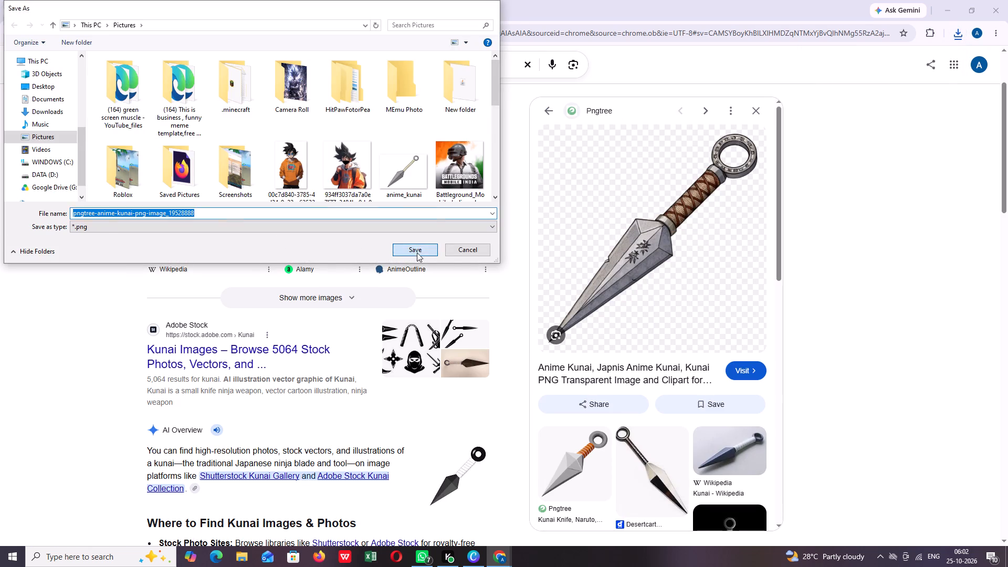
Browse the related kunai images and save the Pngtree black-bladed kunai with the white handle to the Pictures folder as a PNG.
scroll(654, 451, down, 3)
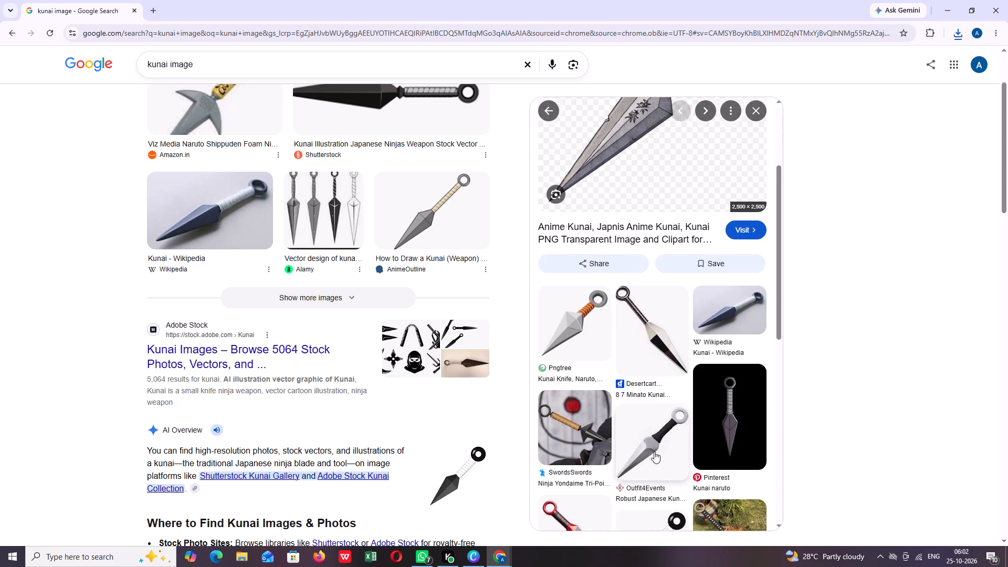
scroll(643, 407, down, 4)
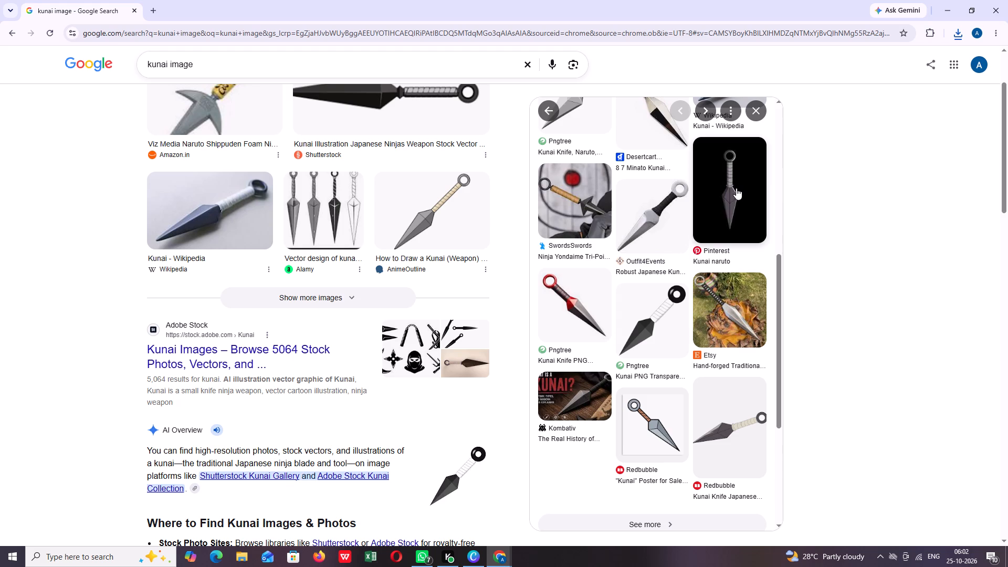
click(714, 218)
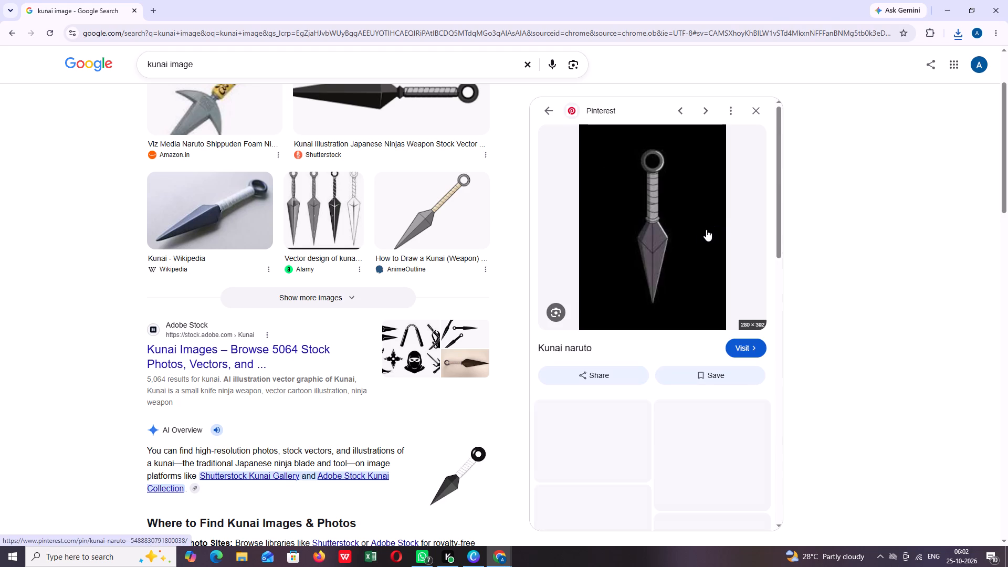
scroll(635, 374, down, 1)
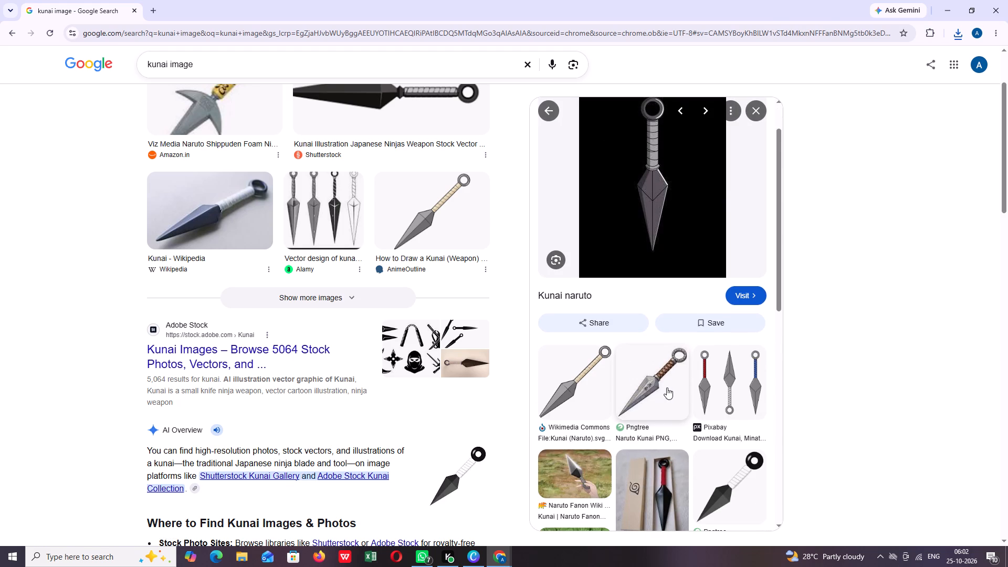
click(667, 388)
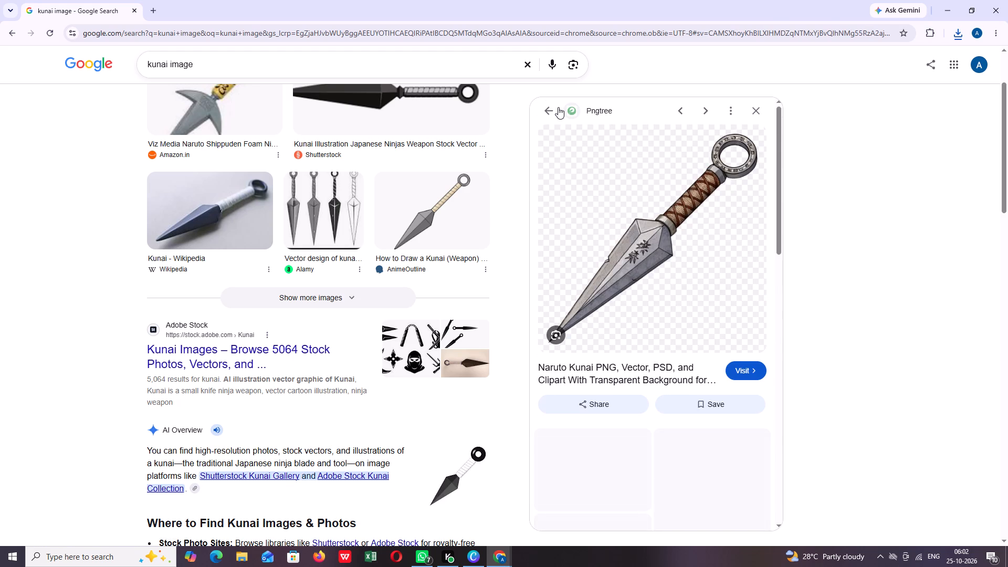
click(550, 107)
scroll(747, 417, down, 2)
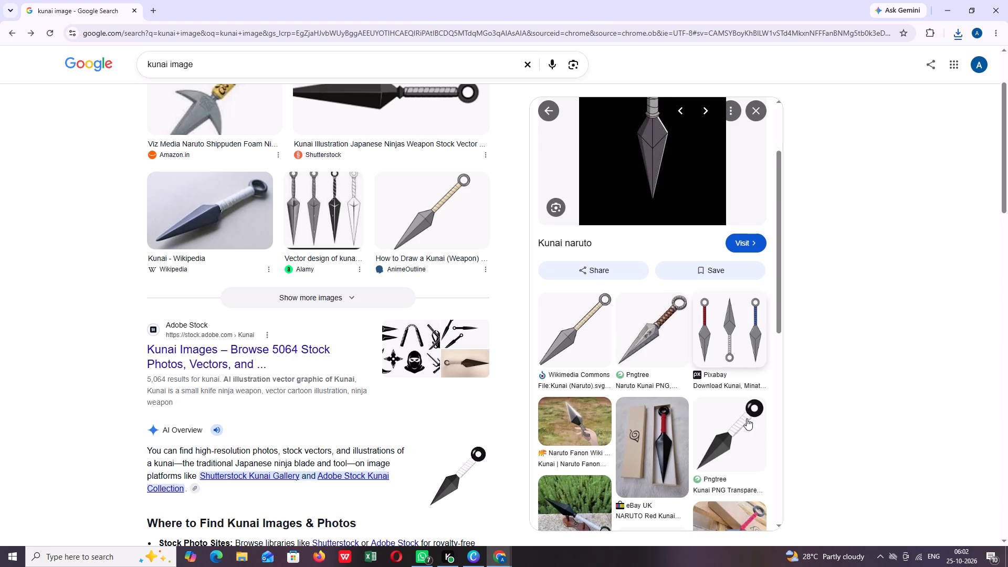
scroll(745, 418, down, 3)
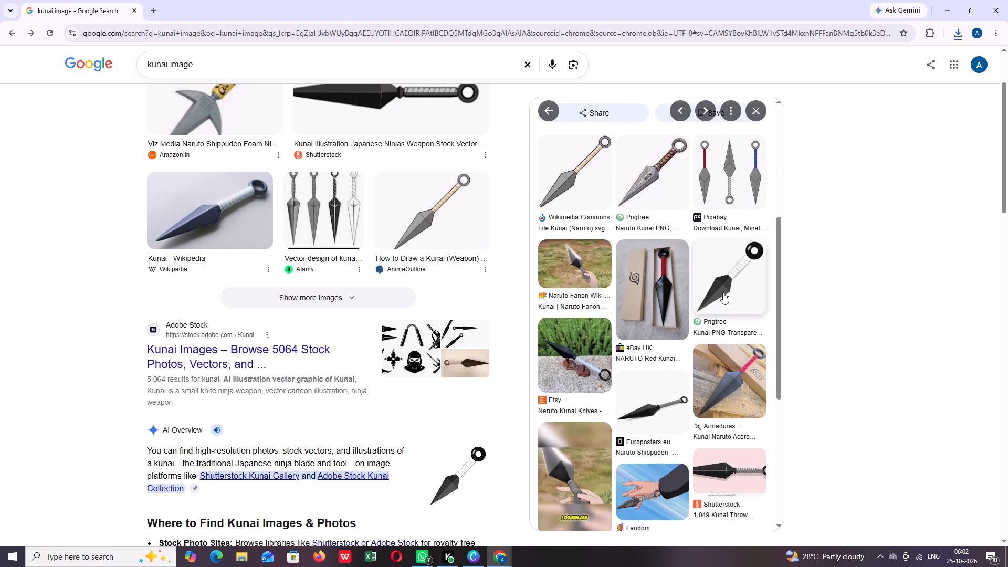
click(723, 292)
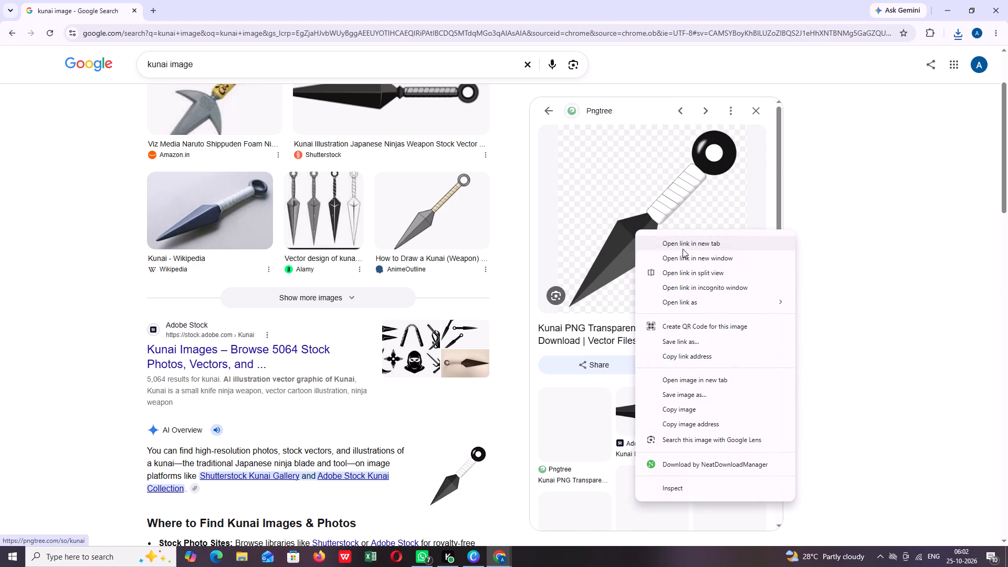
click(703, 392)
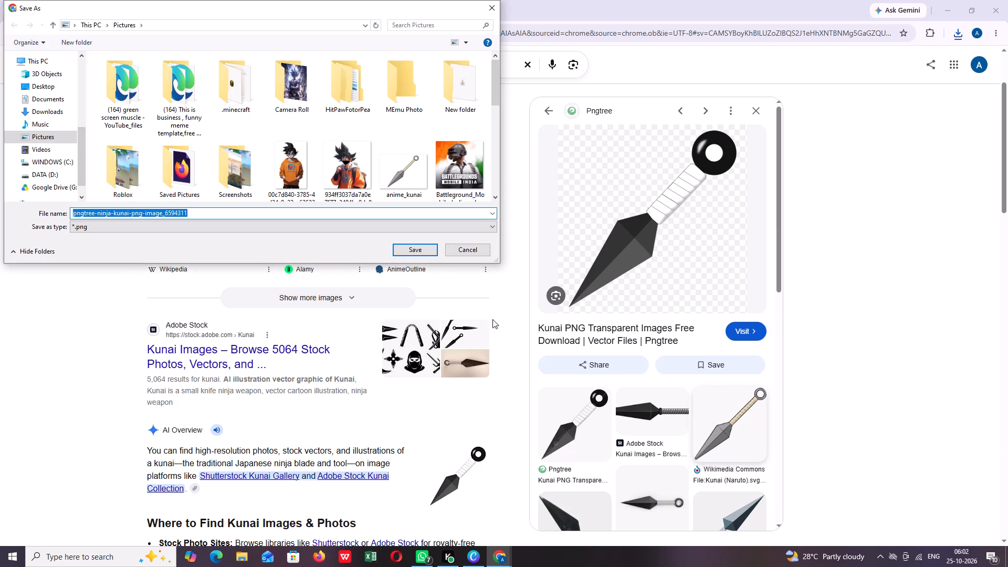
click(412, 253)
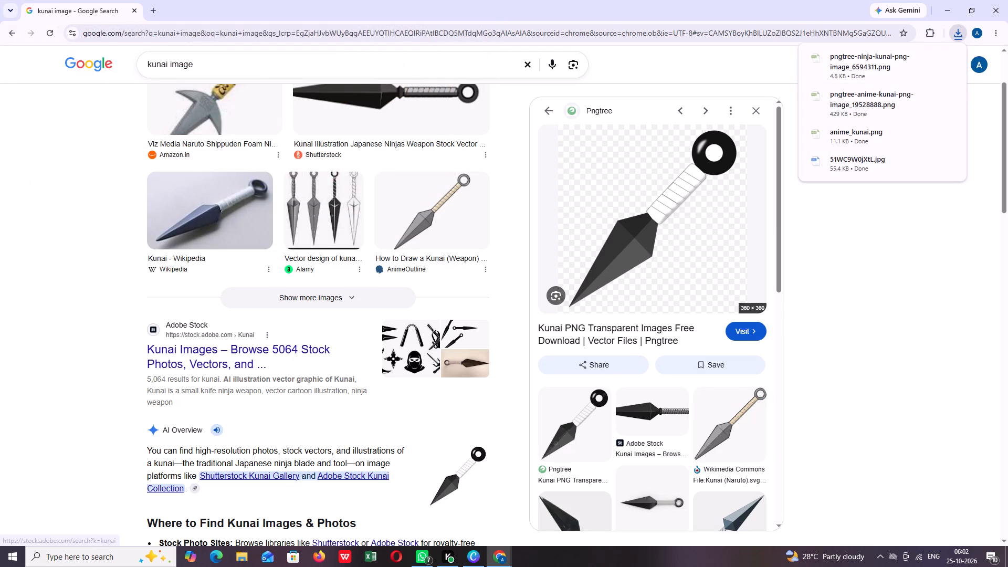
Switch to Canva and upload the yellow-handled kunai image 51WC9W0jXtL from the Pictures folder.
click(475, 559)
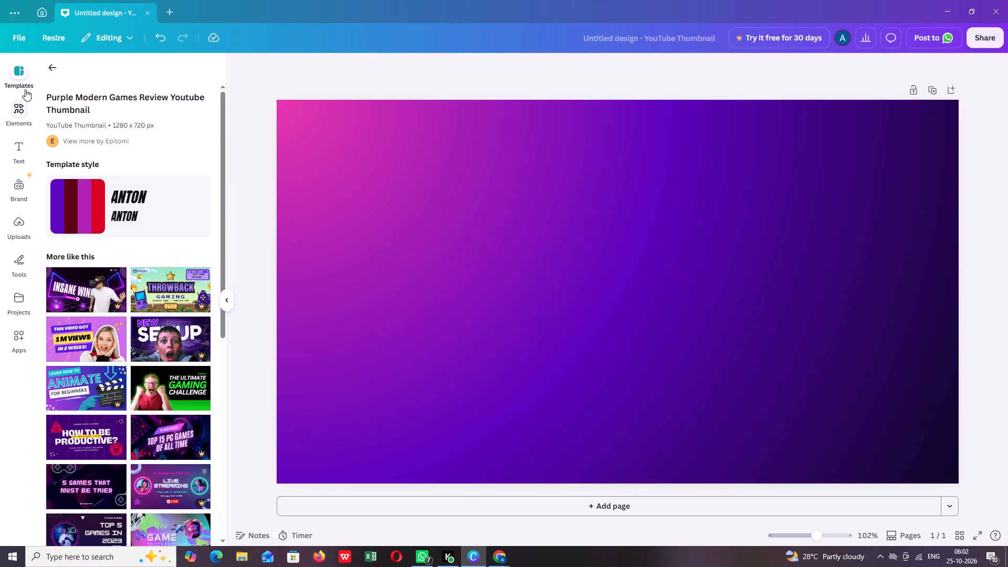
click(49, 70)
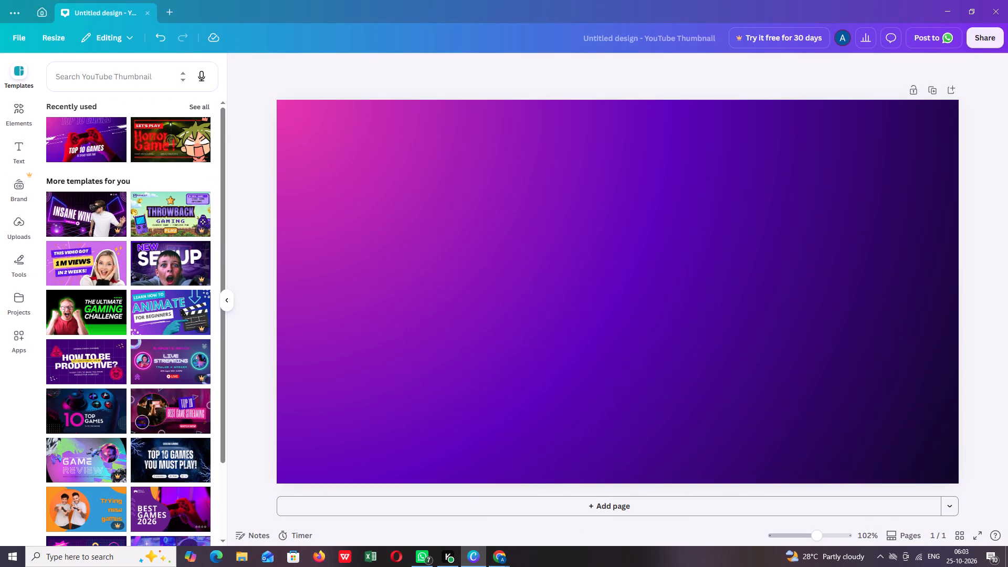
click(25, 123)
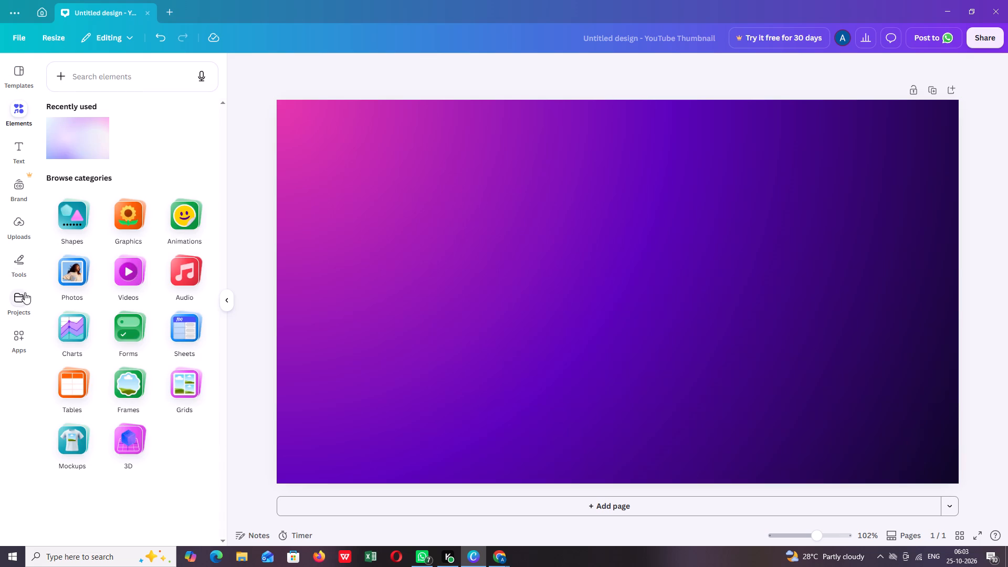
click(17, 215)
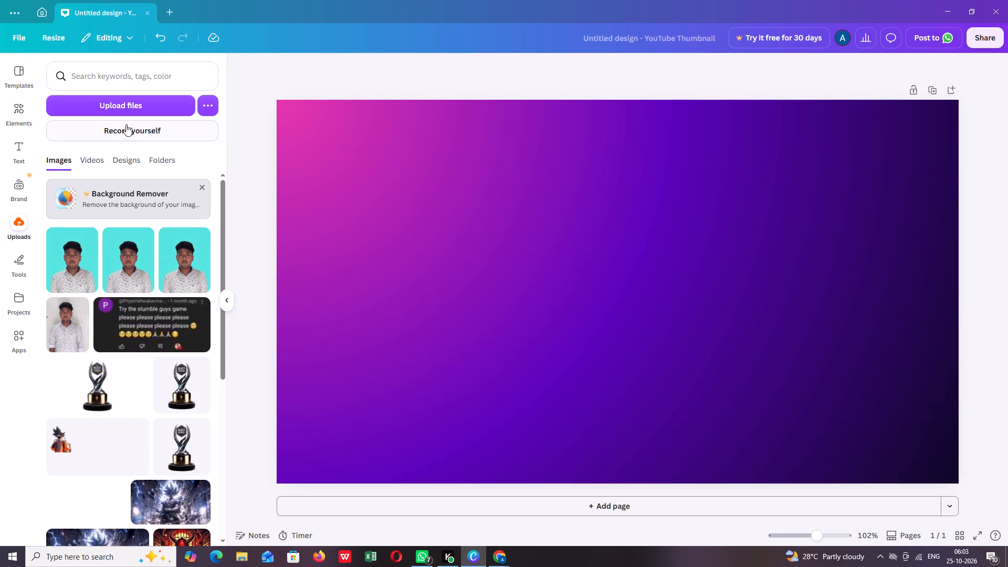
click(127, 109)
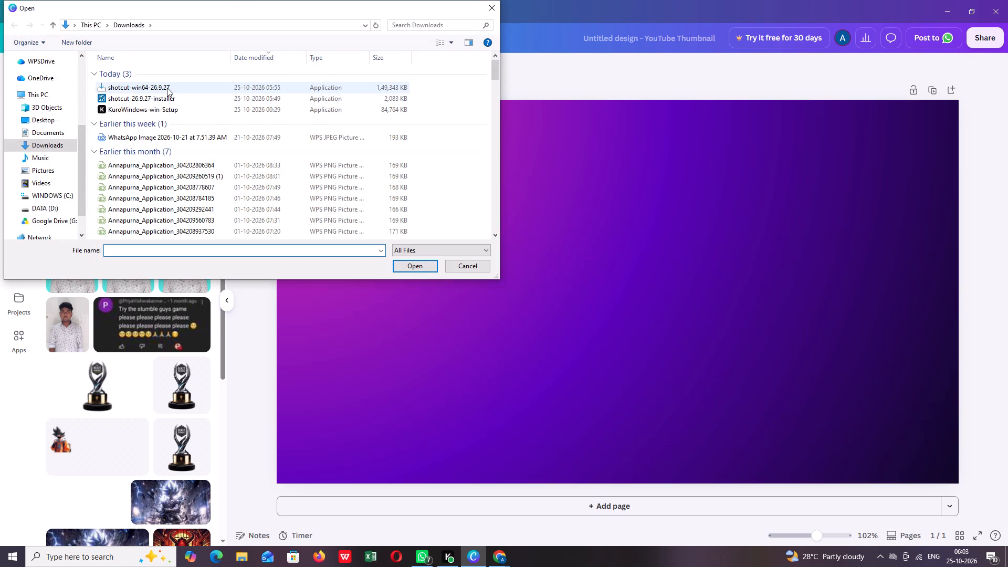
click(48, 168)
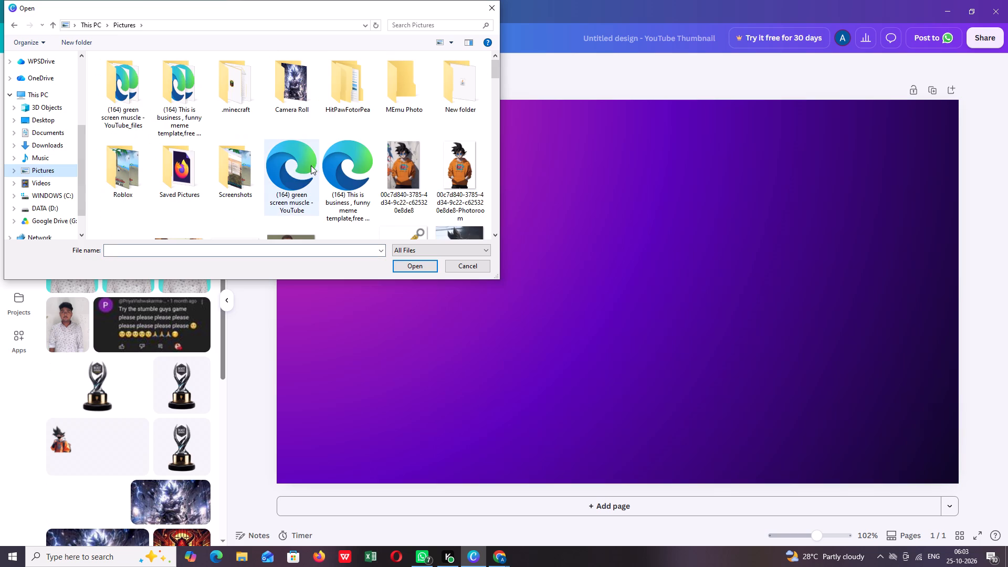
scroll(376, 172, down, 2)
click(400, 112)
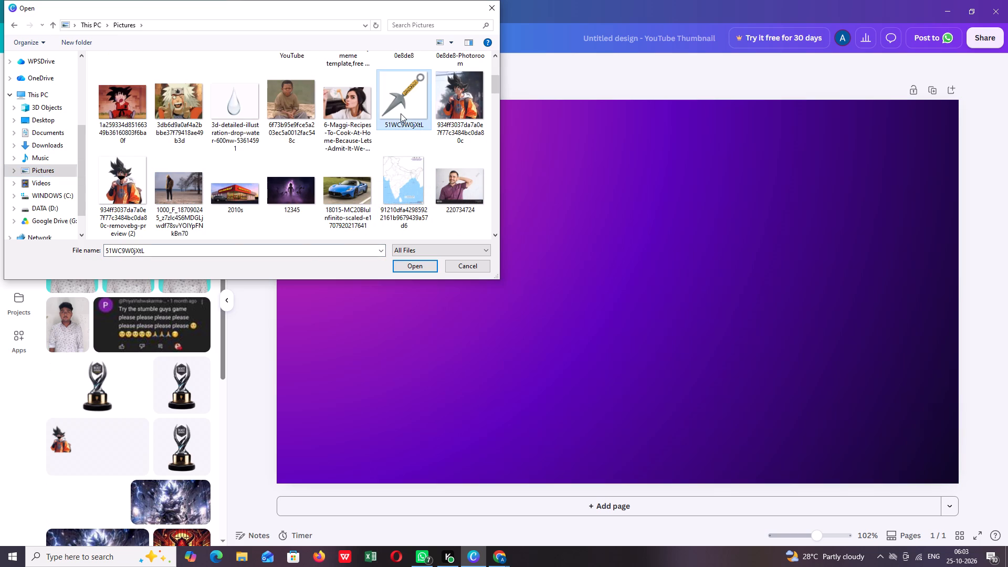
click(417, 267)
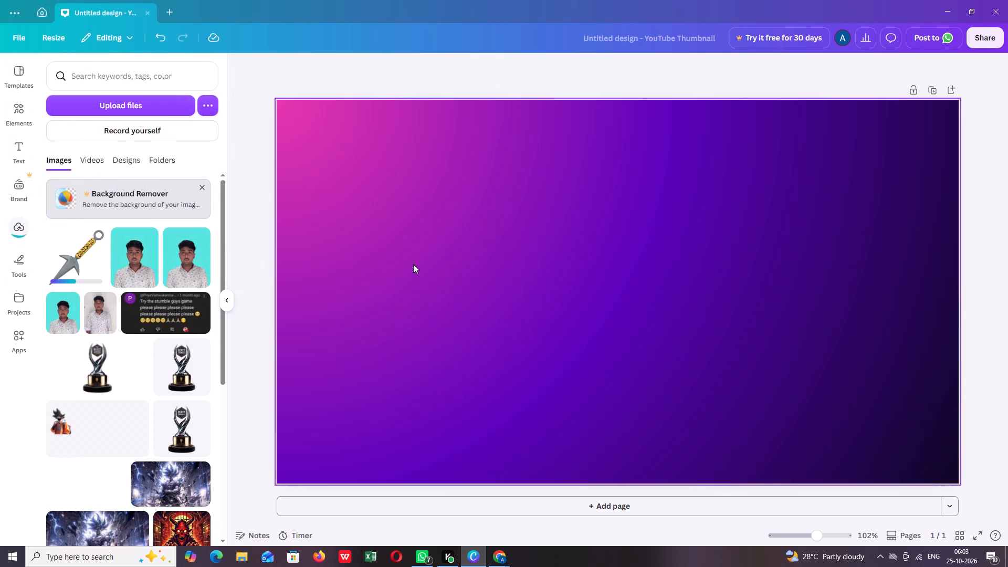
Add the uploaded yellow-handled kunai image to the thumbnail and move it left of centre, keeping it vertically centred.
click(87, 249)
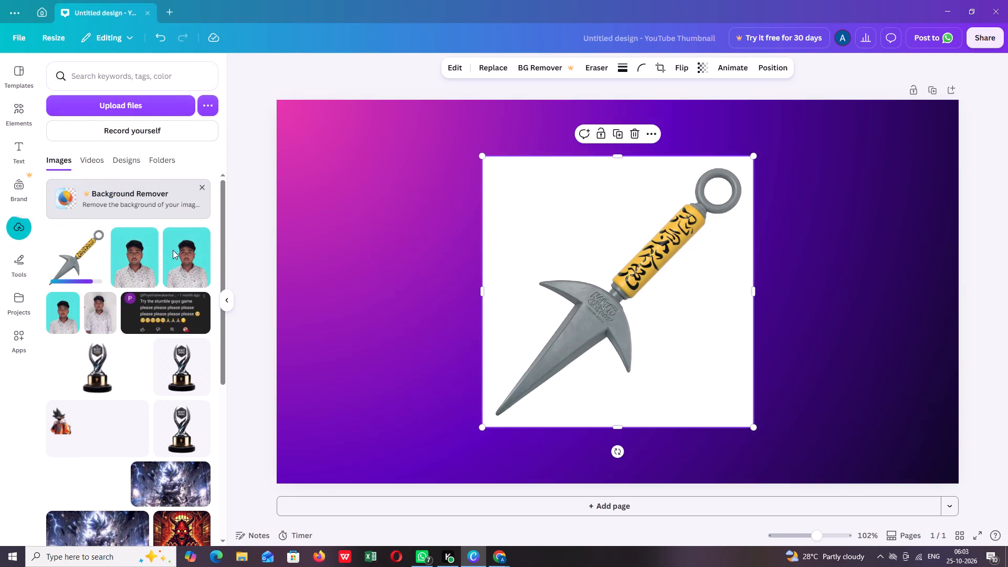
drag(598, 232, 506, 234)
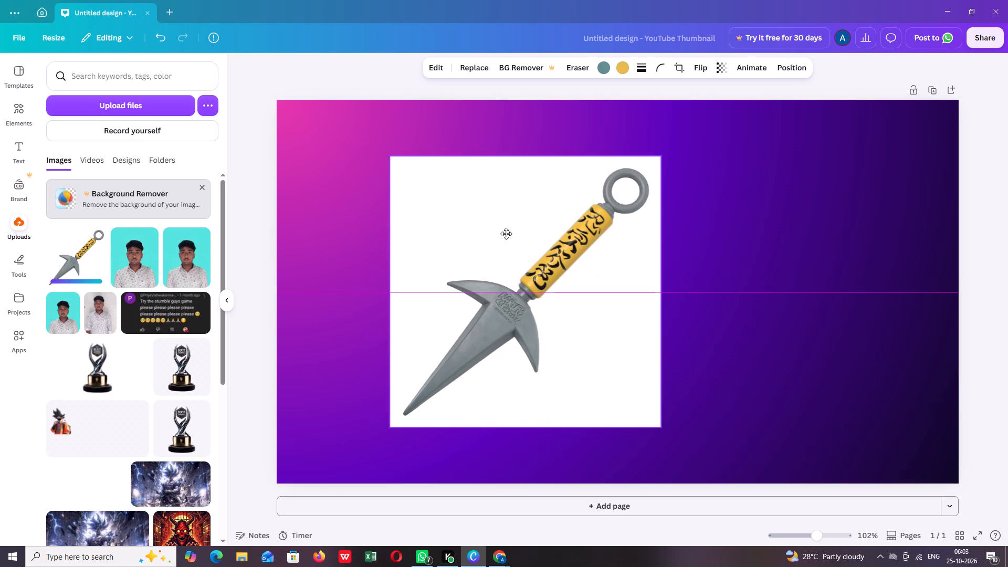
drag(506, 234, 494, 232)
right_click(546, 269)
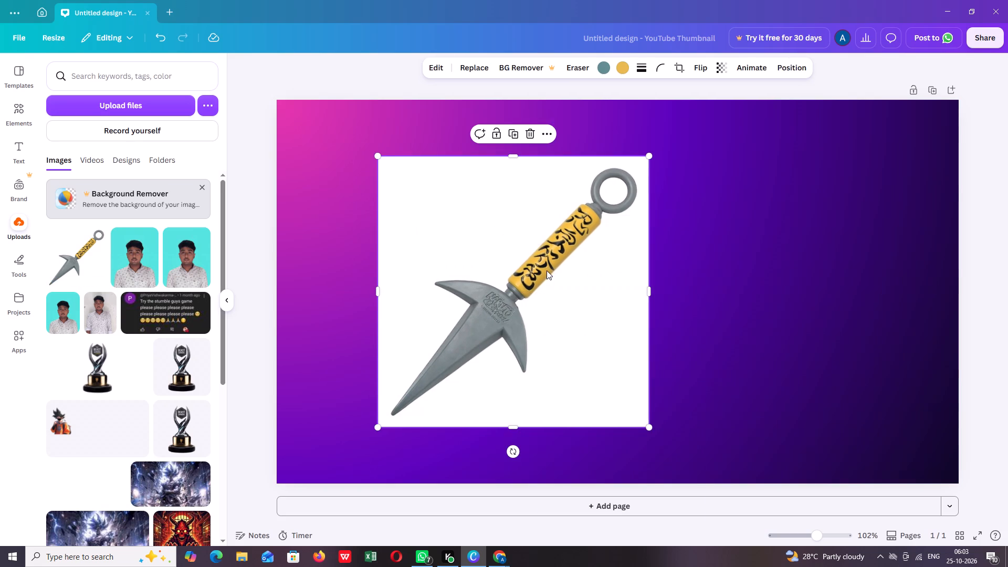
Delete the white-background yellow-handled kunai image from the thumbnail.
click(527, 139)
click(527, 139)
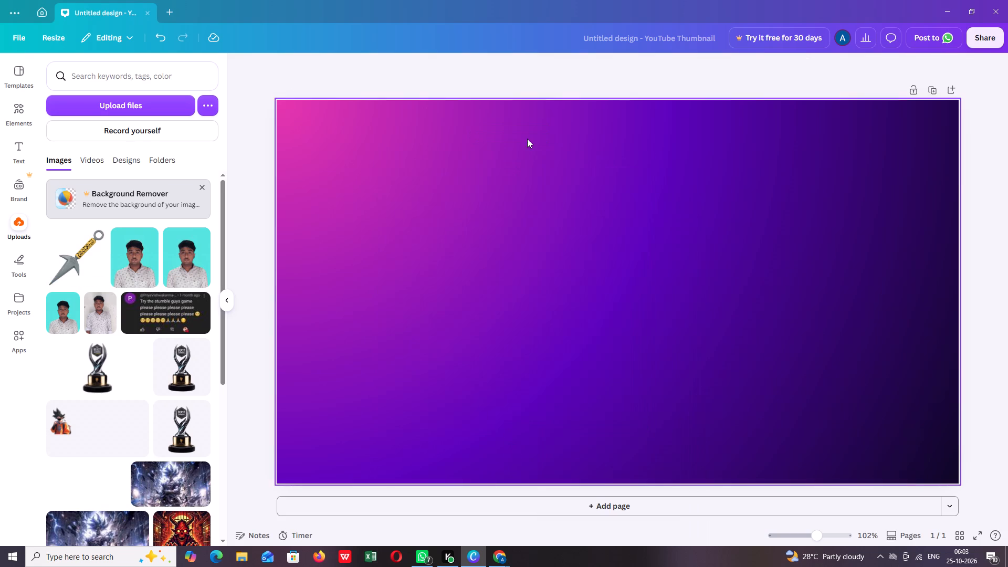
Upload the brown-handled kunai image pngtree-anime-kunai-png-image_19528888 from the Pictures folder.
click(99, 107)
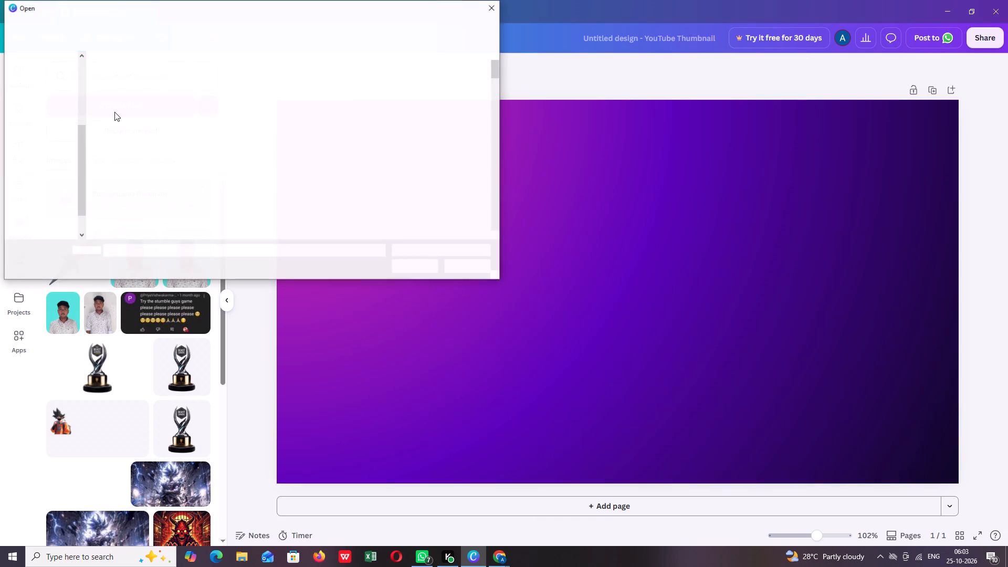
scroll(271, 180, down, 2)
scroll(338, 172, down, 2)
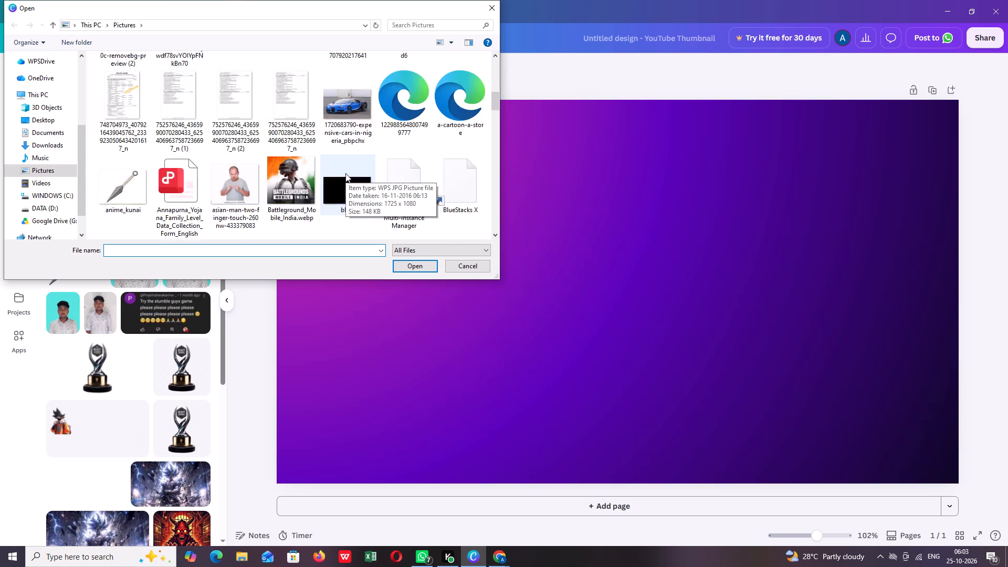
scroll(345, 173, down, 2)
scroll(345, 173, up, 1)
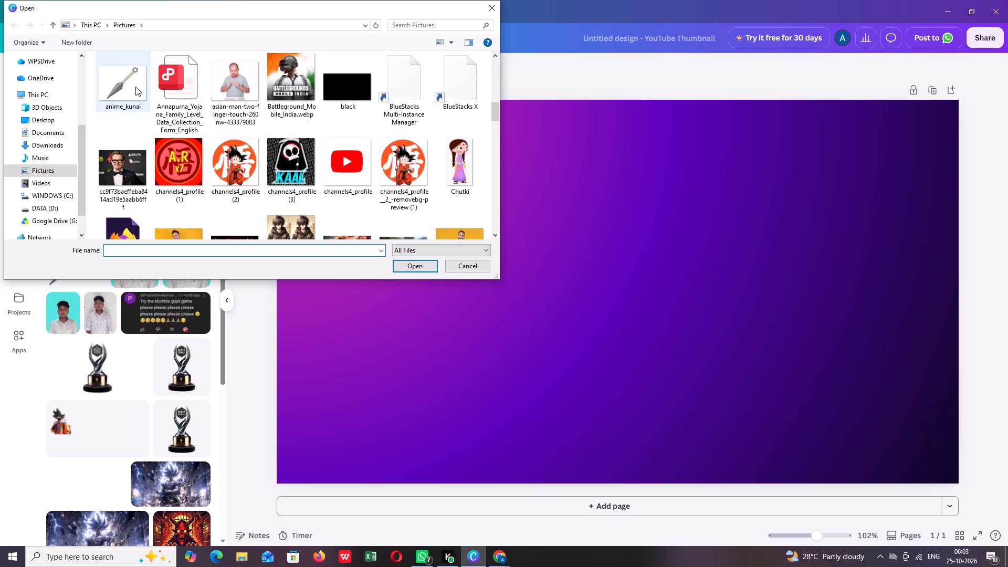
scroll(382, 185, down, 4)
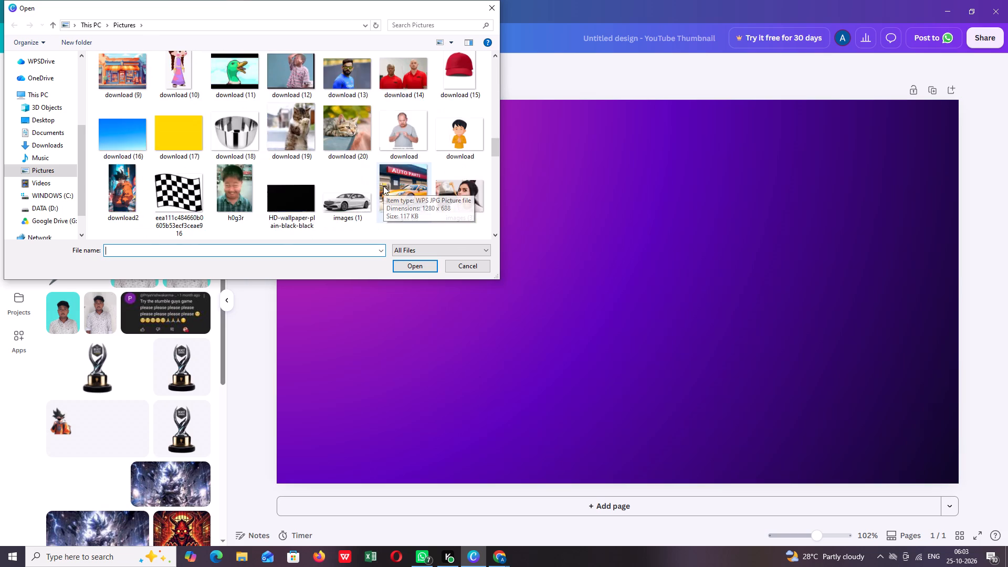
scroll(383, 186, down, 4)
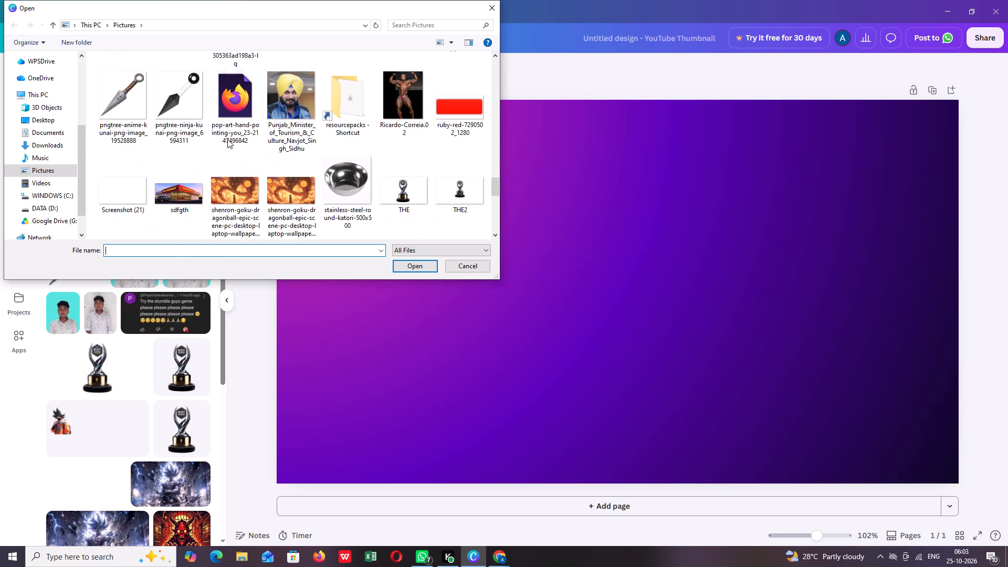
click(120, 99)
click(405, 266)
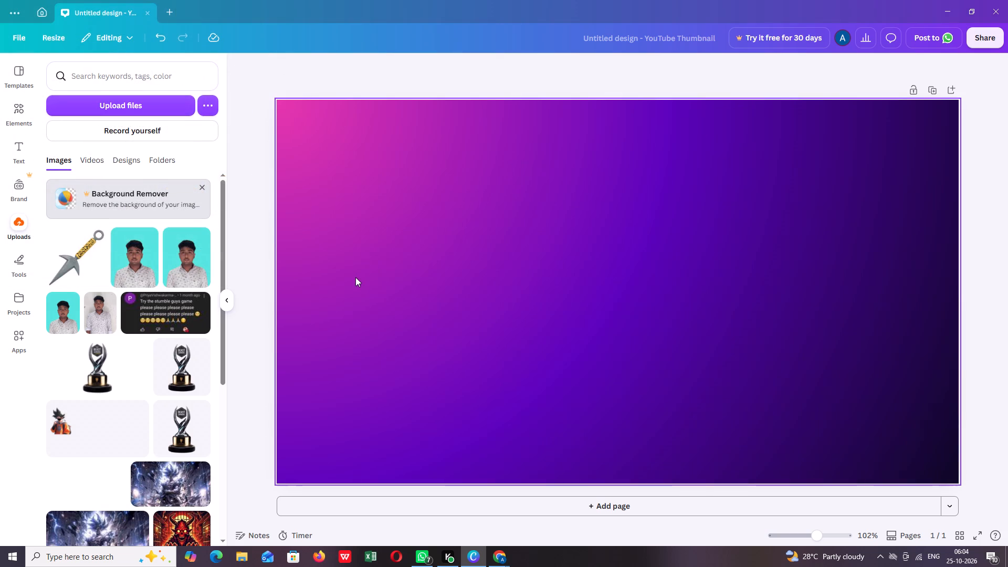
Look through the uploaded images and upload pngtree-anime-kunai-png-image_19528888 from the Pictures folder once more.
scroll(181, 376, down, 6)
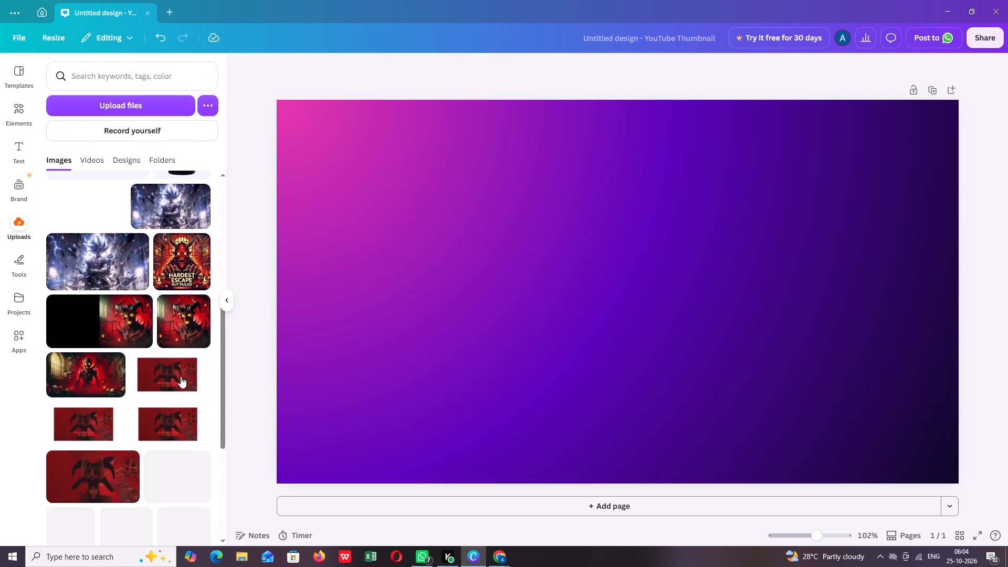
scroll(181, 376, down, 6)
scroll(181, 379, up, 19)
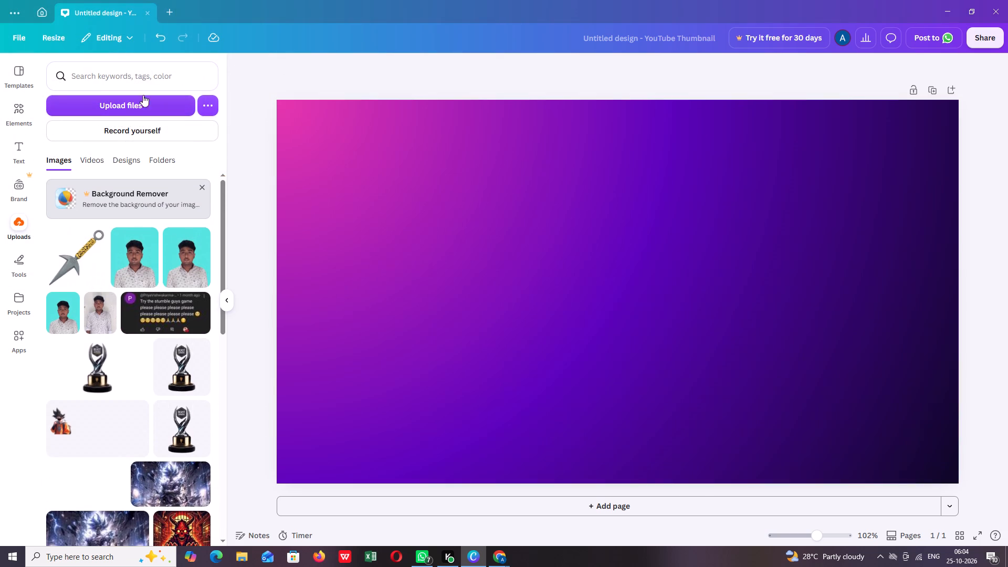
click(143, 109)
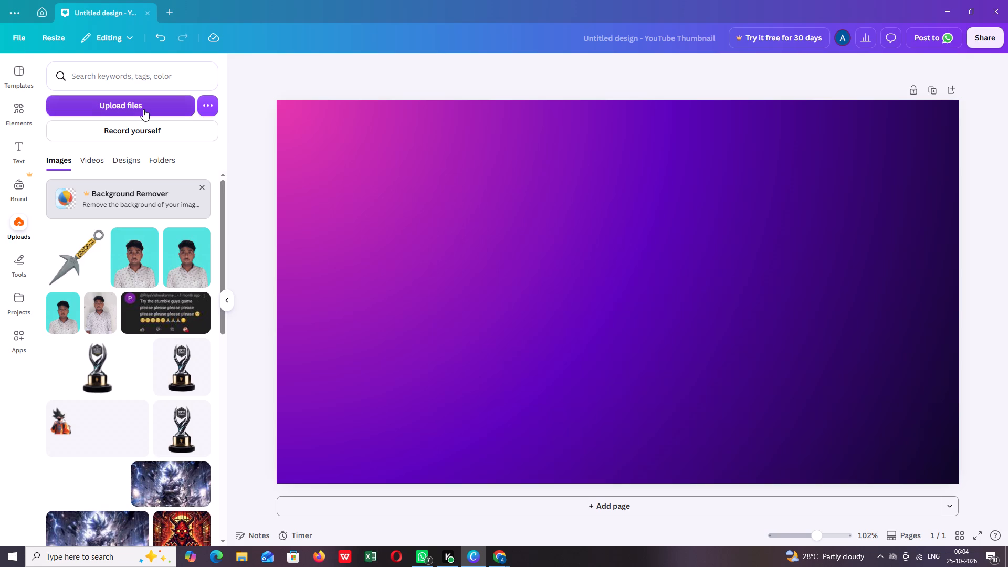
scroll(394, 148, down, 2)
scroll(394, 148, up, 1)
scroll(394, 148, down, 1)
scroll(394, 148, up, 1)
scroll(394, 148, down, 4)
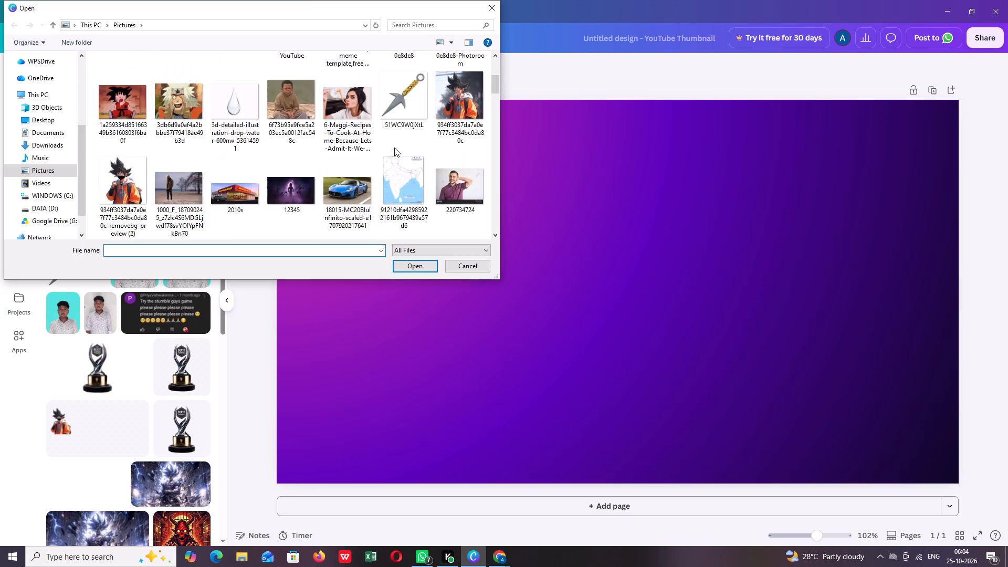
scroll(394, 148, down, 12)
scroll(397, 155, up, 4)
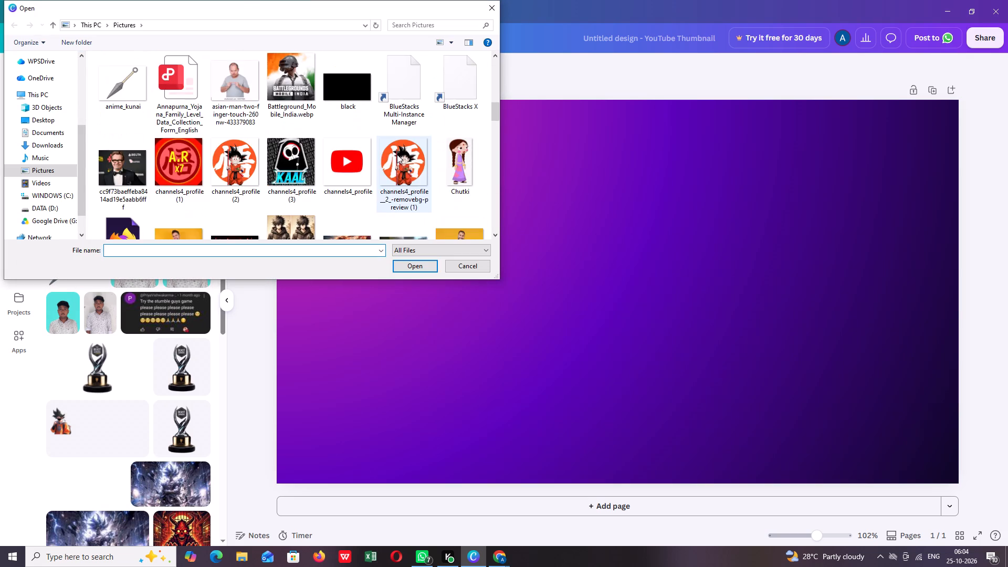
scroll(397, 154, up, 2)
scroll(397, 153, down, 7)
scroll(397, 154, up, 1)
scroll(397, 154, down, 3)
scroll(397, 154, up, 1)
scroll(397, 154, down, 9)
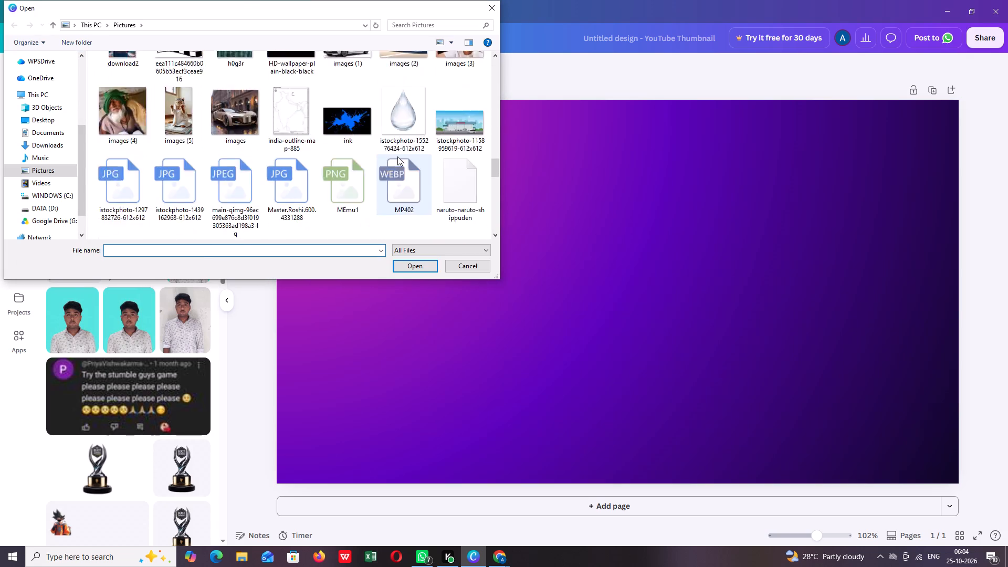
scroll(397, 156, down, 3)
scroll(398, 156, up, 2)
click(122, 167)
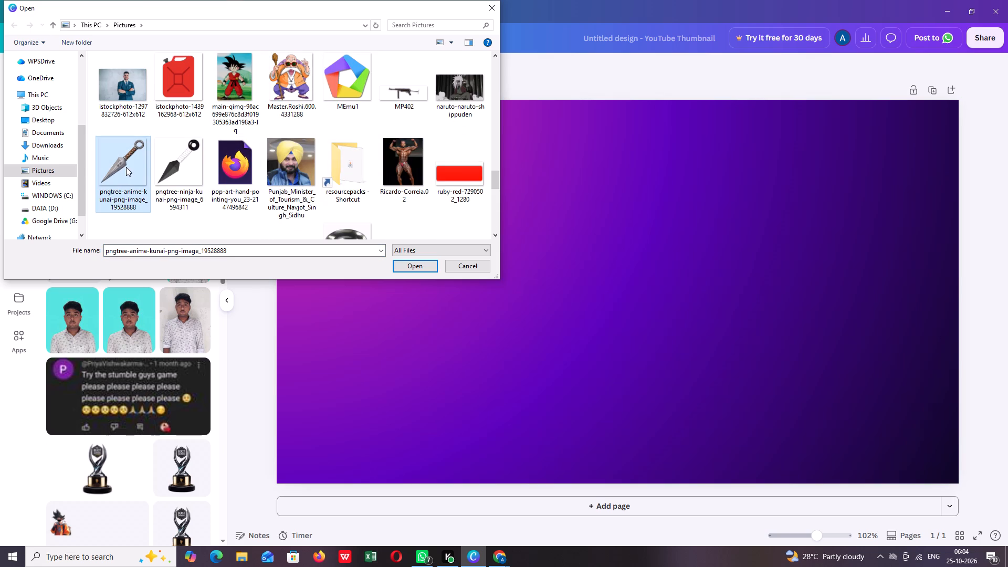
click(404, 264)
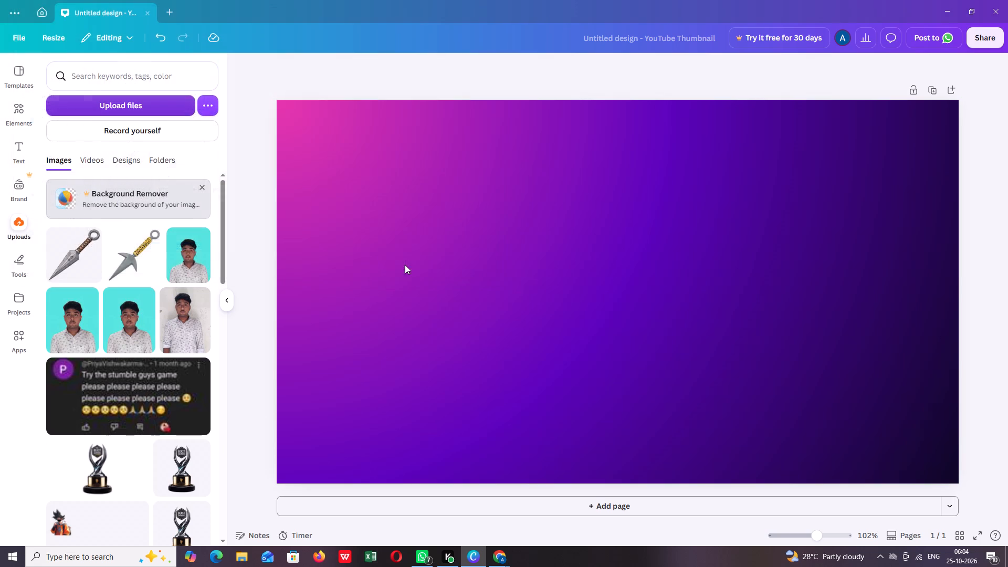
Add the uploaded brown-handled kunai to the thumbnail and move it up and to the left of centre.
click(96, 244)
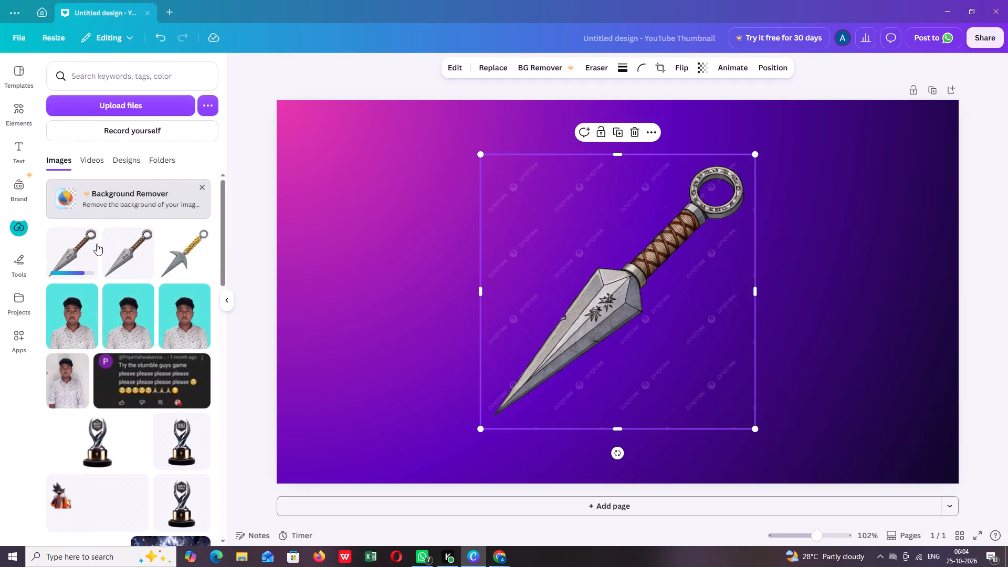
right_drag(581, 279, 509, 267)
drag(579, 258, 578, 259)
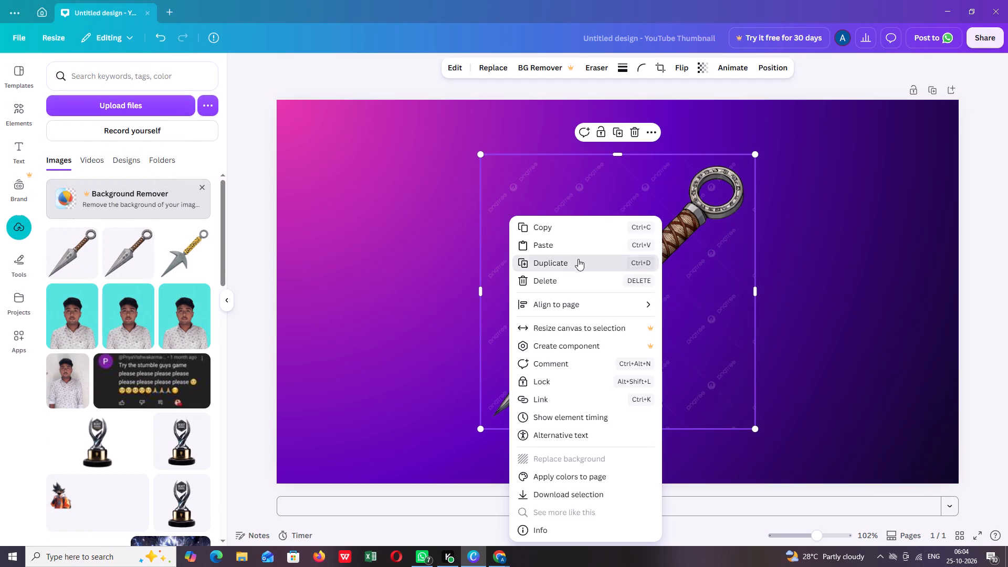
drag(578, 259, 507, 192)
click(525, 180)
drag(597, 185, 468, 157)
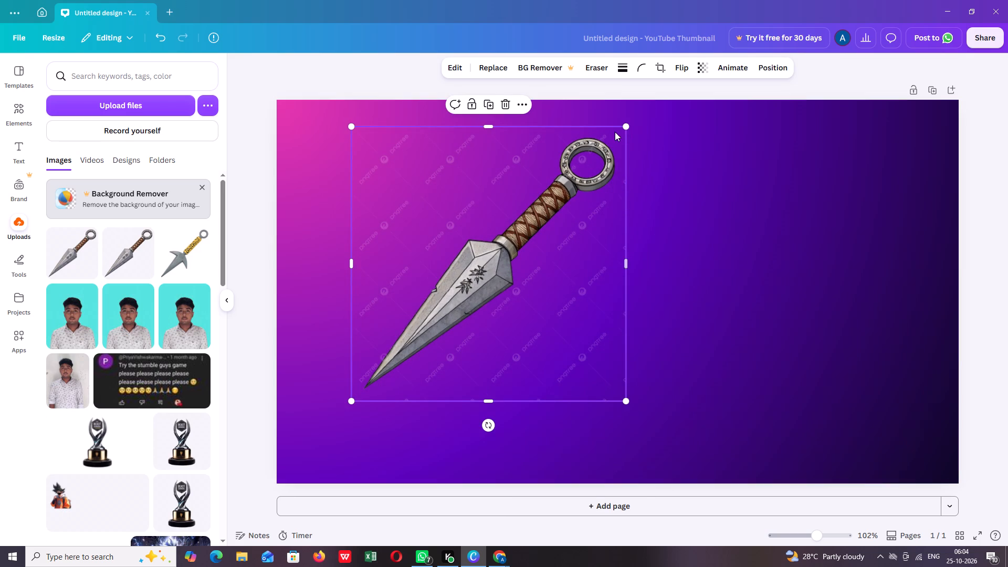
Shrink the brown-handled kunai proportionally to less than half its size, keeping its lower-left corner in place.
drag(626, 129, 588, 154)
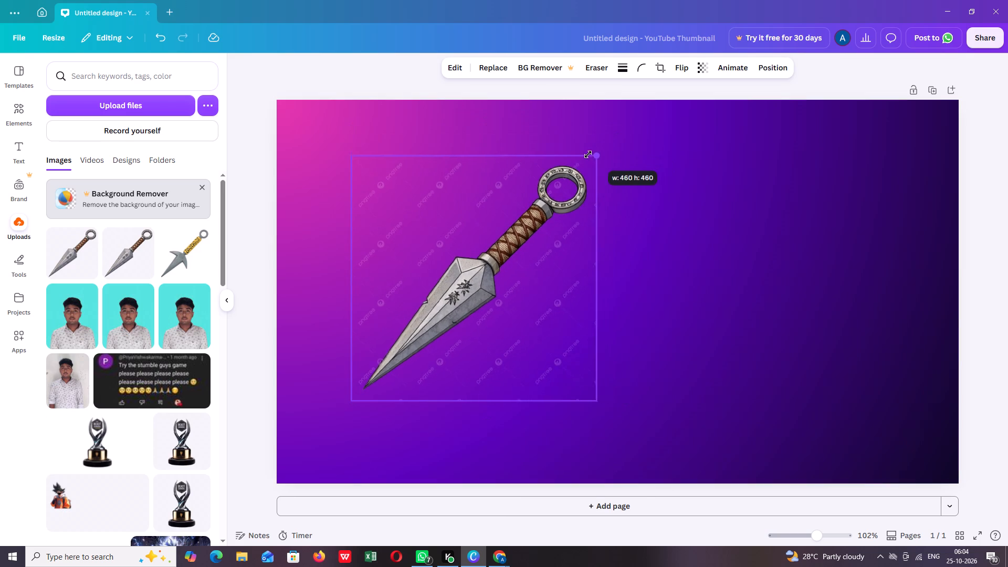
drag(588, 154, 525, 228)
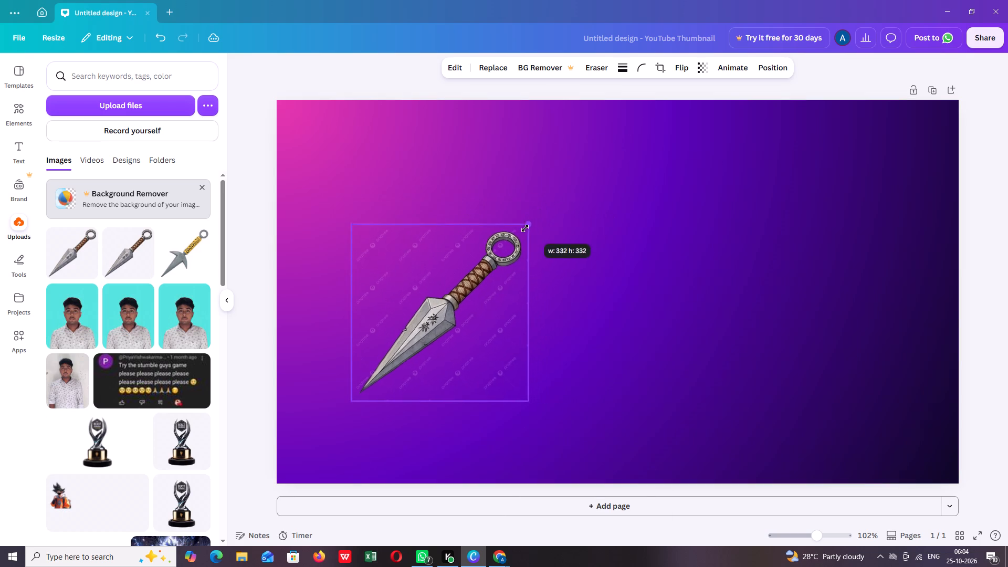
drag(525, 228, 480, 304)
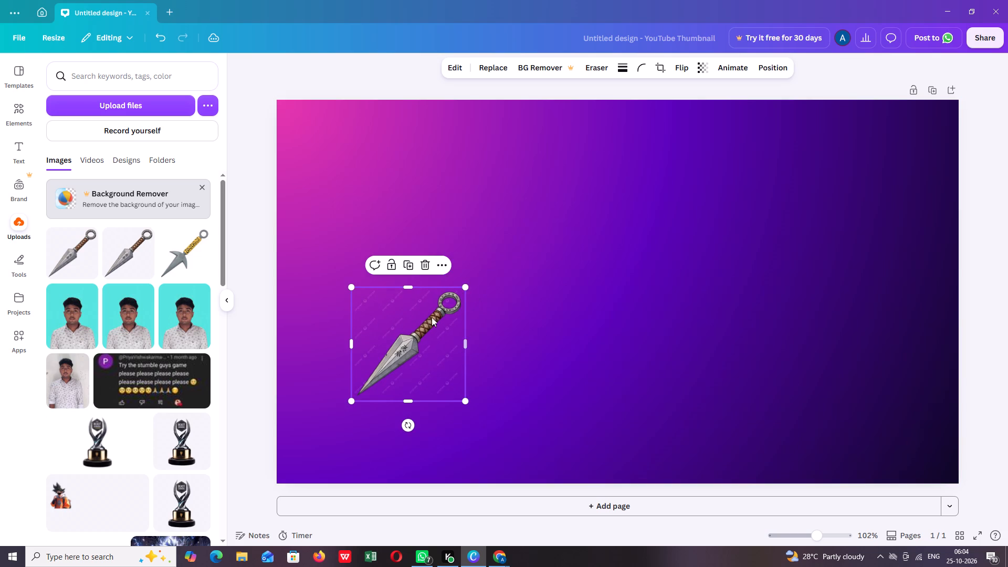
Move the kunai to the upper-left area of the thumbnail and rotate it so the blade points up and left.
drag(414, 325, 428, 211)
drag(419, 310, 318, 224)
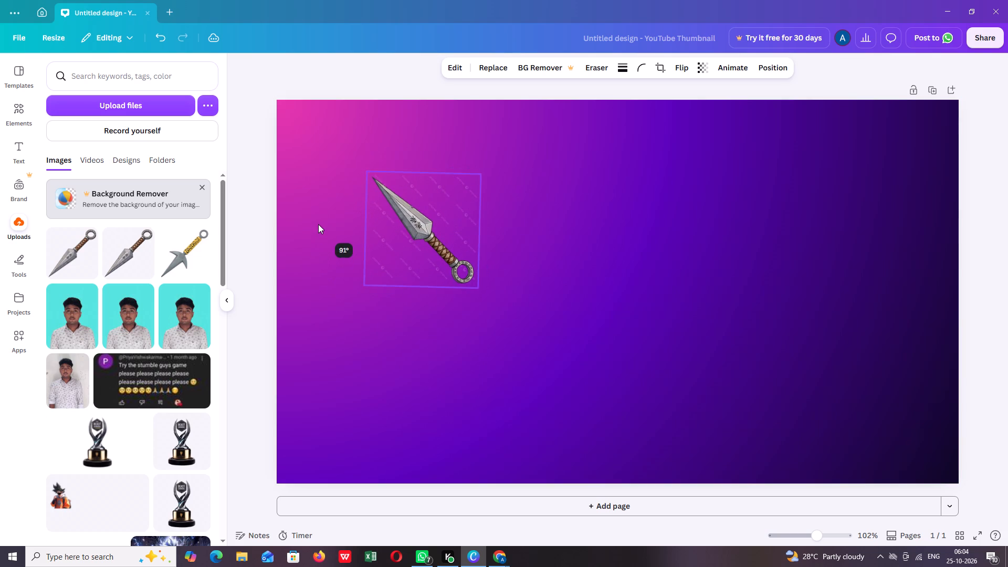
drag(318, 224, 319, 224)
drag(452, 207, 444, 247)
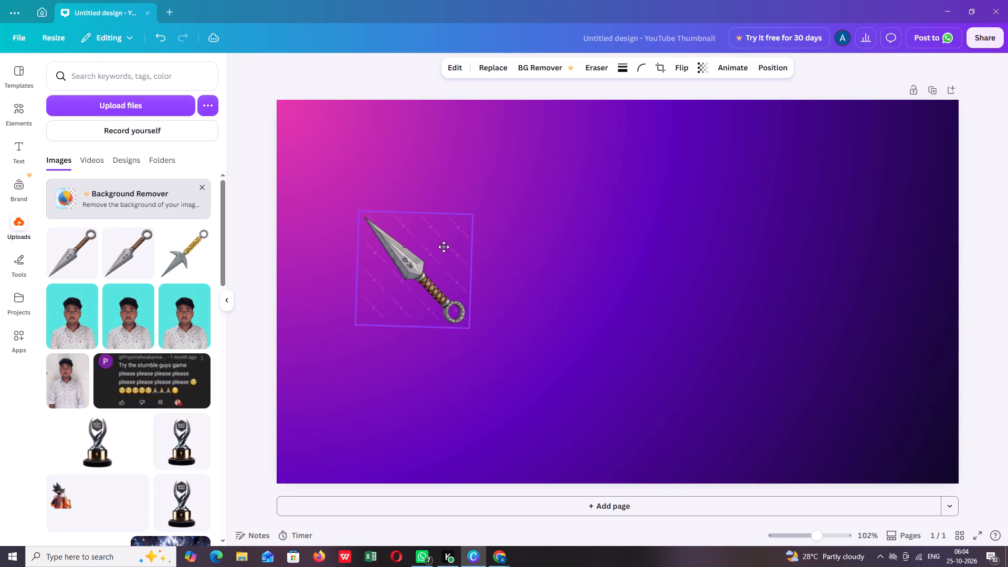
drag(444, 247, 443, 225)
drag(334, 243, 334, 254)
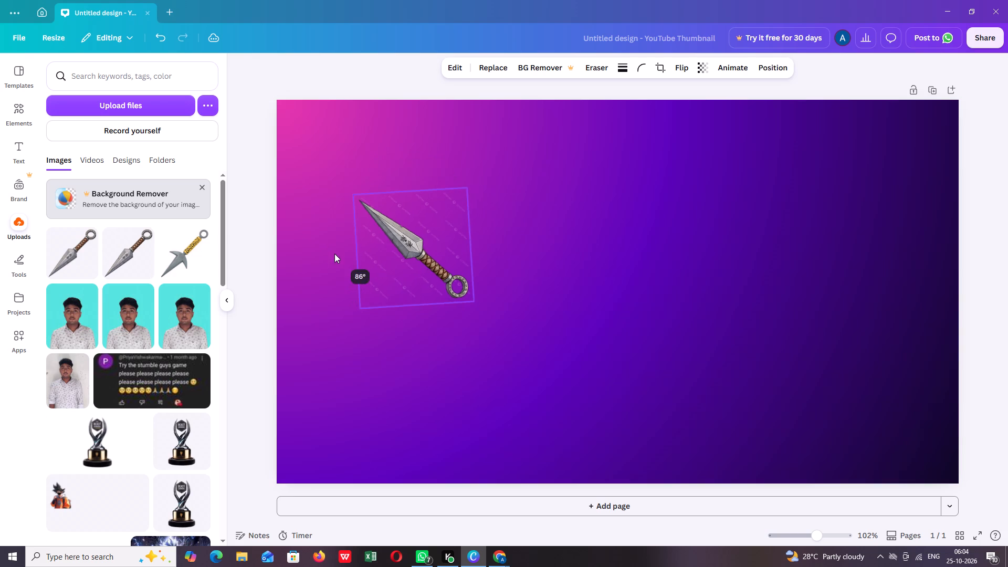
drag(334, 254, 344, 267)
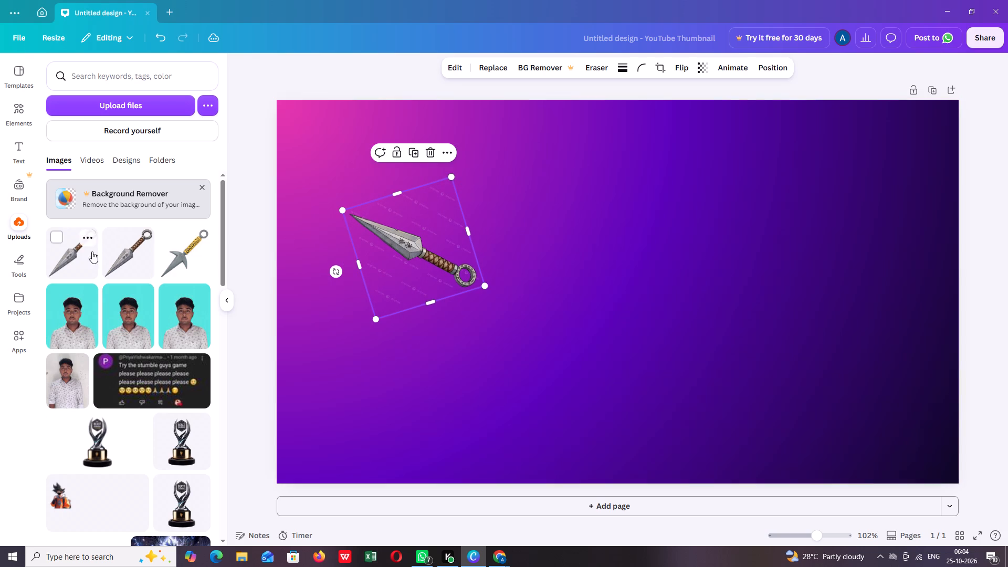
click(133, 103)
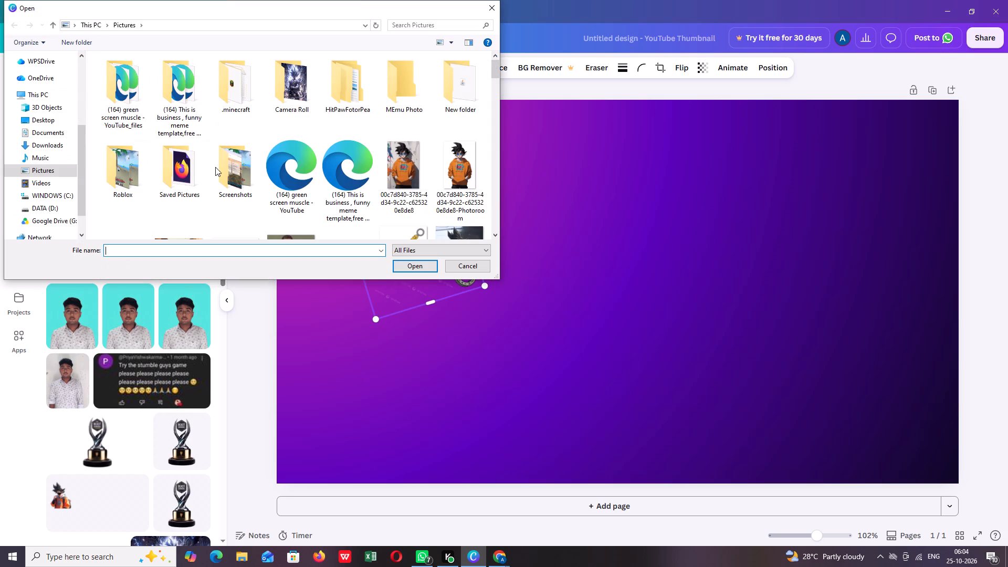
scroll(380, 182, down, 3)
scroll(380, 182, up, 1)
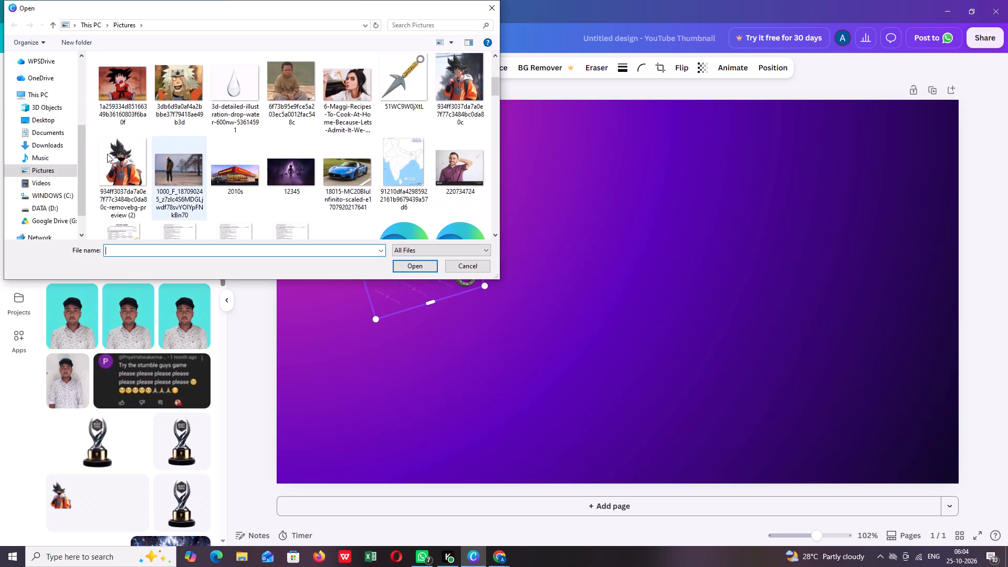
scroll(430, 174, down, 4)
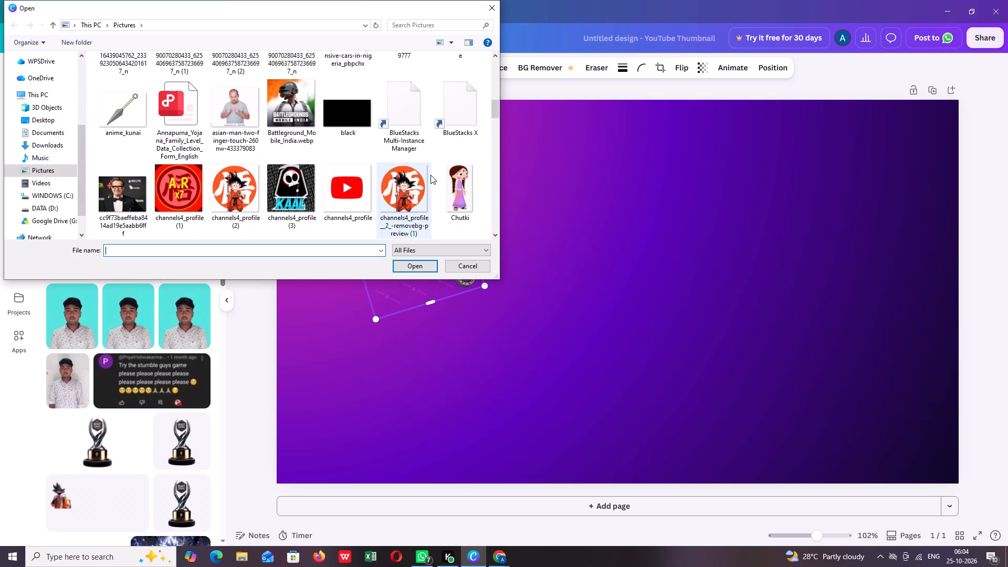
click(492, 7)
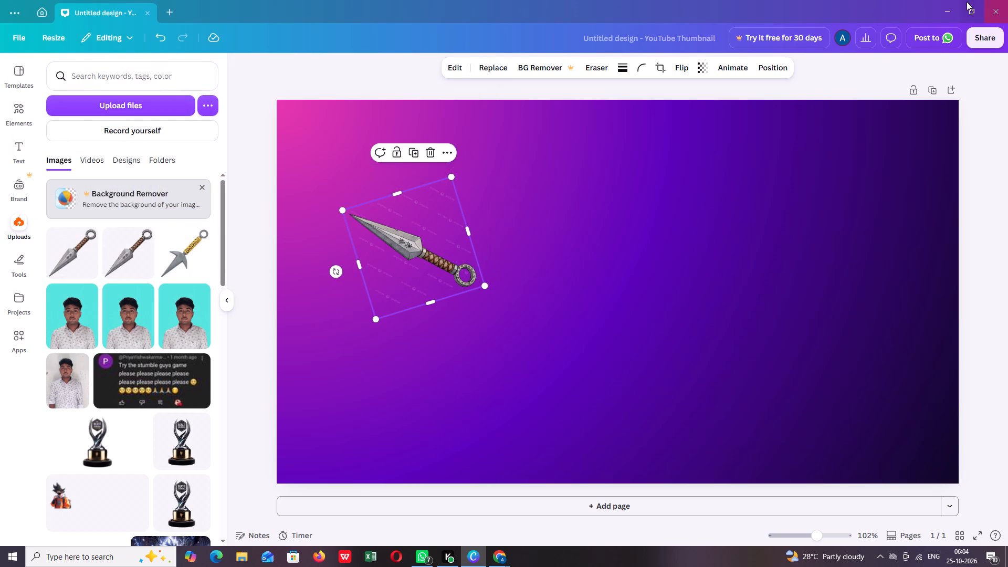
Switch to Chrome and search in a new tab for an online background eraser for the yellow-handled kunai image.
click(943, 6)
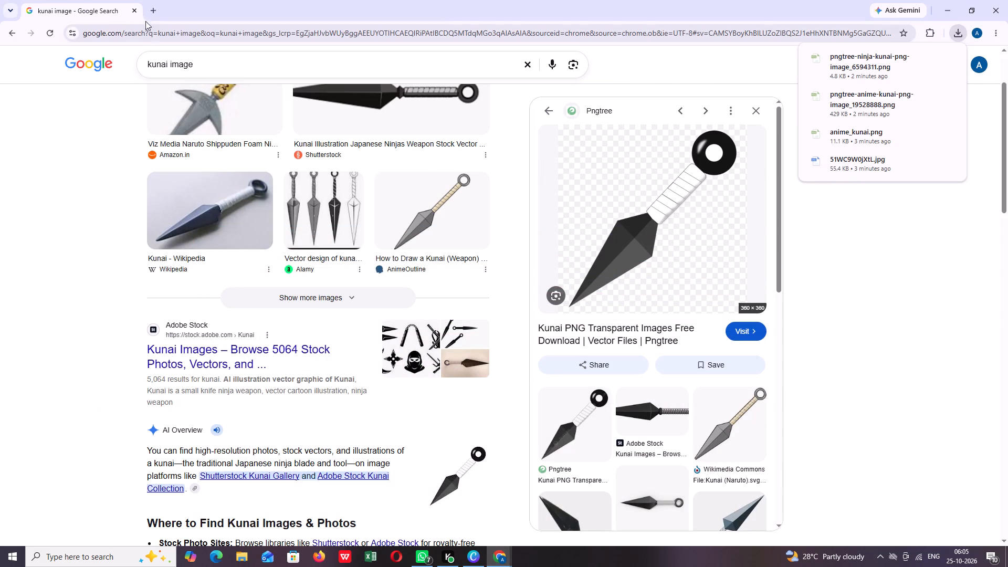
click(156, 10)
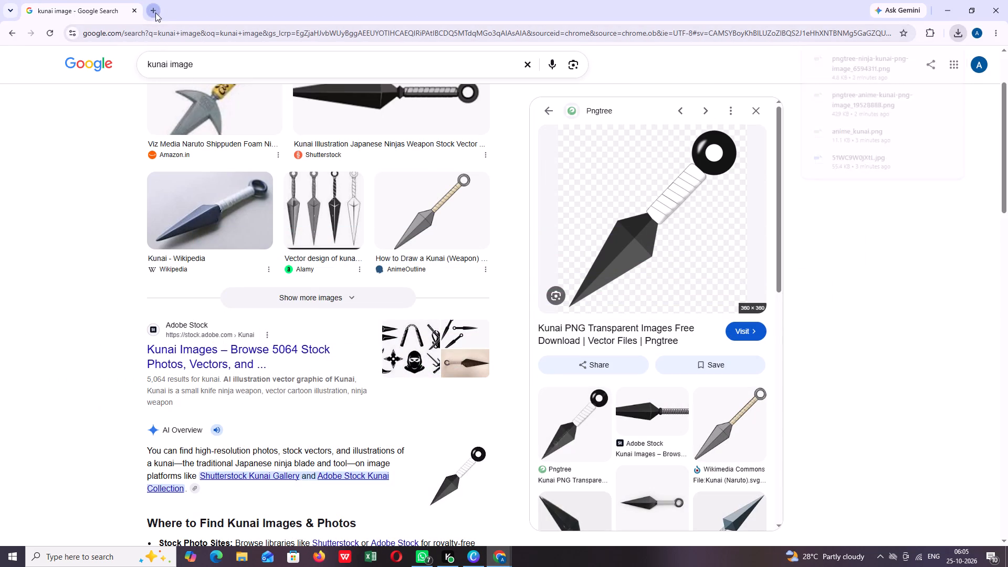
text(bac)
text(groun)
text(d era)
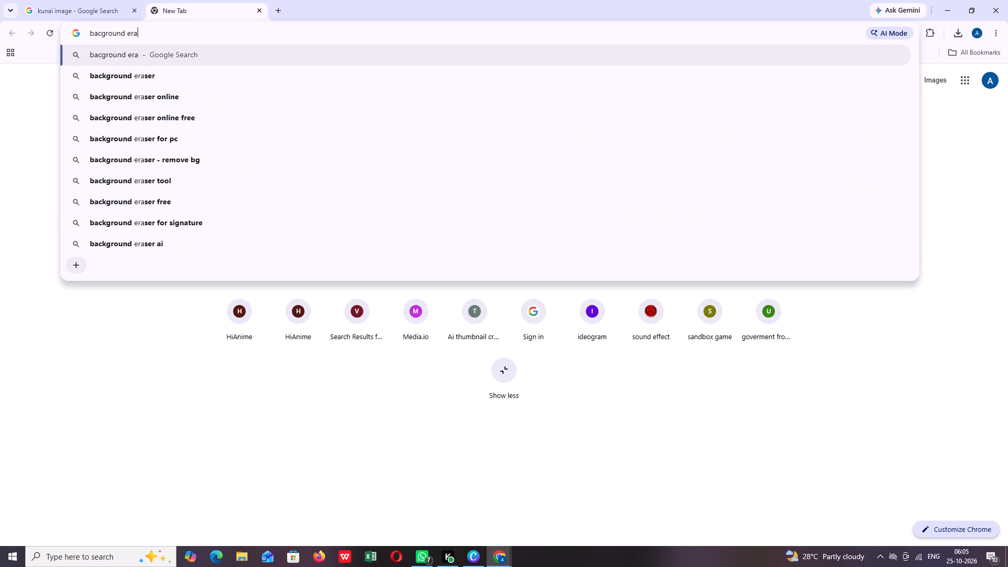
Search for "background eraser" and open the remove.bg website from the results.
click(172, 81)
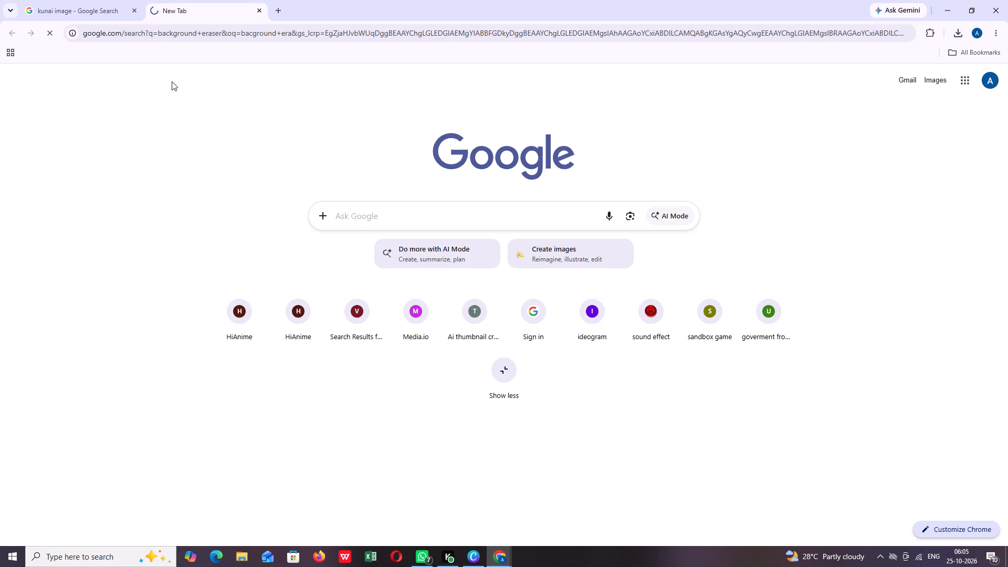
click(224, 253)
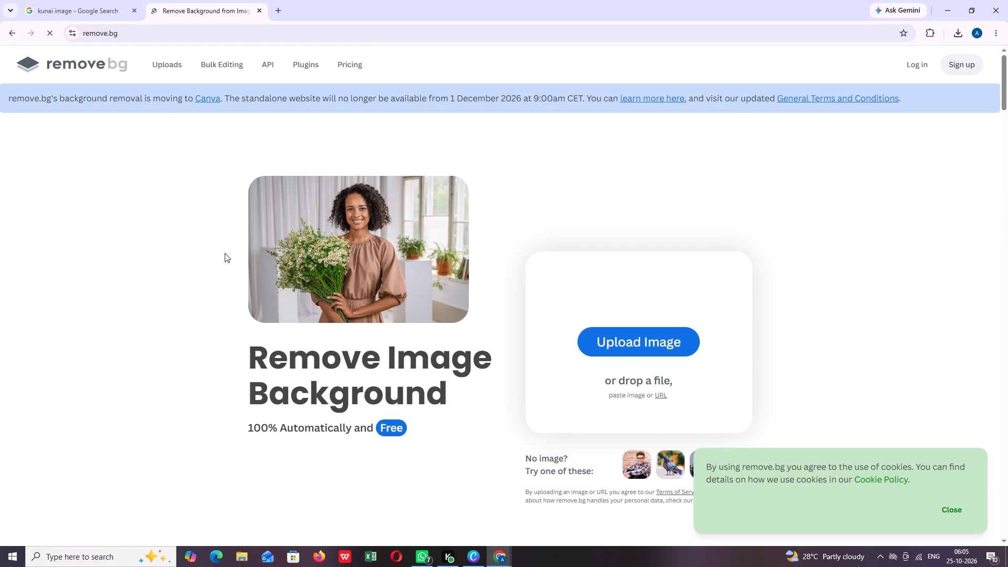
Upload the yellow-handled kunai image 51WC9W0jXtL from the Pictures folder to remove.bg to erase its background.
click(654, 335)
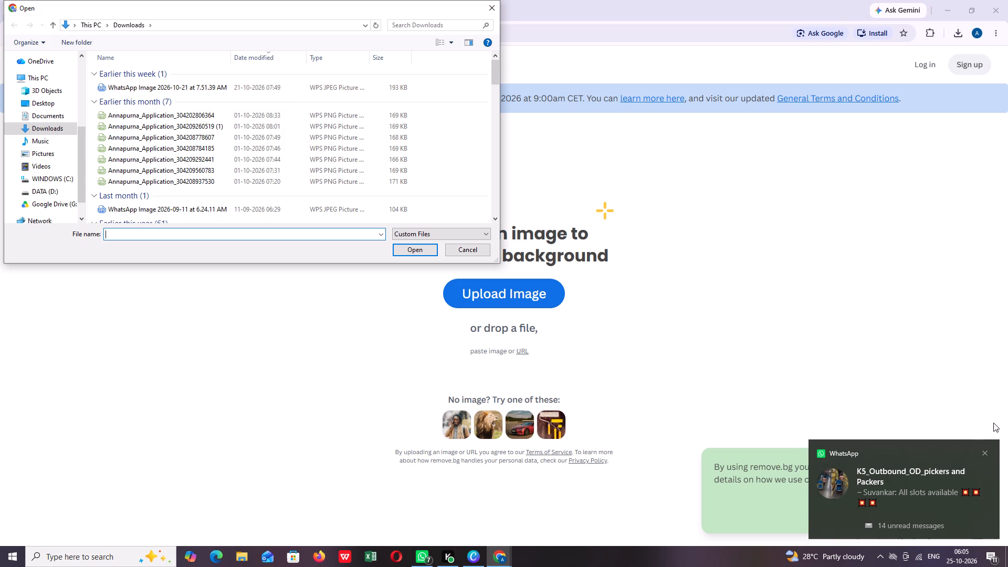
click(986, 454)
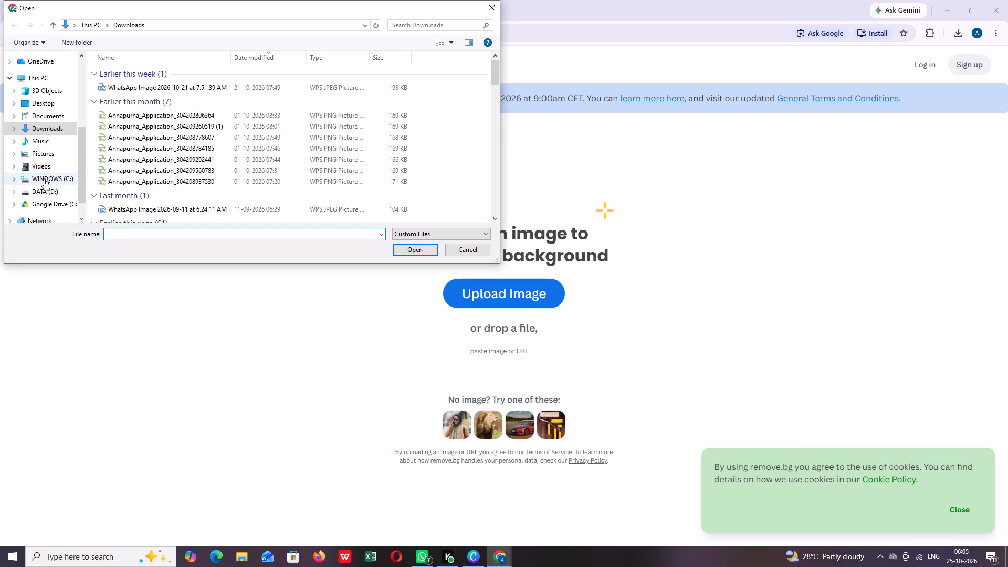
click(48, 156)
scroll(367, 143, down, 3)
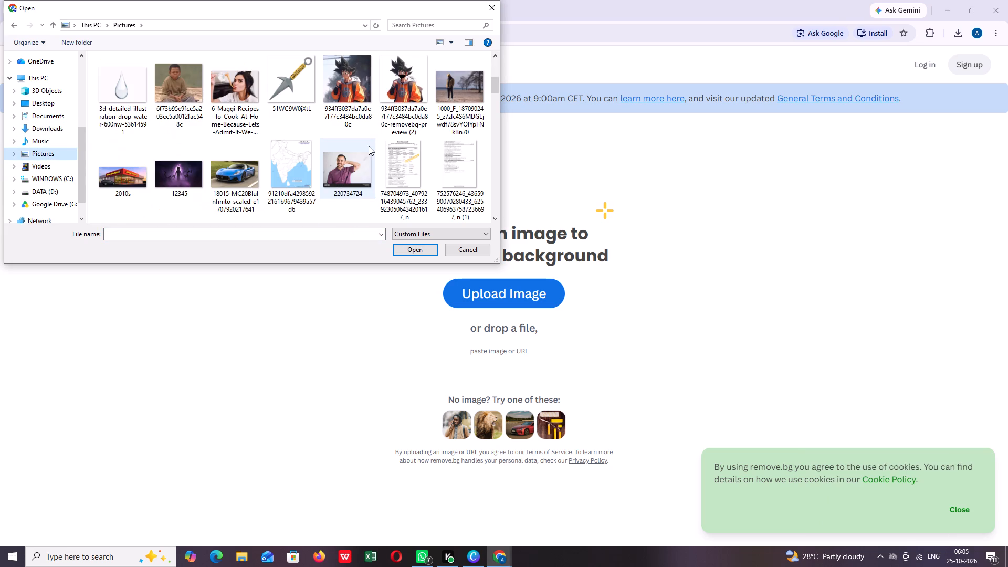
click(310, 90)
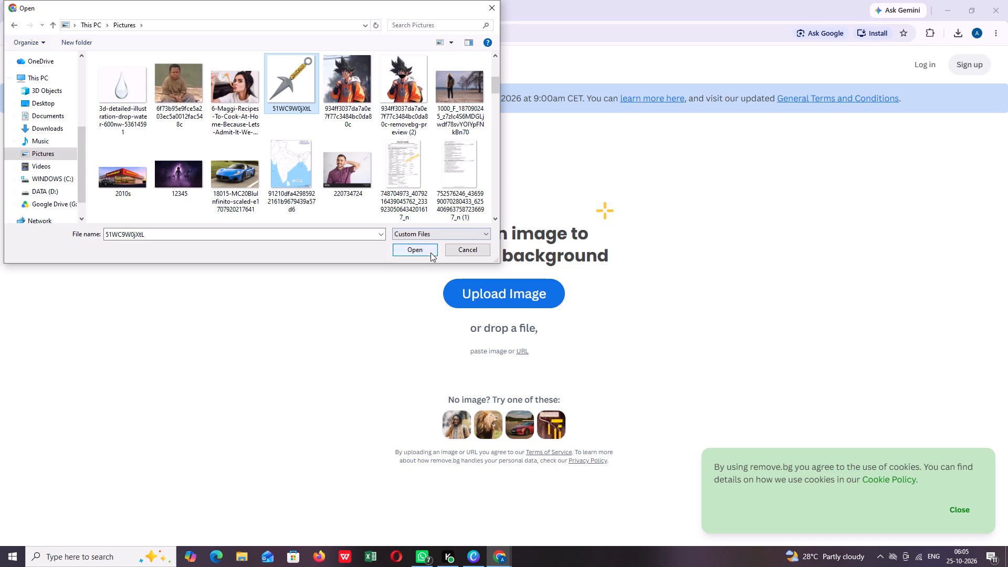
click(430, 253)
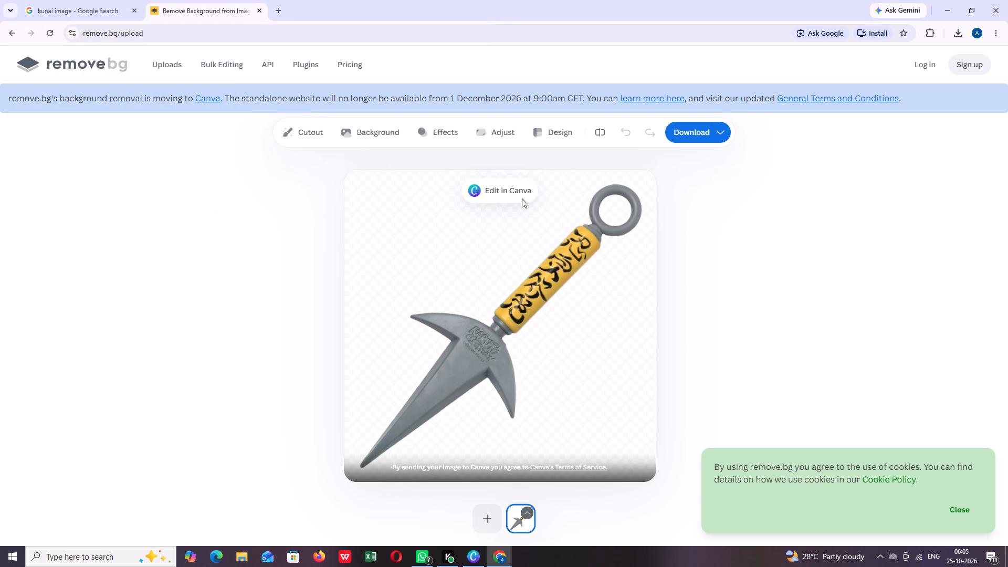
Download the free 500 x 500 preview of the yellow-handled kunai cutout from remove.bg.
click(716, 129)
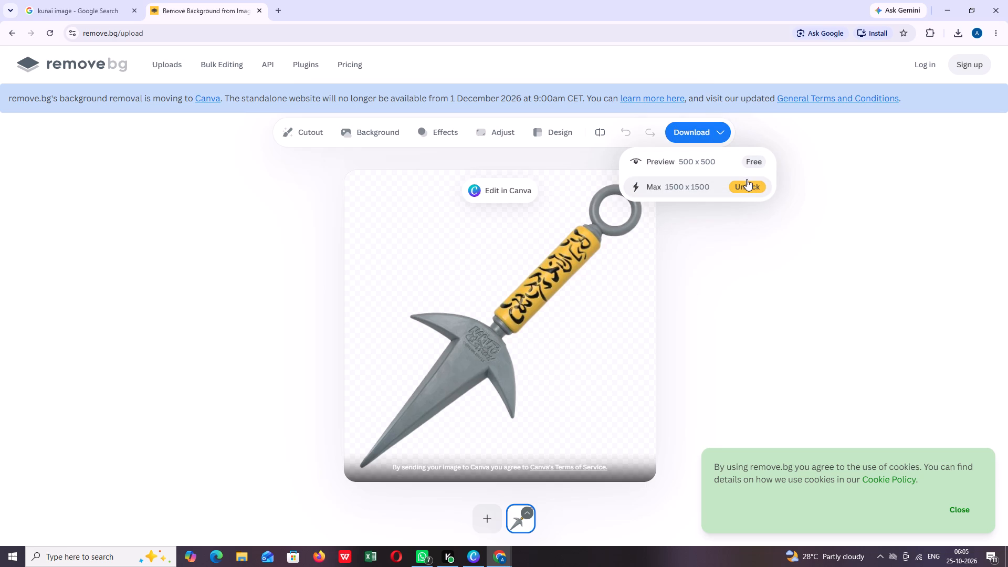
click(755, 161)
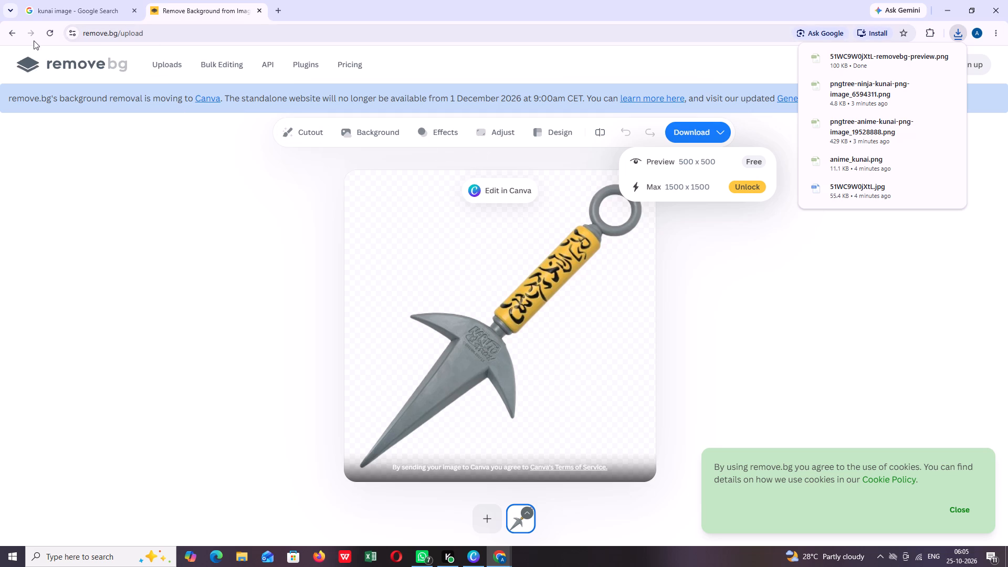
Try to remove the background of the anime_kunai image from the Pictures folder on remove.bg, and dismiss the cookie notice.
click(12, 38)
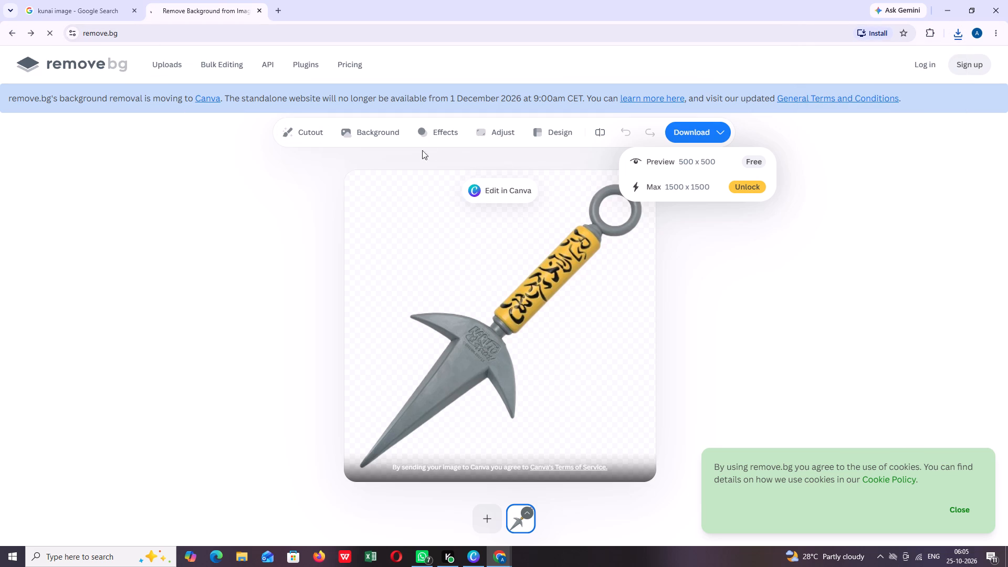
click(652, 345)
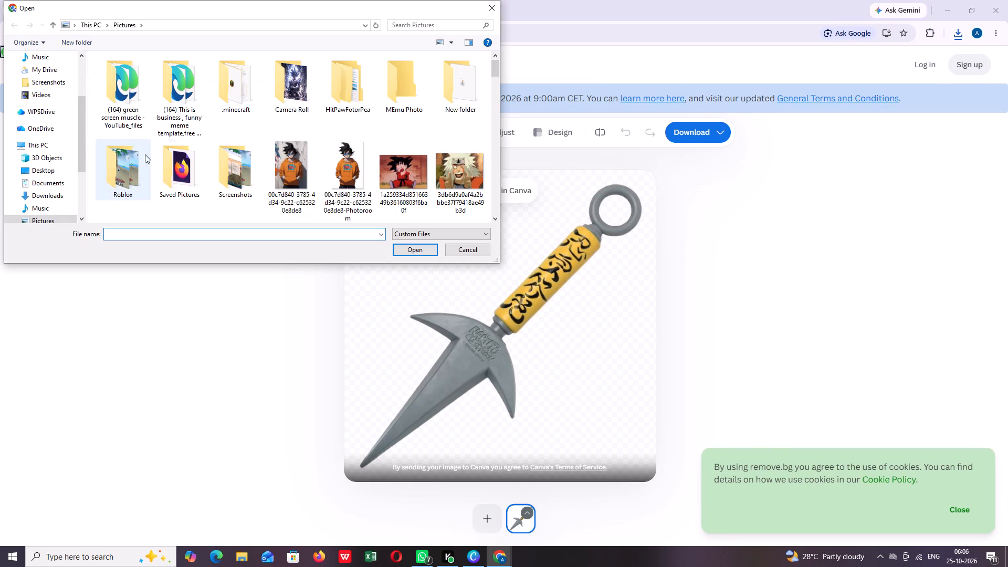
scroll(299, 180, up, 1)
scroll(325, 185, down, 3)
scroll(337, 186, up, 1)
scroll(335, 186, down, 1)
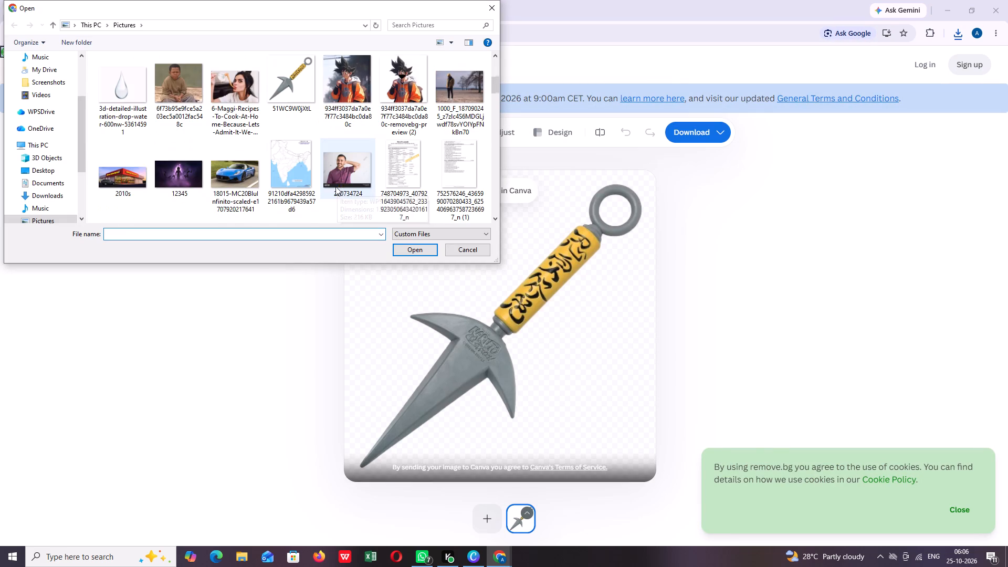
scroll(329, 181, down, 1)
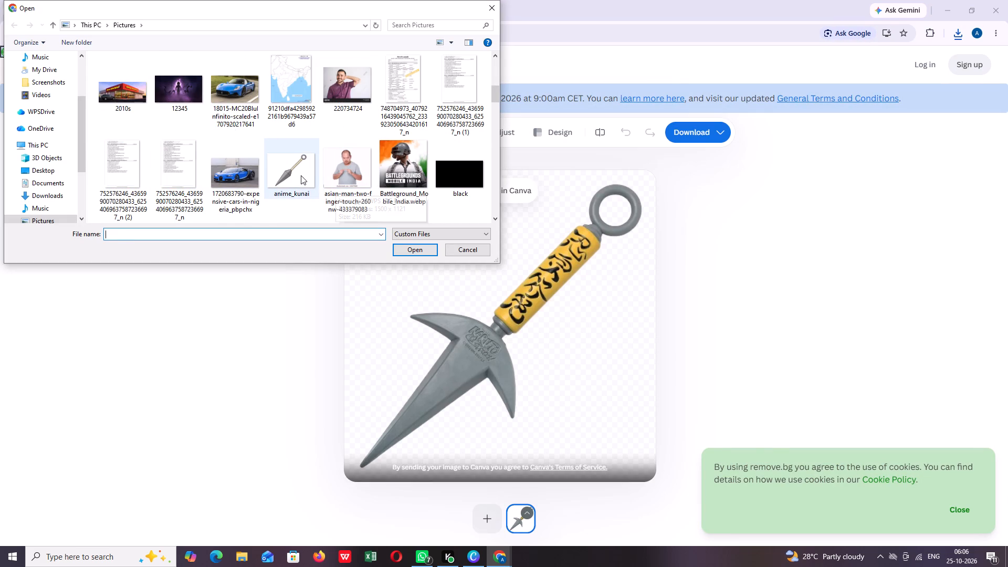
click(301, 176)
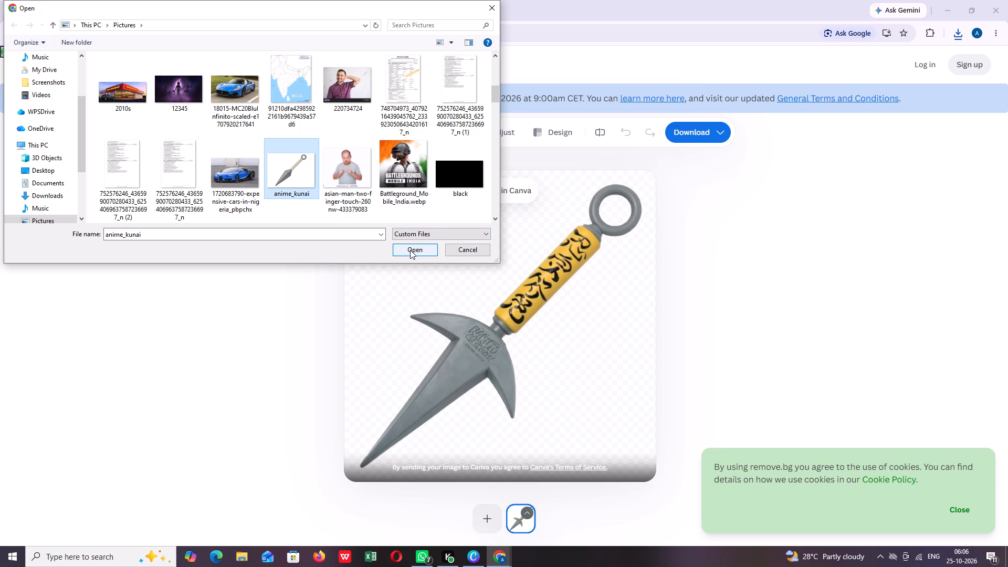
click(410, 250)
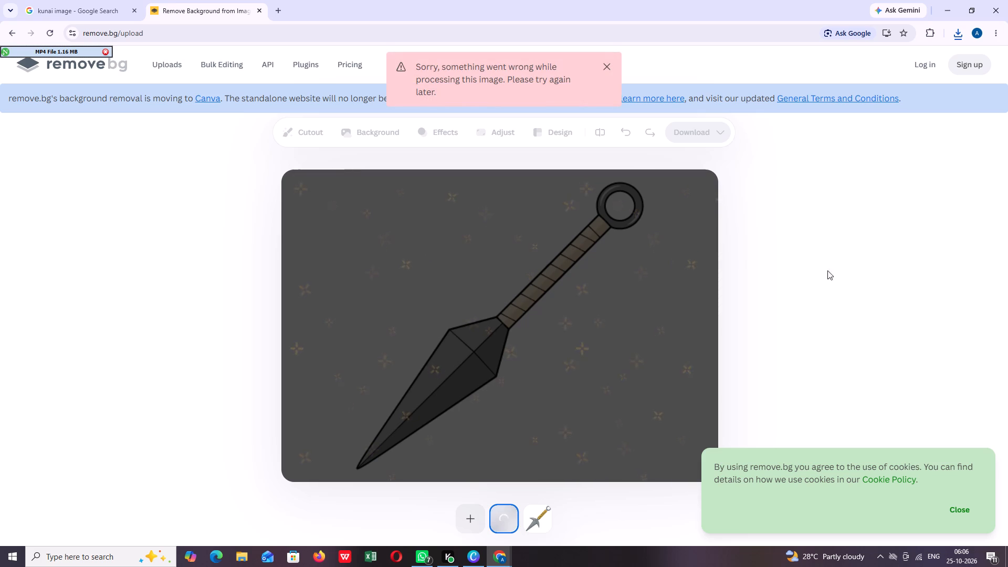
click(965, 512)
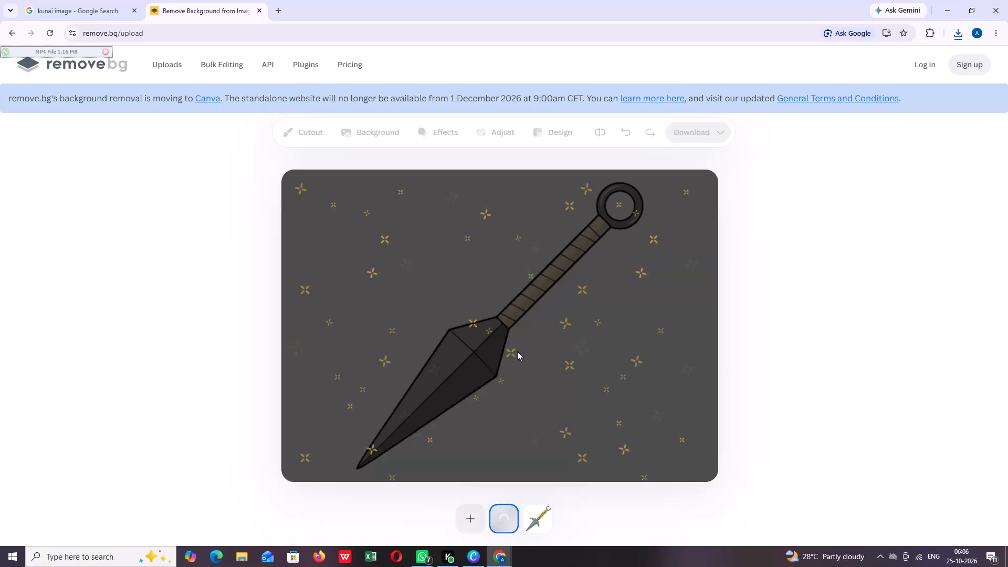
Browse the Pictures folder for another kunai image to add to remove.bg.
click(476, 521)
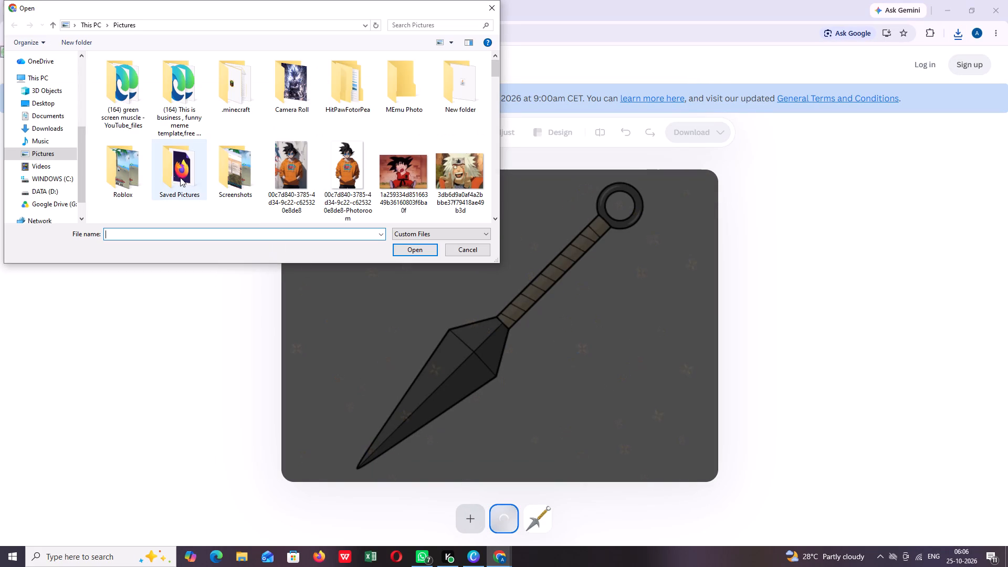
scroll(349, 173, down, 12)
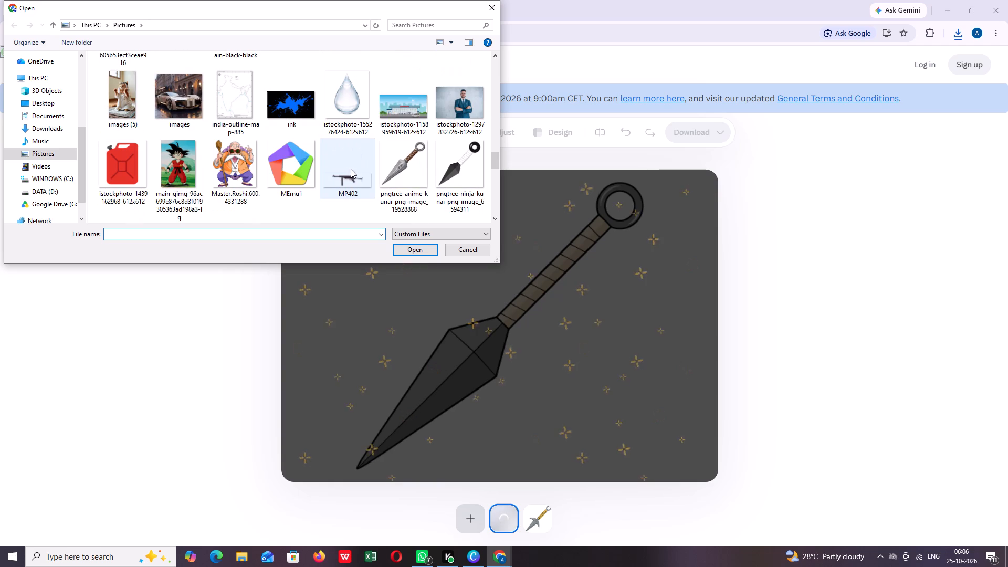
scroll(418, 171, down, 1)
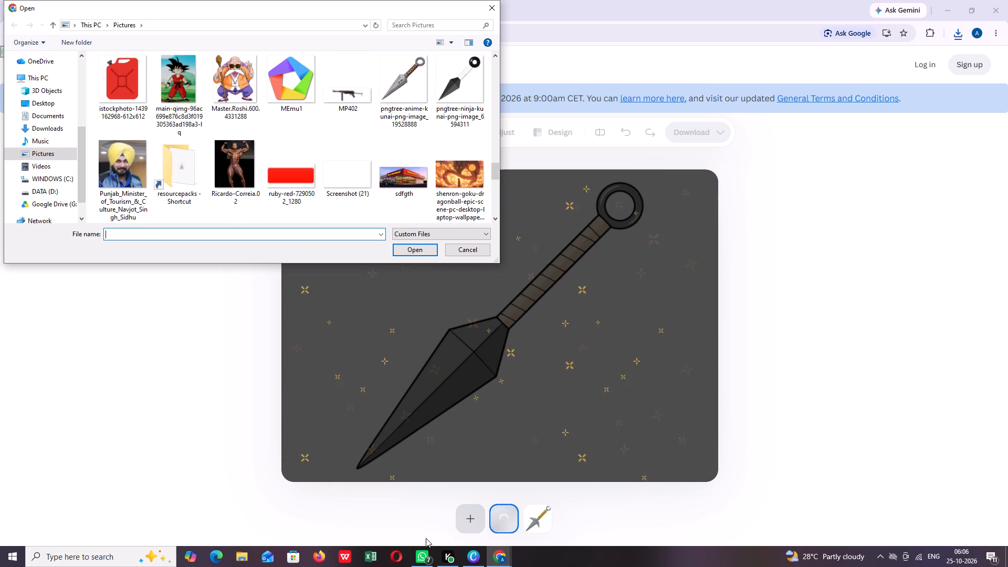
Switch to Canva and upload 51WC9W0jXtL-removebg-preview from the Downloads folder into the thumbnail design.
click(474, 550)
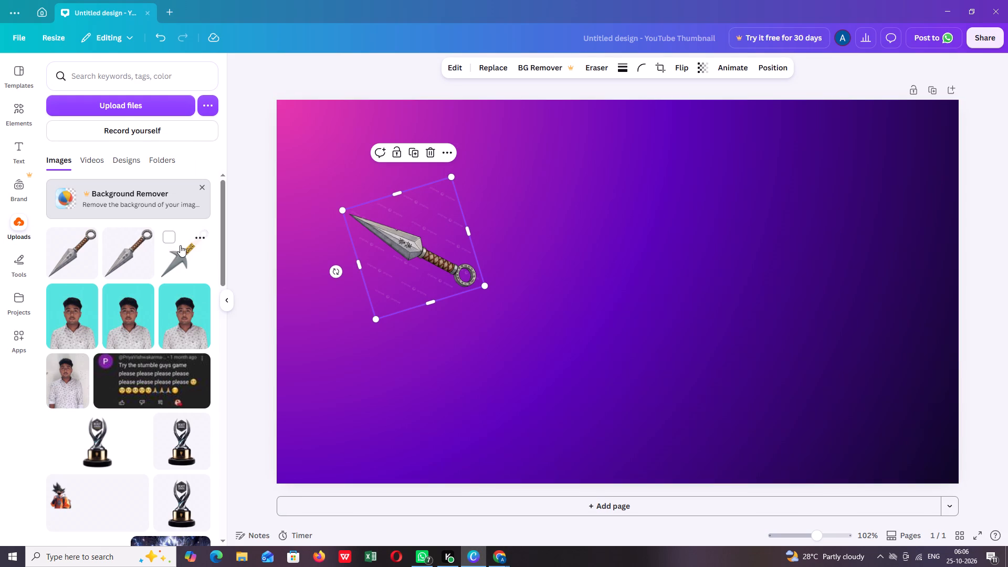
click(113, 102)
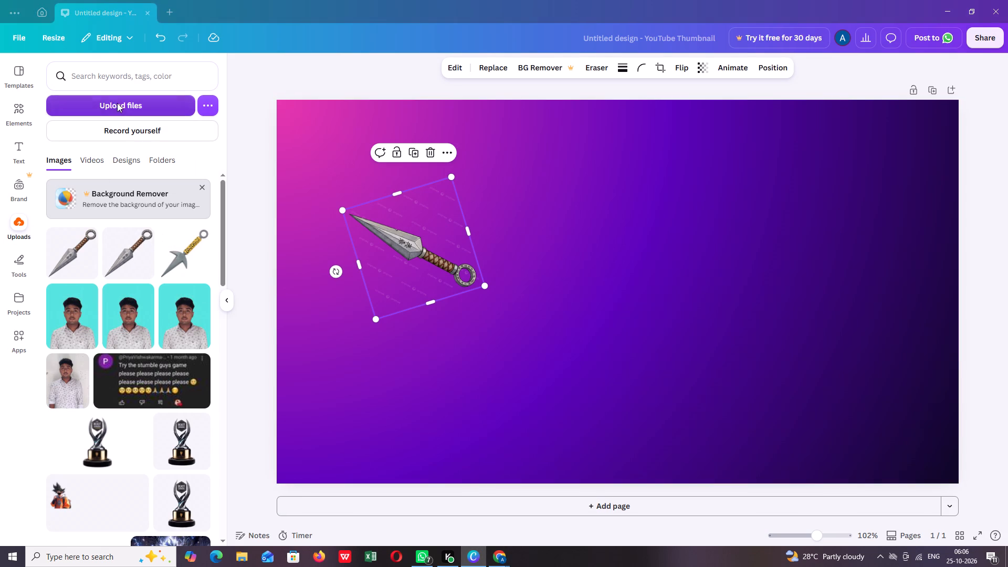
scroll(379, 202, down, 1)
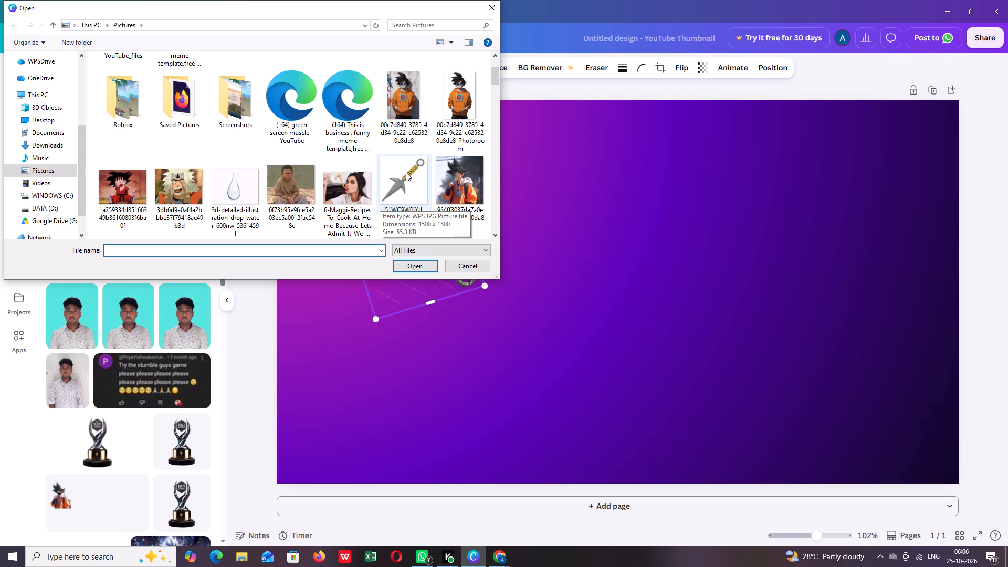
click(406, 172)
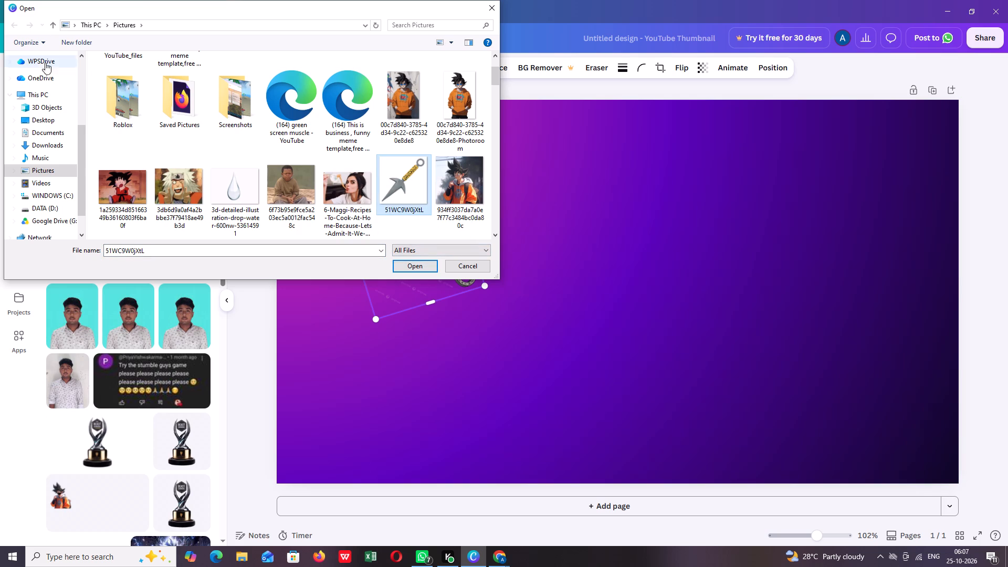
click(51, 142)
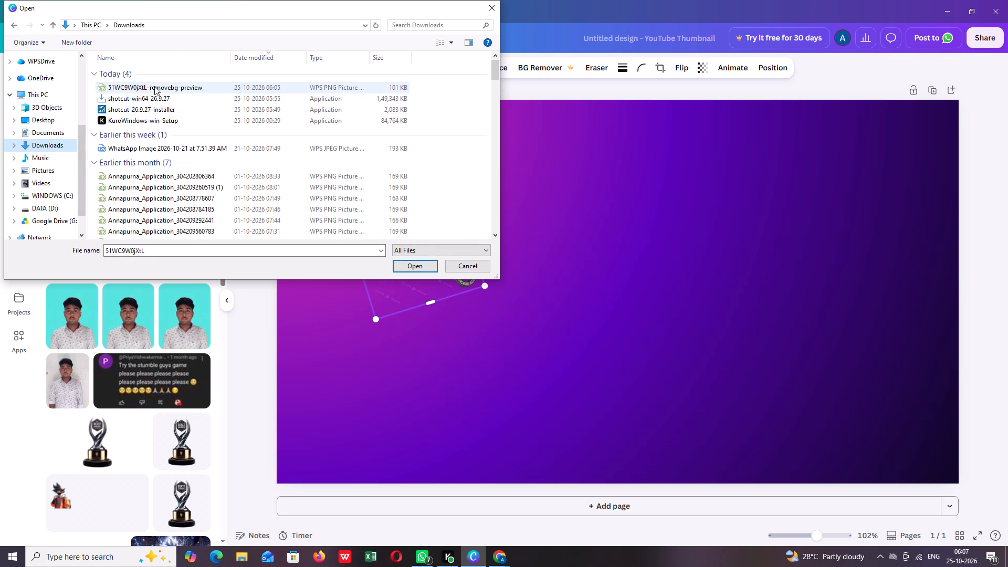
click(155, 85)
click(427, 266)
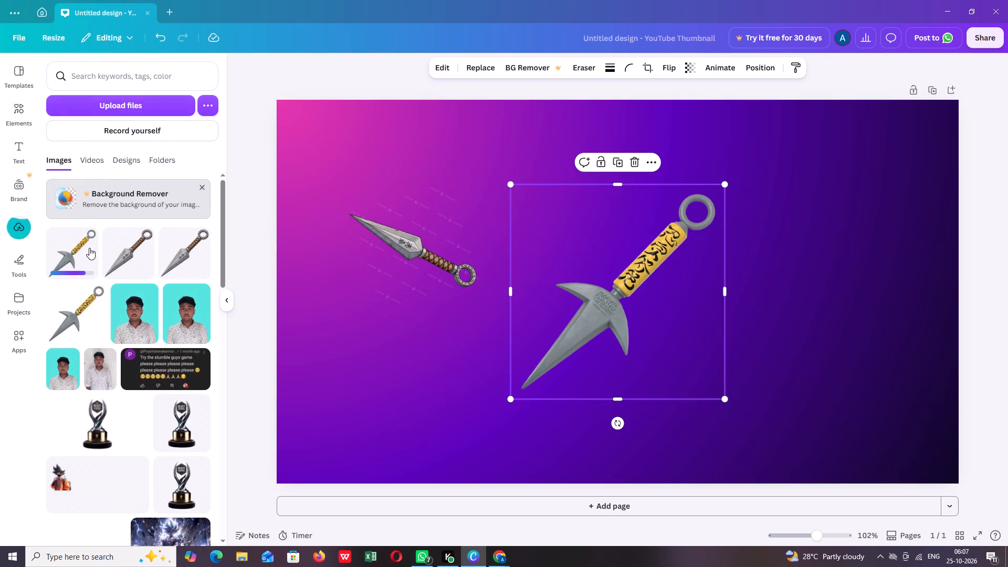
Shrink the yellow-handled kunai proportionally to about two thirds of its size, keeping its upper-right corner in place.
drag(513, 398, 480, 296)
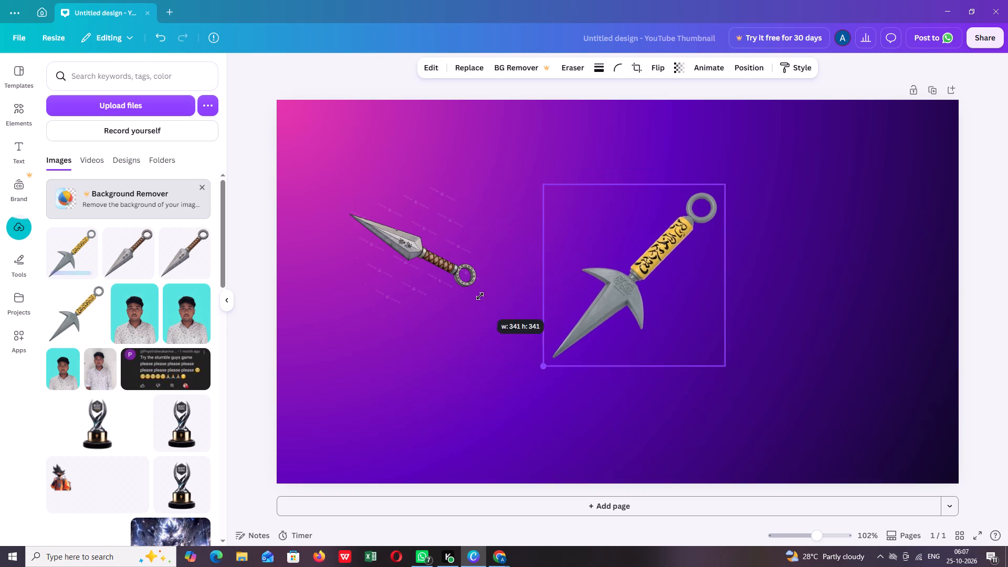
drag(480, 296, 508, 255)
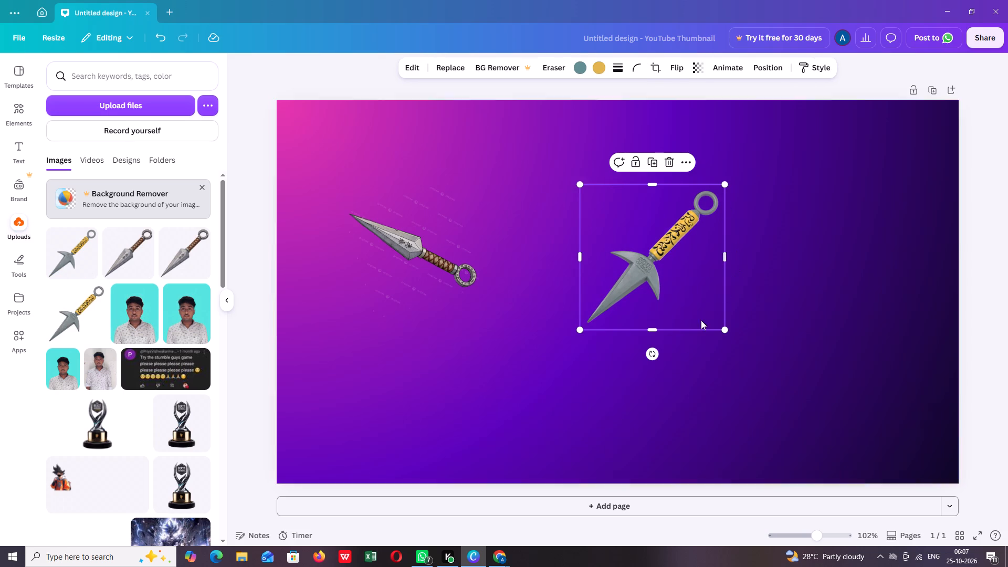
Rotate the yellow-handled kunai about 108° so its blade points up and left, and move it above the brown-handled kunai.
drag(652, 353, 576, 229)
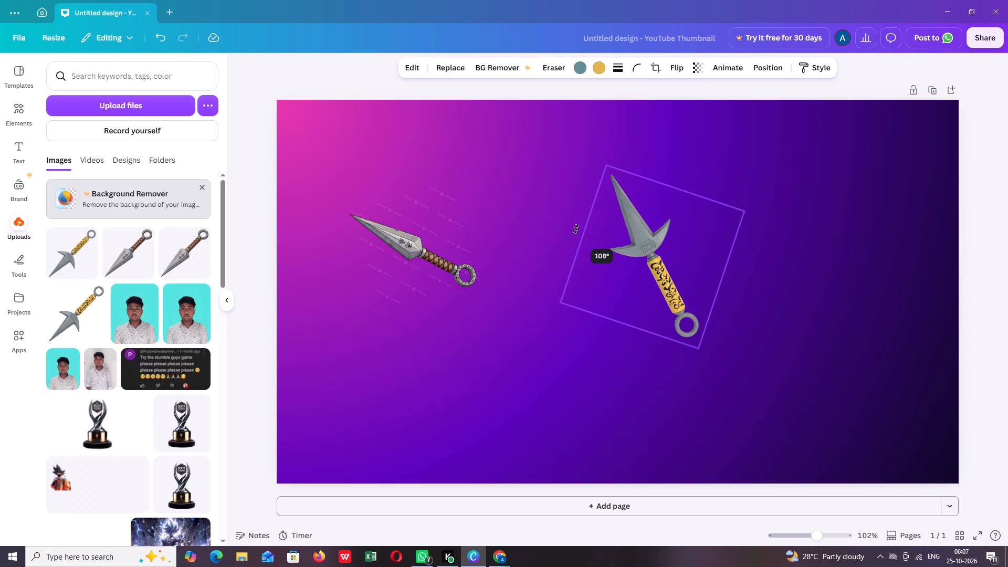
drag(576, 229, 577, 228)
drag(646, 246, 487, 190)
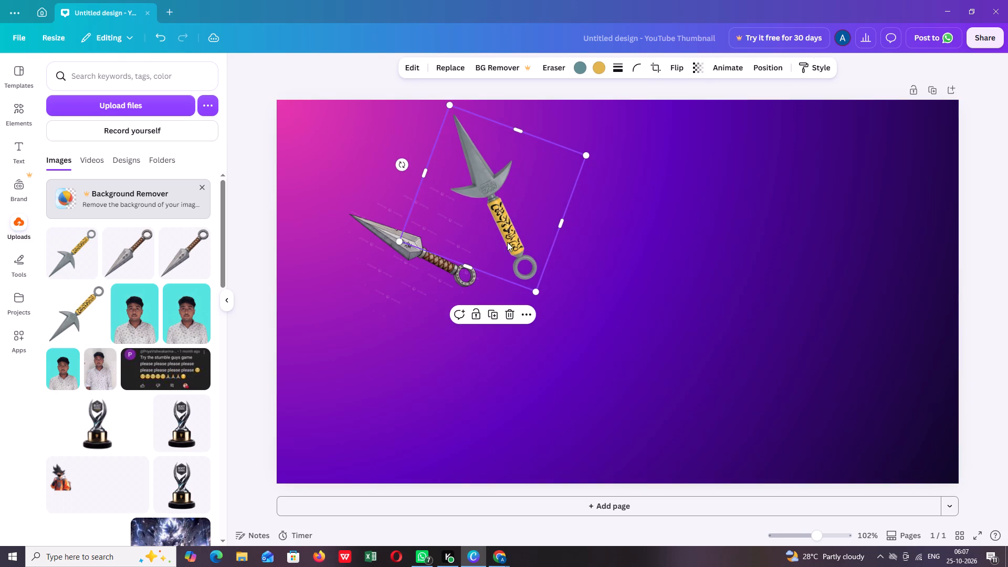
Lower both kunai and tilt the yellow-handled one to about 106°, fanning them out with their handle rings close together.
drag(423, 267, 415, 310)
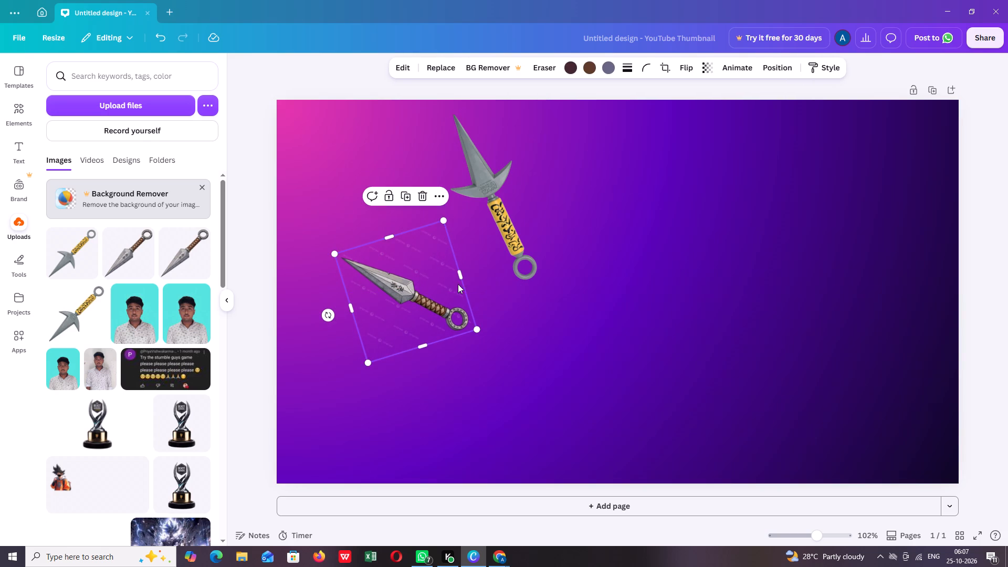
drag(530, 270, 508, 297)
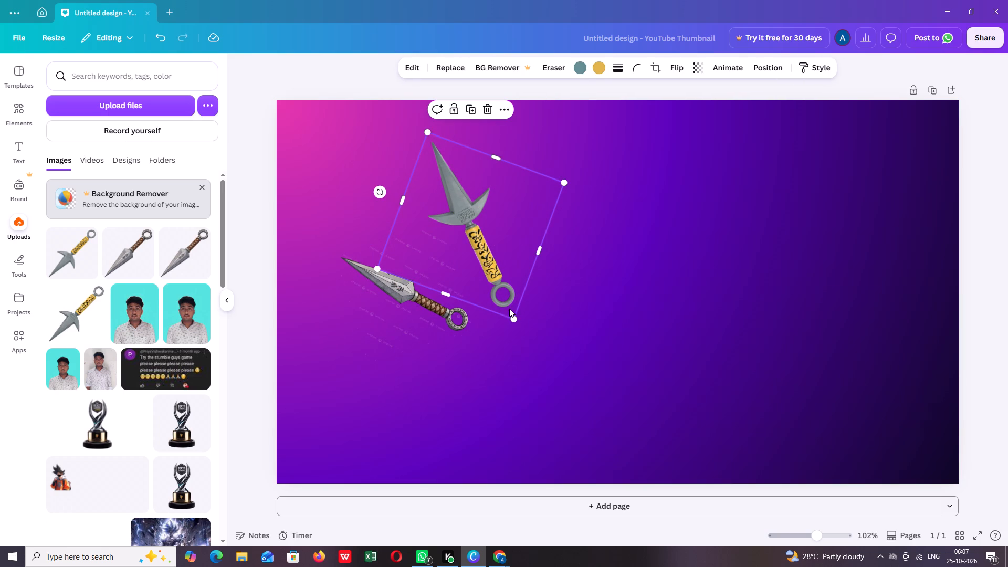
drag(381, 190, 379, 196)
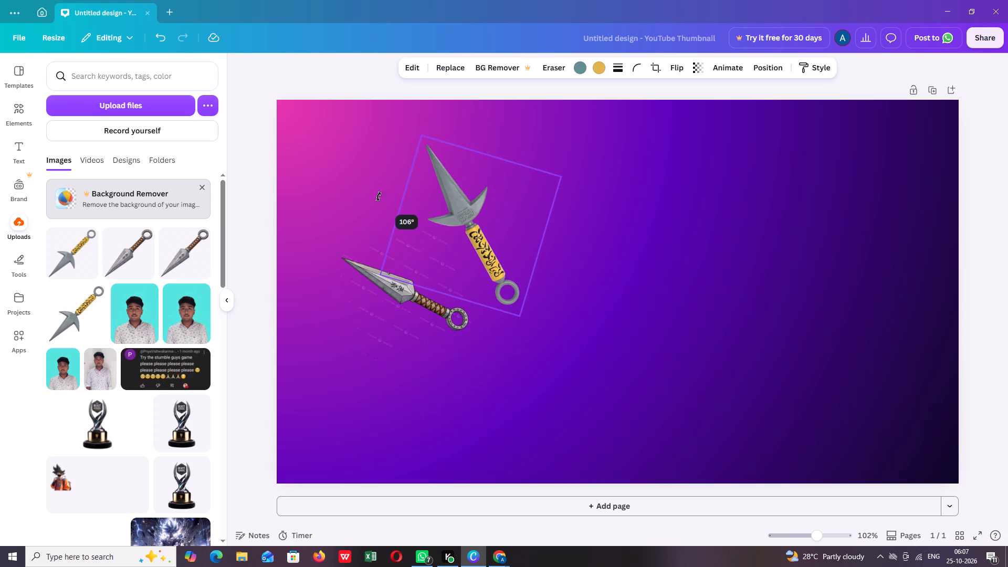
drag(379, 196, 378, 198)
drag(478, 203, 450, 204)
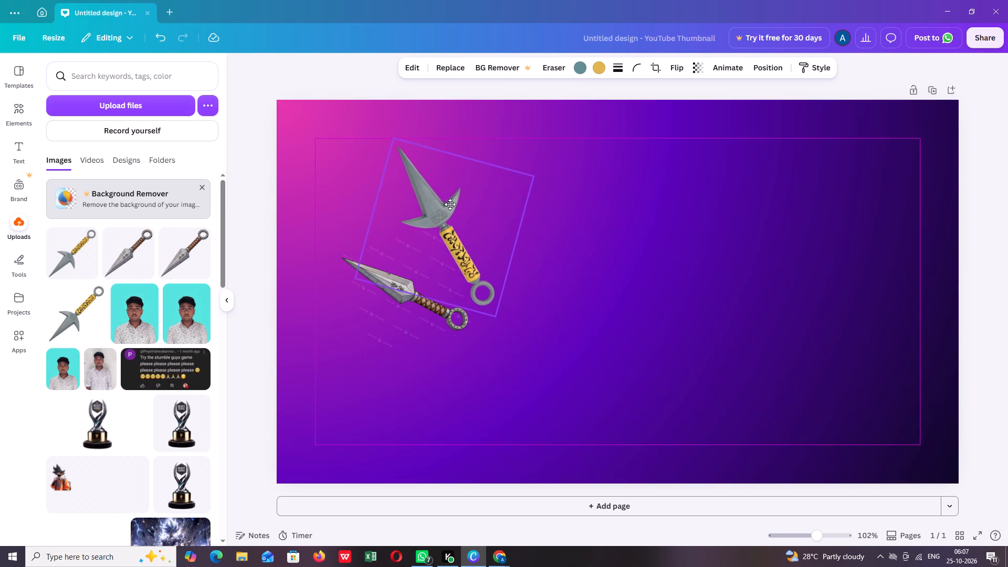
drag(450, 204, 456, 209)
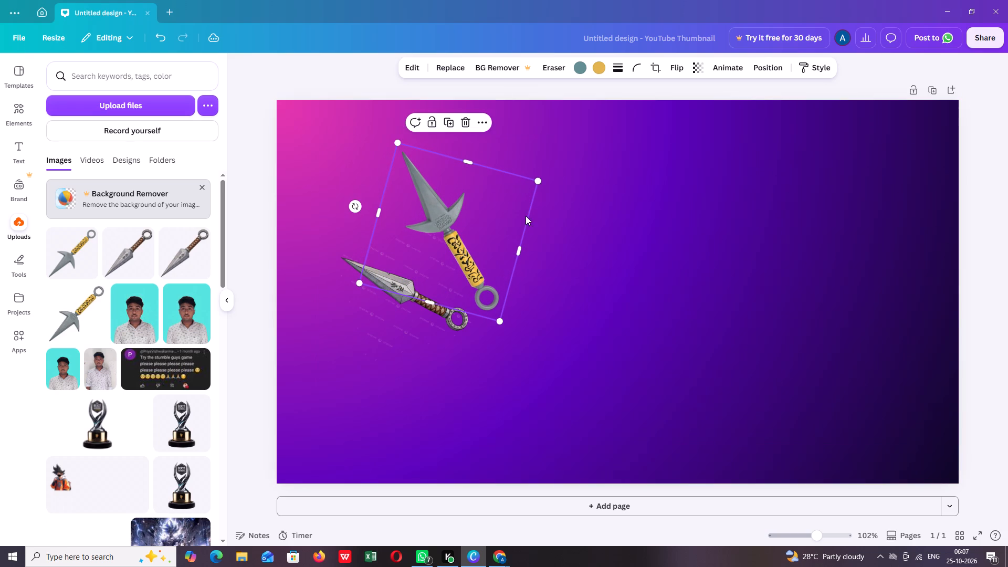
Enlarge the brown-handled kunai proportionally by about 30%, keeping its blade-tip corner in place.
click(379, 357)
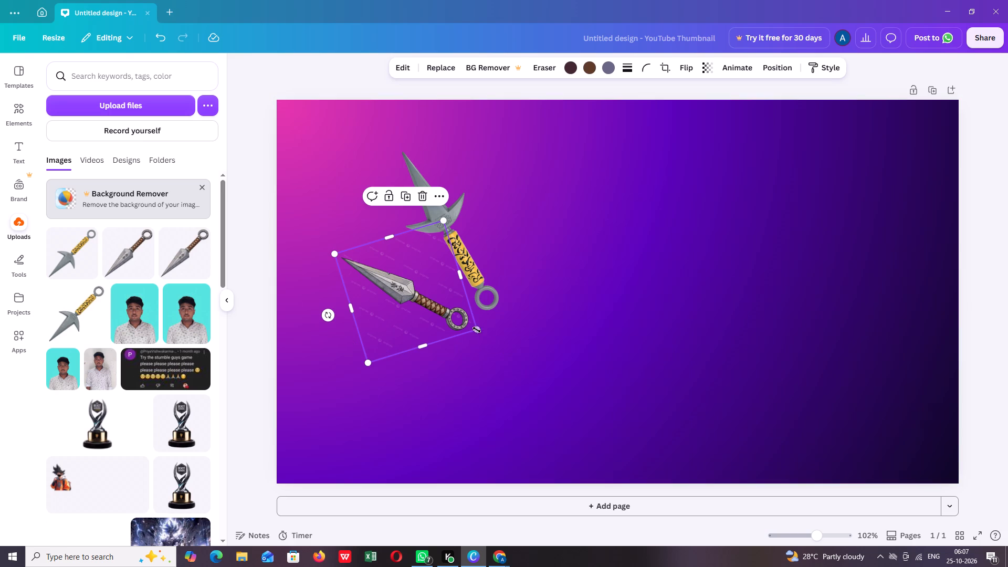
drag(474, 330, 517, 355)
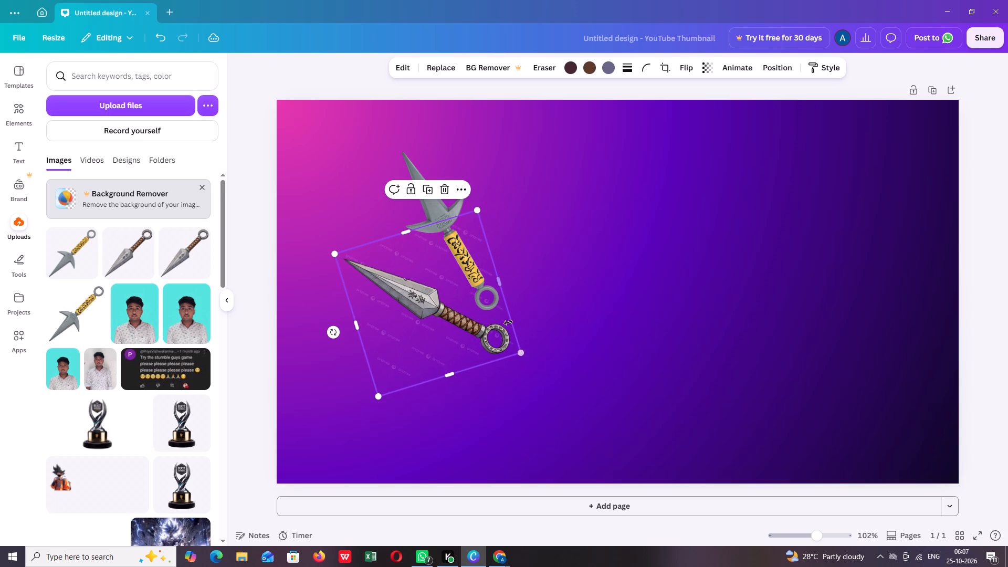
Enlarge the yellow-handled kunai by about 30% and place it above the brown-handled kunai with their rings side by side.
click(426, 207)
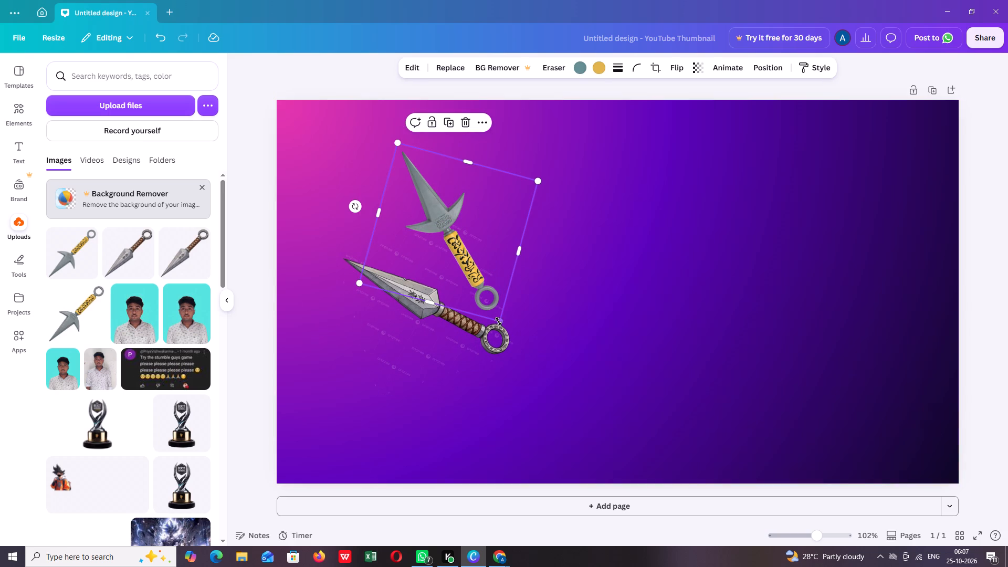
click(505, 297)
click(493, 210)
right_drag(489, 201, 505, 201)
right_drag(505, 201, 521, 192)
drag(416, 185, 464, 180)
drag(462, 190, 503, 227)
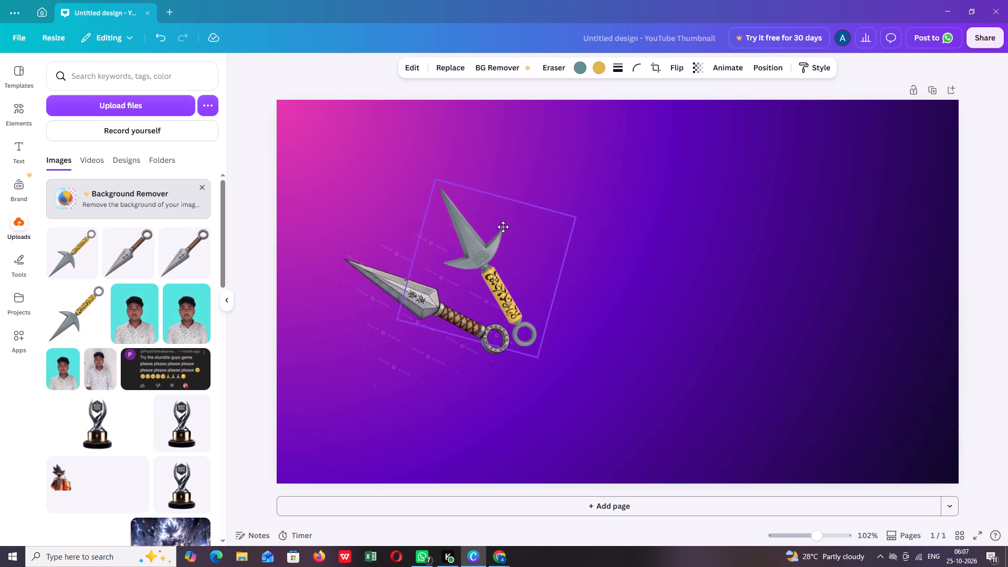
drag(503, 227, 509, 180)
drag(547, 311, 560, 333)
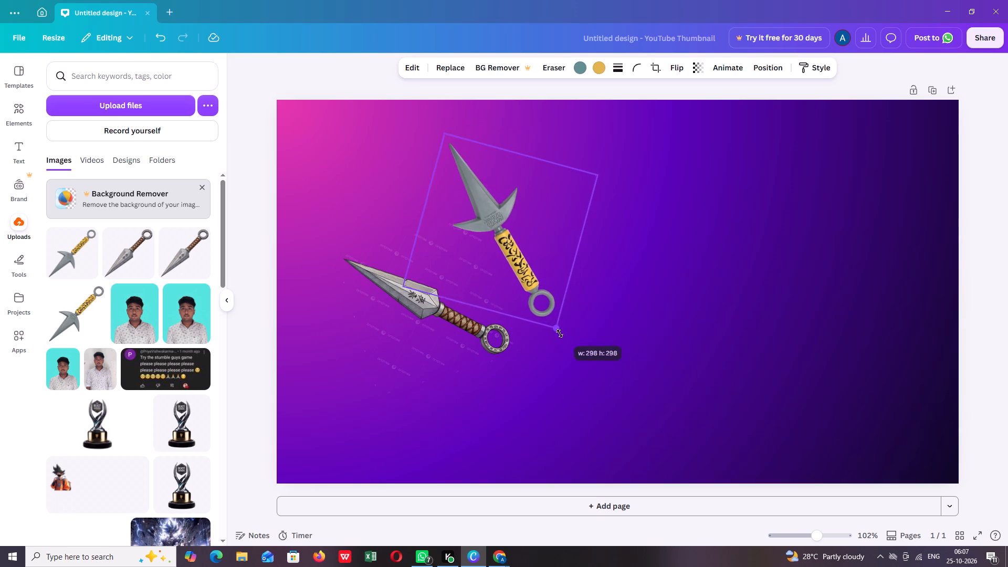
drag(560, 333, 574, 365)
drag(547, 301, 540, 300)
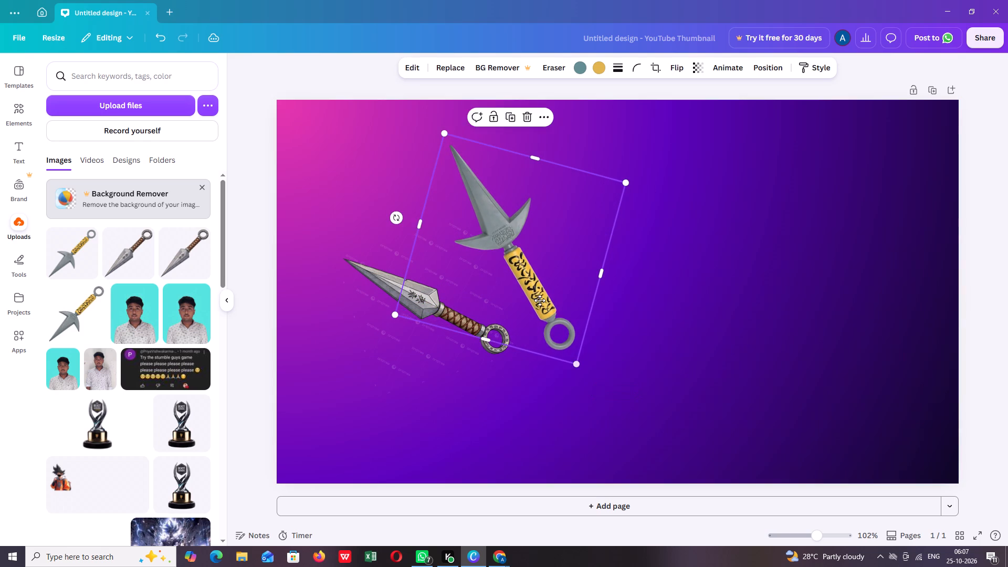
drag(540, 300, 512, 291)
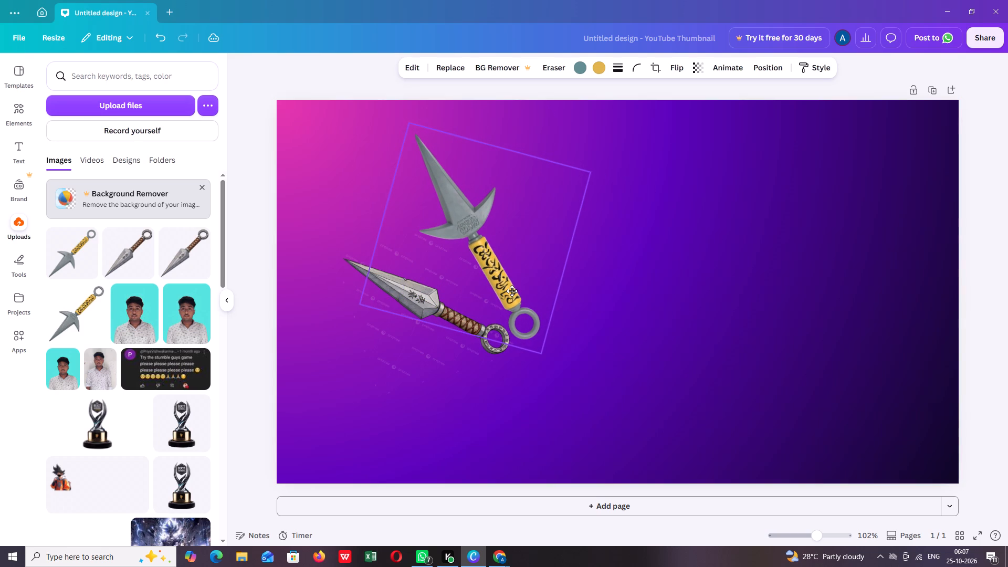
drag(512, 291, 512, 290)
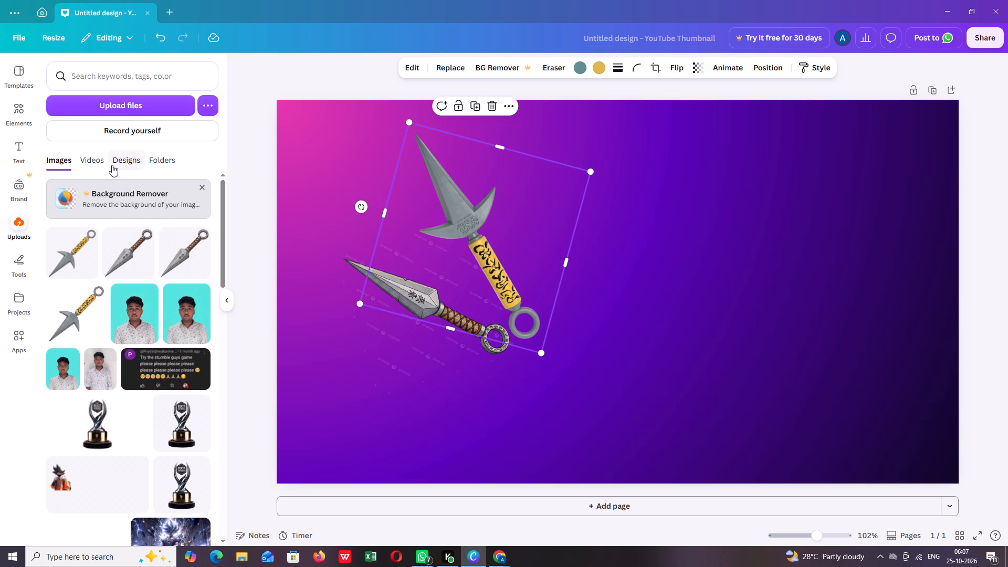
Upload the anime_kunai image from the Pictures folder to the Canva uploads.
click(124, 105)
scroll(246, 197, down, 1)
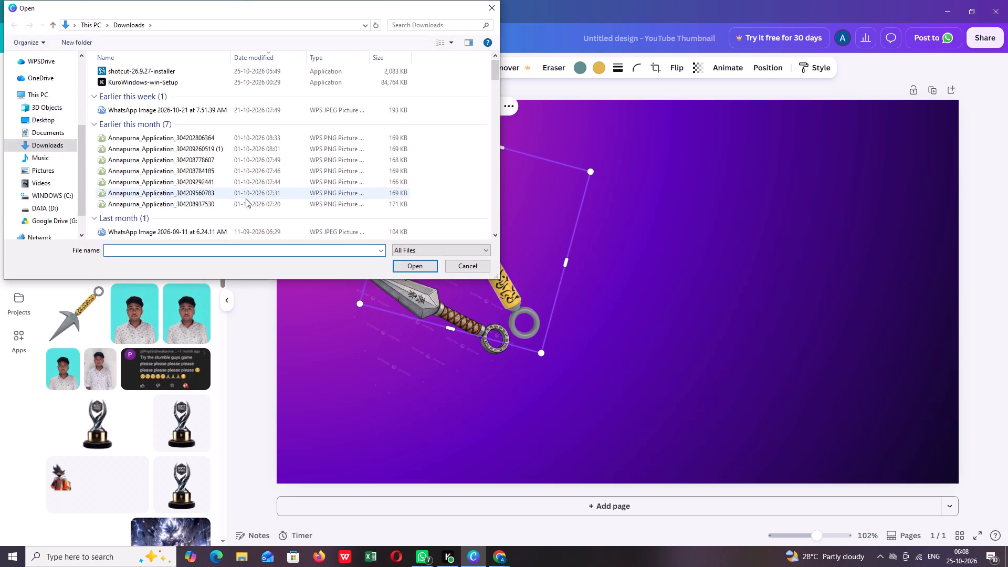
scroll(246, 198, down, 1)
click(51, 170)
scroll(306, 182, down, 3)
scroll(322, 192, up, 1)
scroll(323, 192, down, 4)
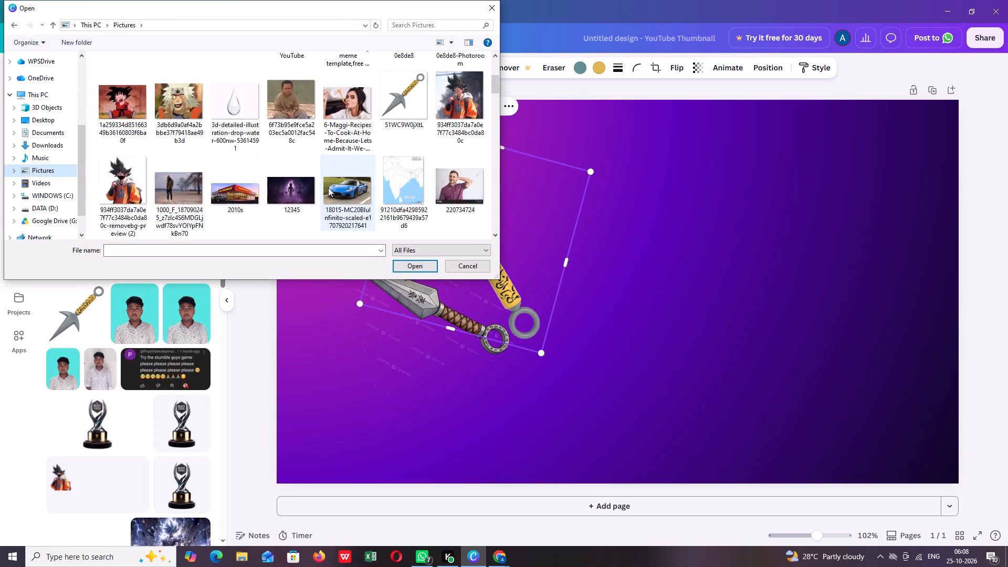
scroll(328, 187, down, 15)
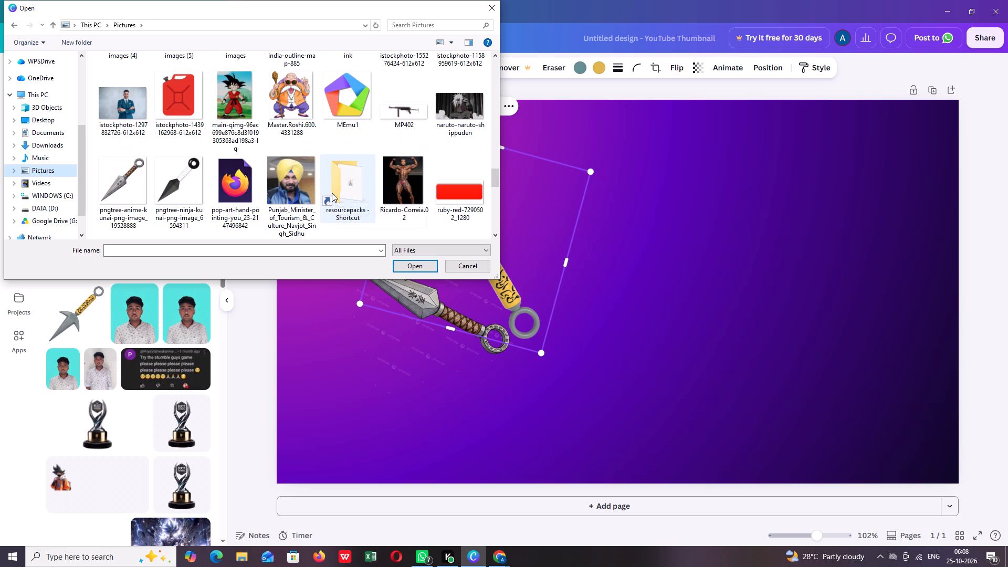
scroll(262, 185, up, 8)
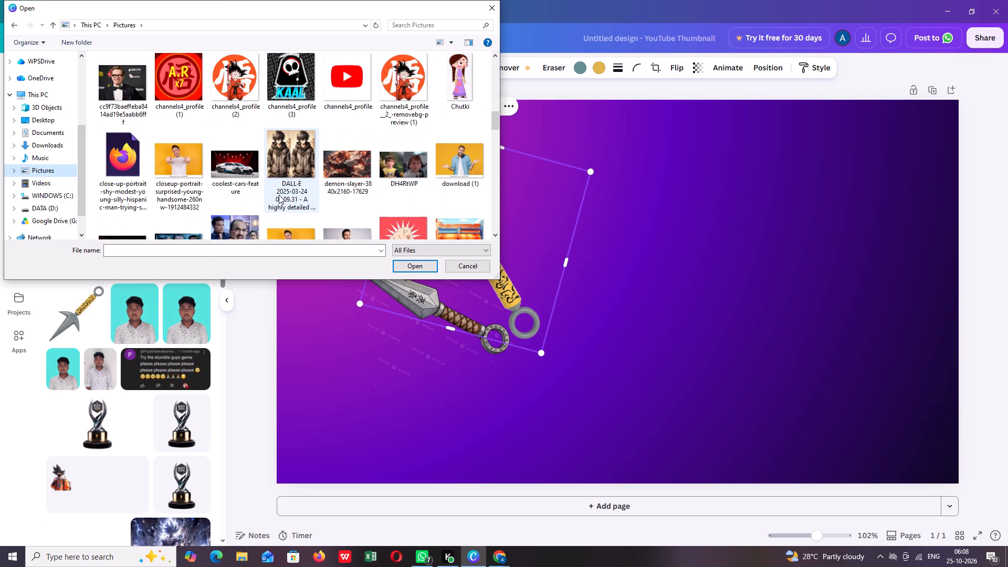
scroll(279, 195, up, 2)
click(143, 163)
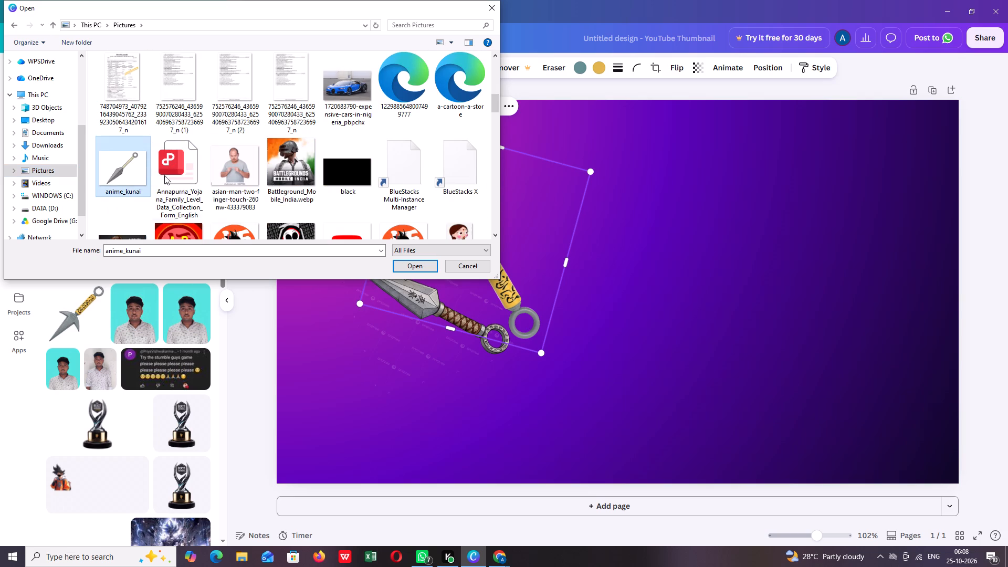
click(408, 267)
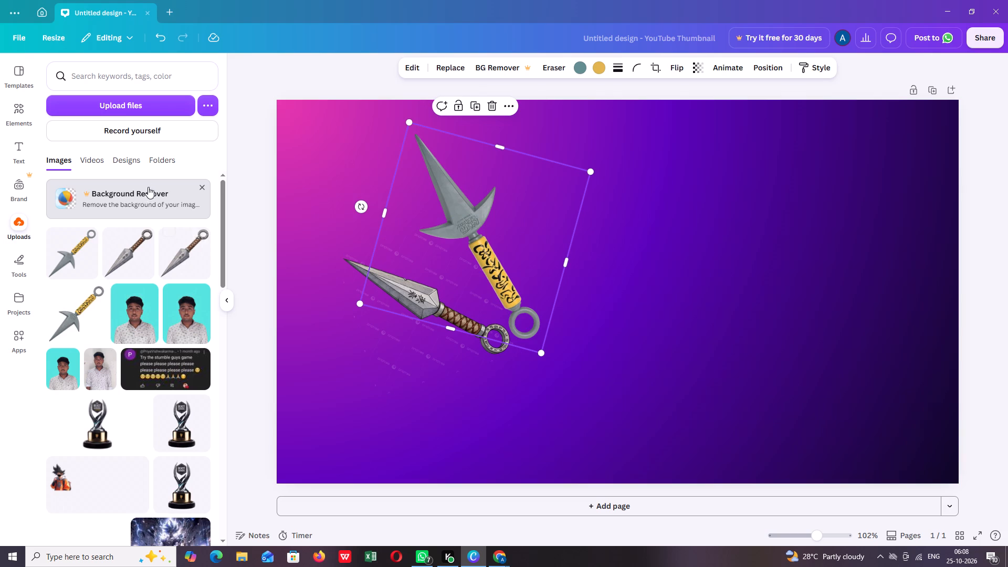
Upload the anime_kunai image from the Pictures folder a second time.
click(150, 107)
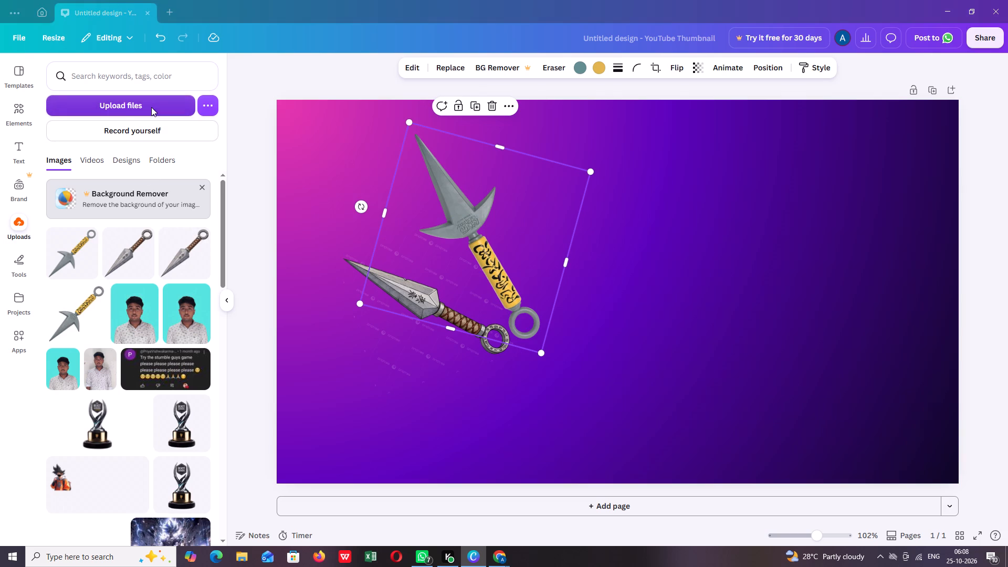
scroll(245, 188, down, 2)
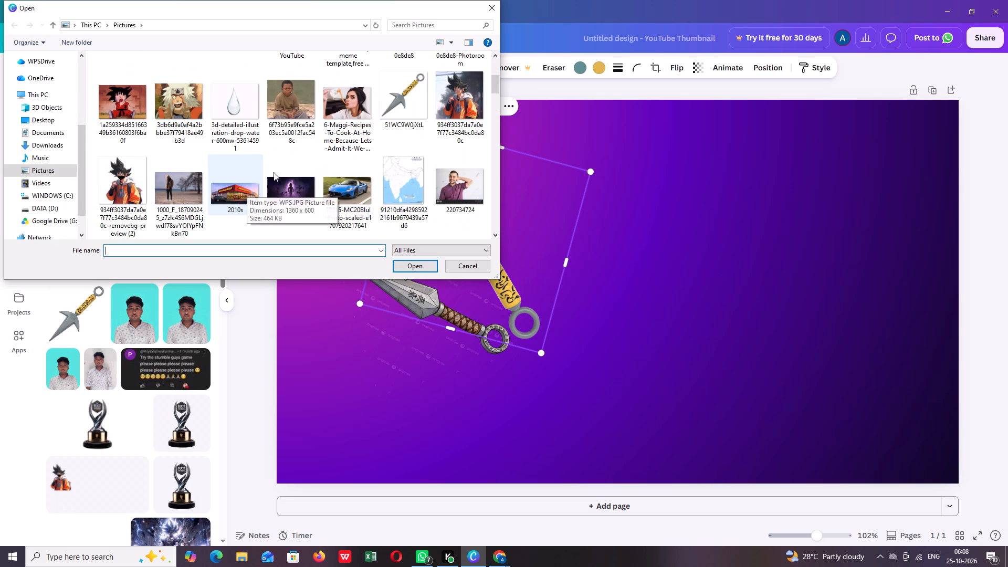
scroll(363, 138, down, 3)
click(131, 108)
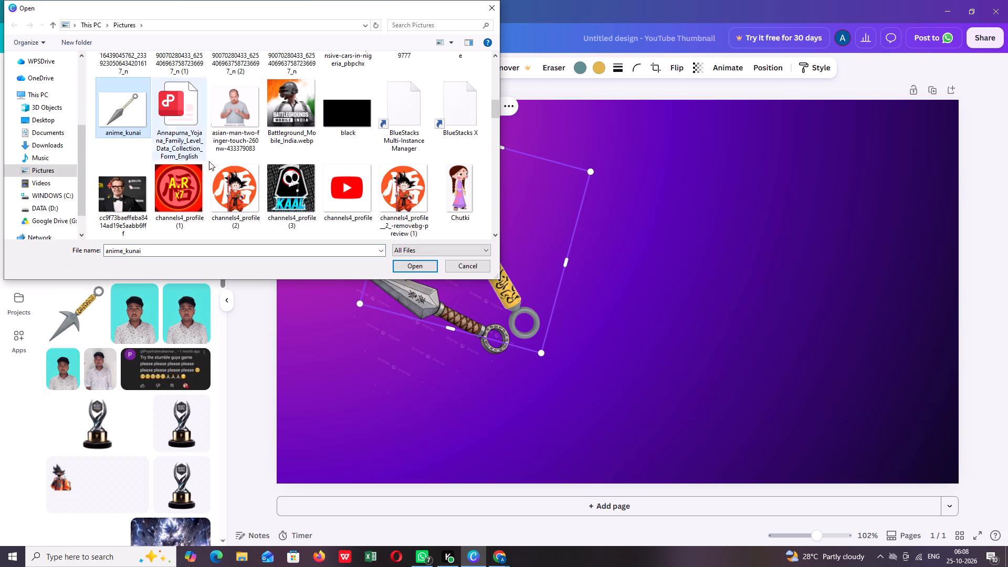
click(416, 265)
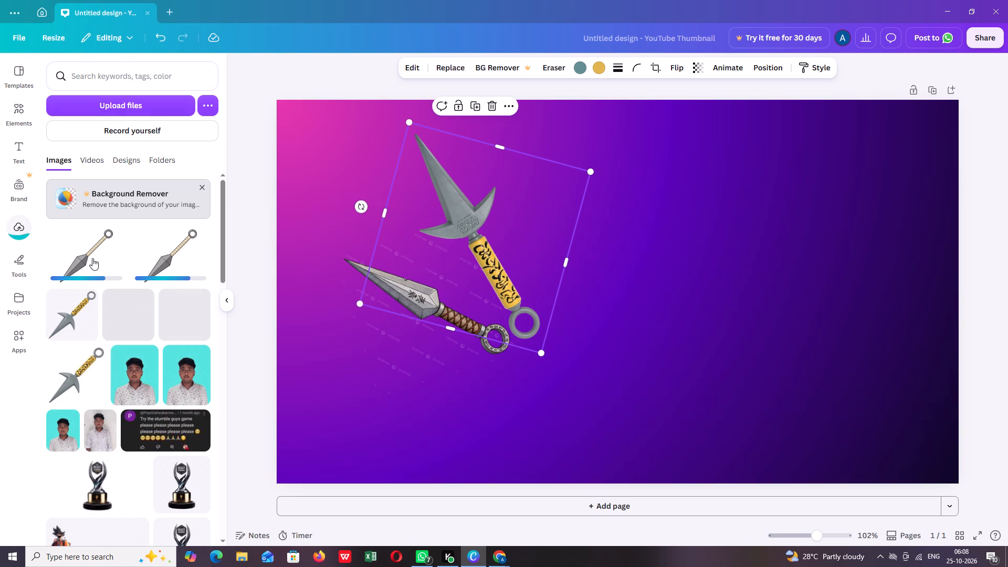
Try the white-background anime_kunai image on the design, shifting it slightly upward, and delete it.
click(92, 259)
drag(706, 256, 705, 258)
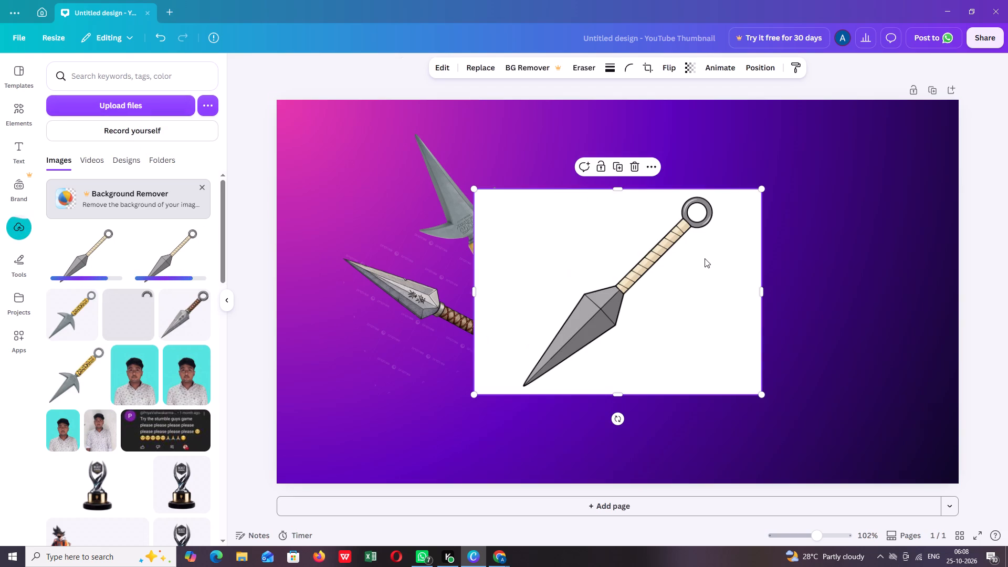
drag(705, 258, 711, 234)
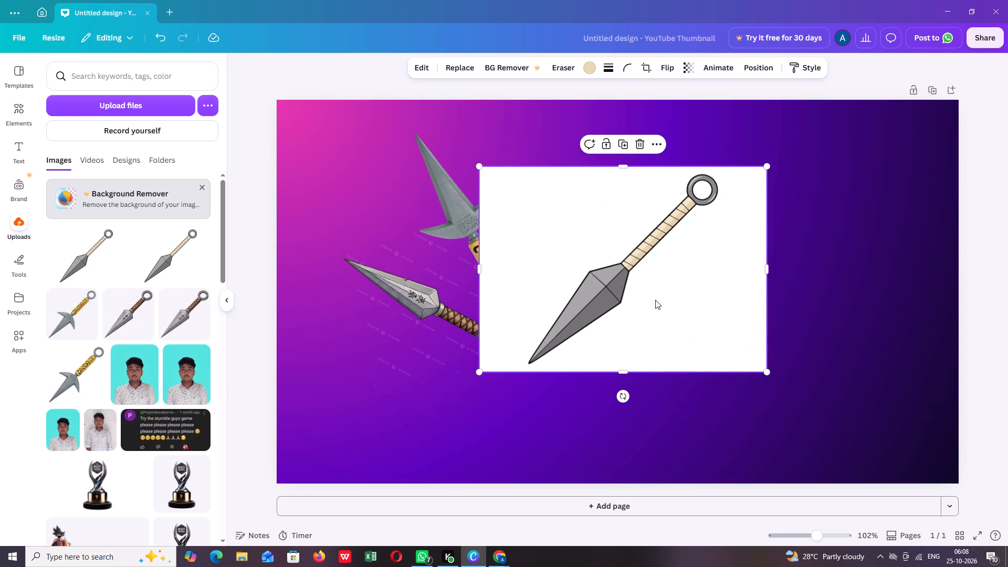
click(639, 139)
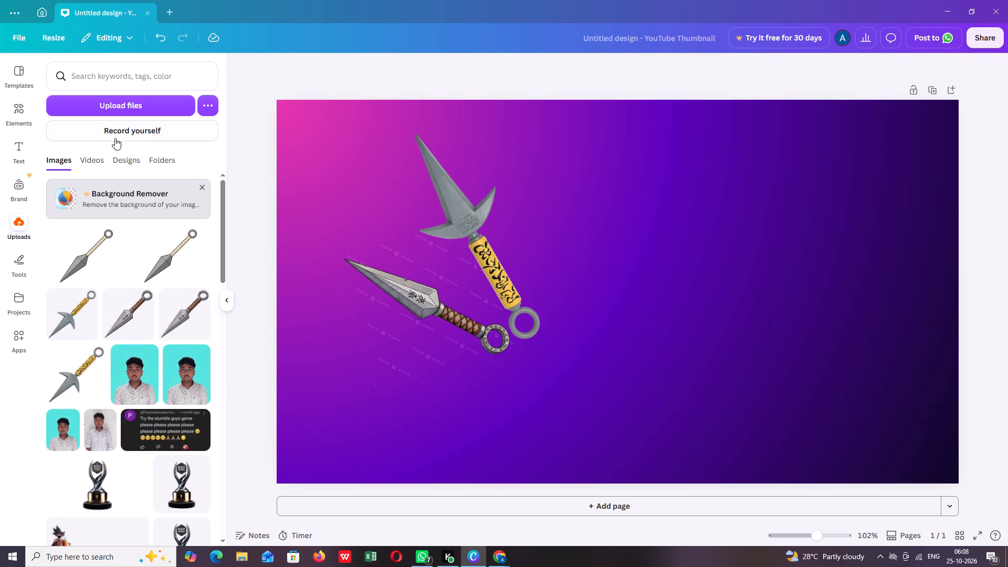
Upload the pngtree-ninja-kunai image with the black blade and white handle from the Pictures folder.
click(113, 109)
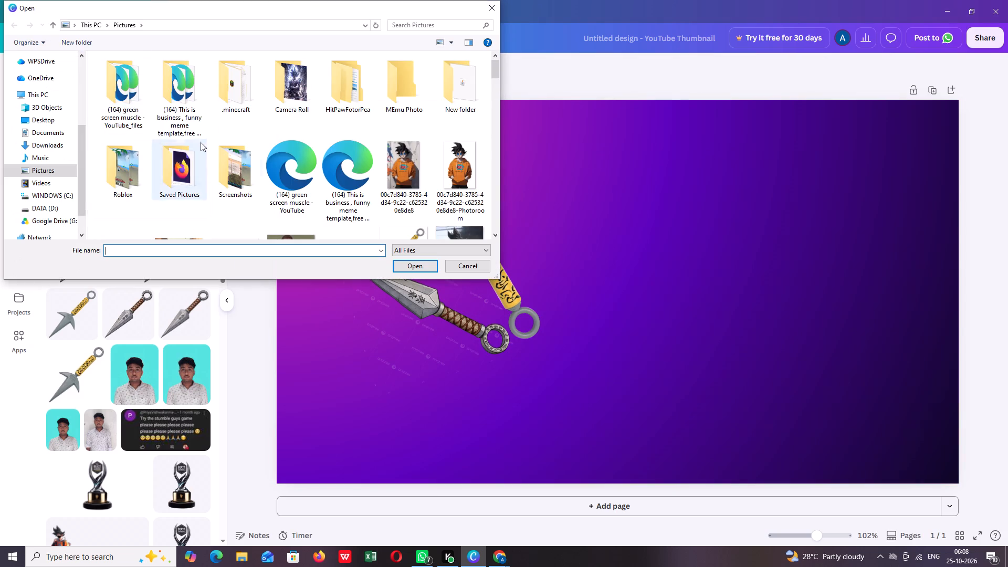
scroll(373, 188, down, 15)
scroll(380, 186, up, 4)
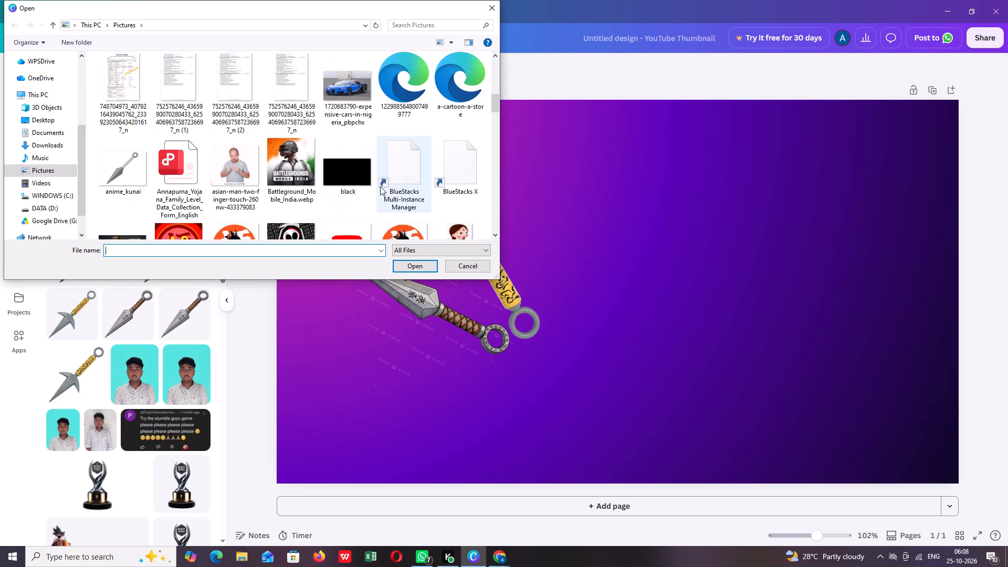
scroll(380, 186, down, 13)
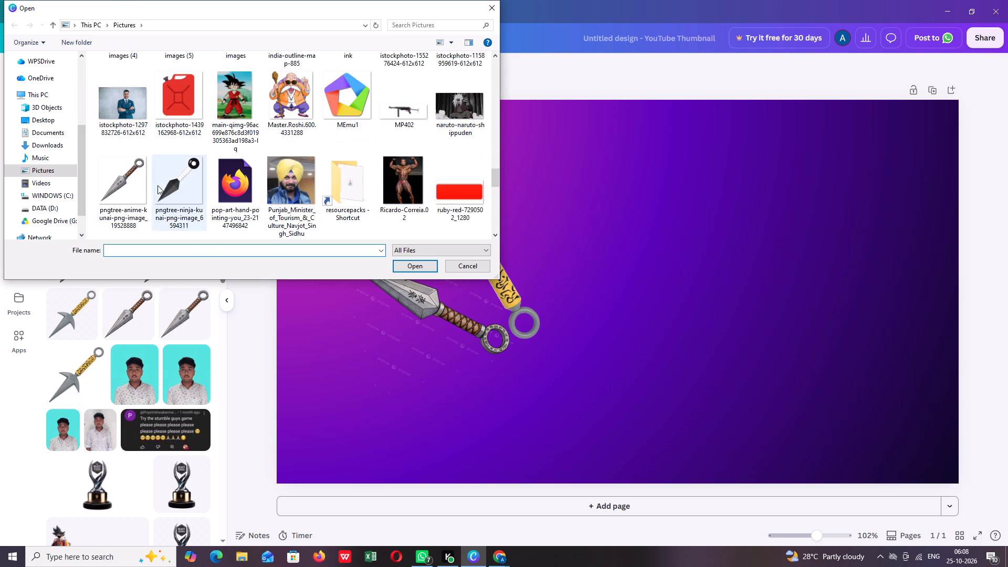
click(171, 183)
click(414, 267)
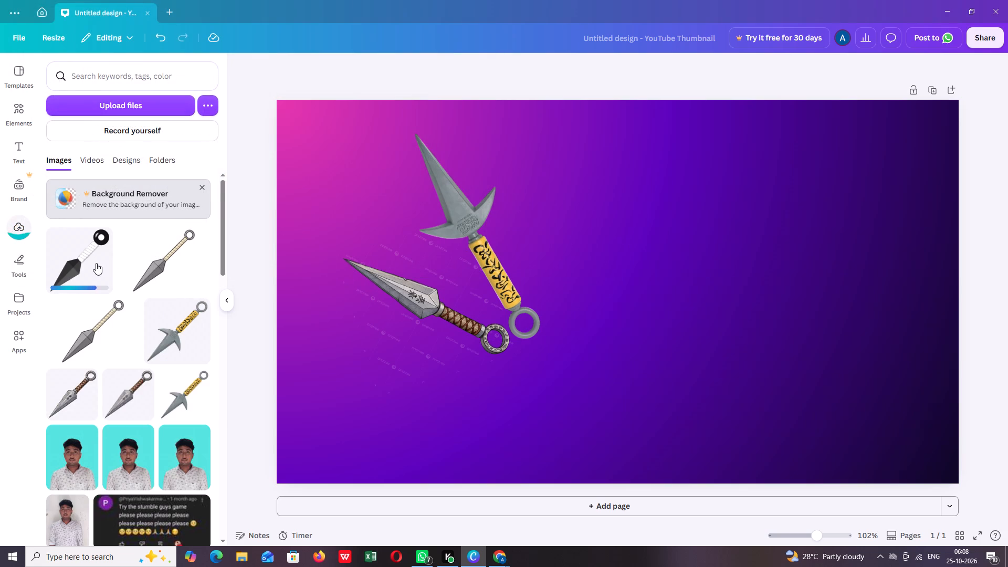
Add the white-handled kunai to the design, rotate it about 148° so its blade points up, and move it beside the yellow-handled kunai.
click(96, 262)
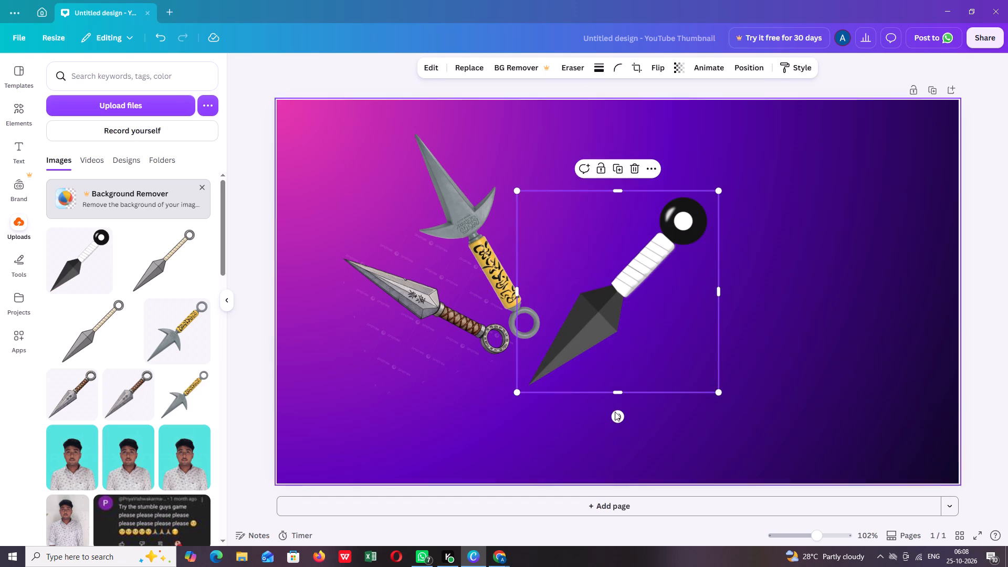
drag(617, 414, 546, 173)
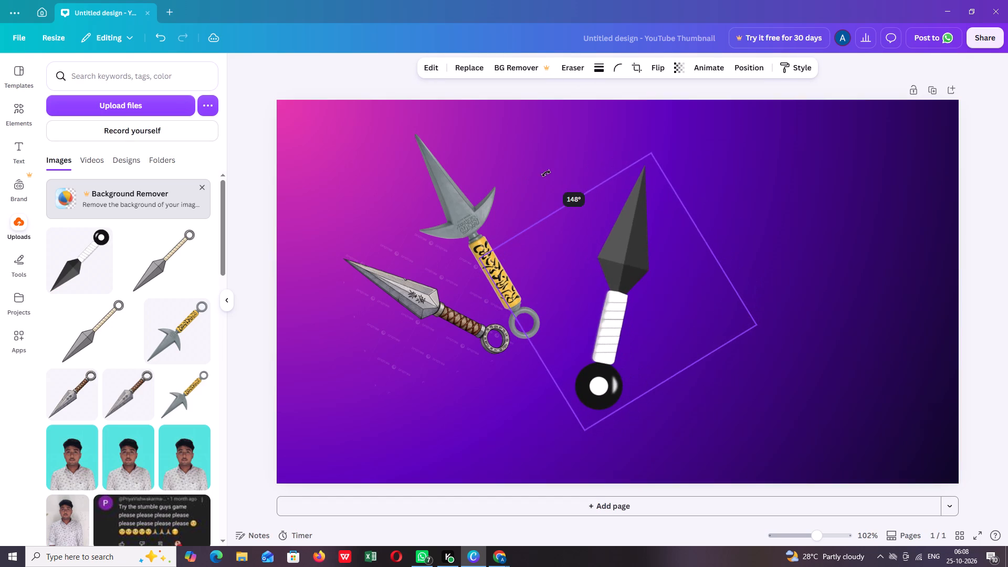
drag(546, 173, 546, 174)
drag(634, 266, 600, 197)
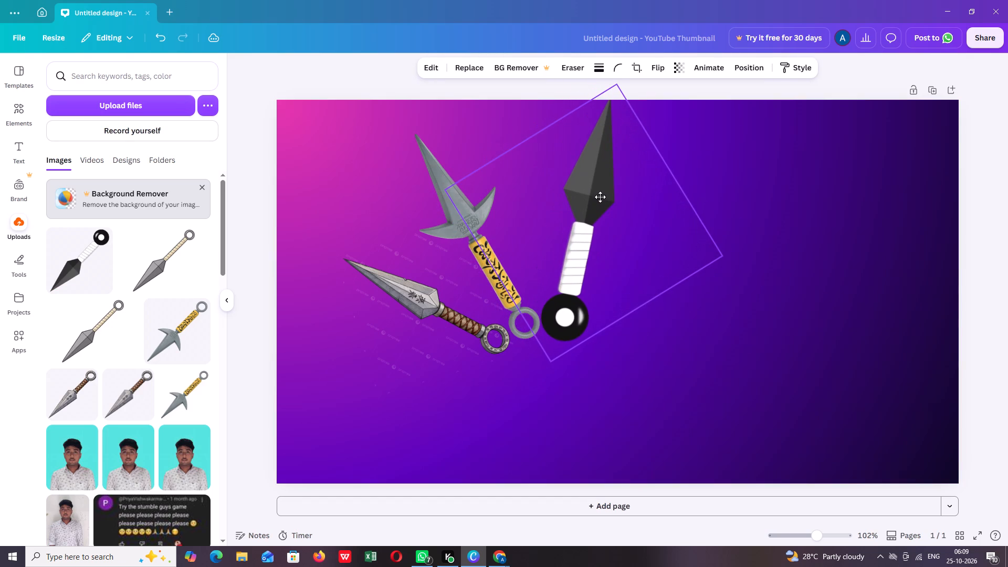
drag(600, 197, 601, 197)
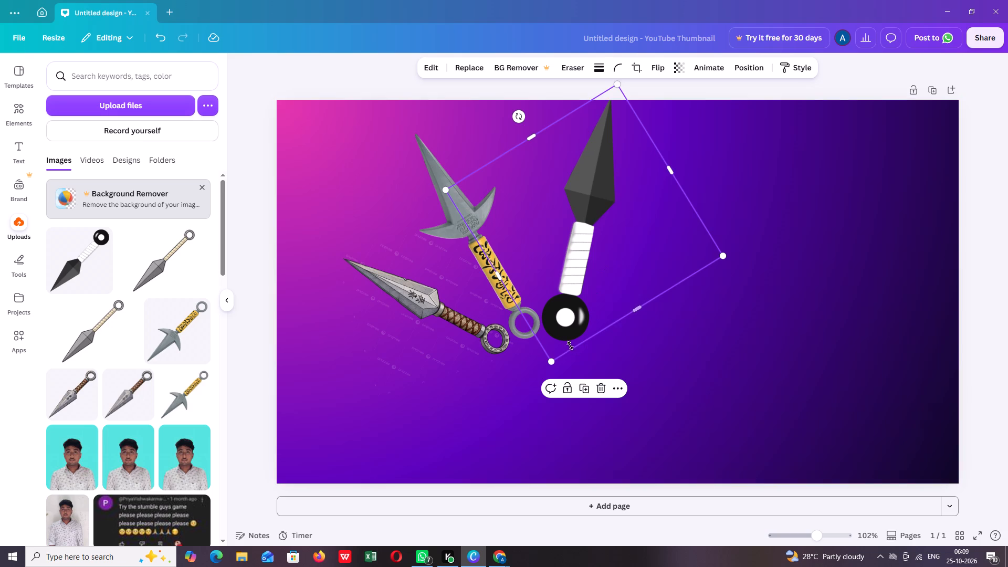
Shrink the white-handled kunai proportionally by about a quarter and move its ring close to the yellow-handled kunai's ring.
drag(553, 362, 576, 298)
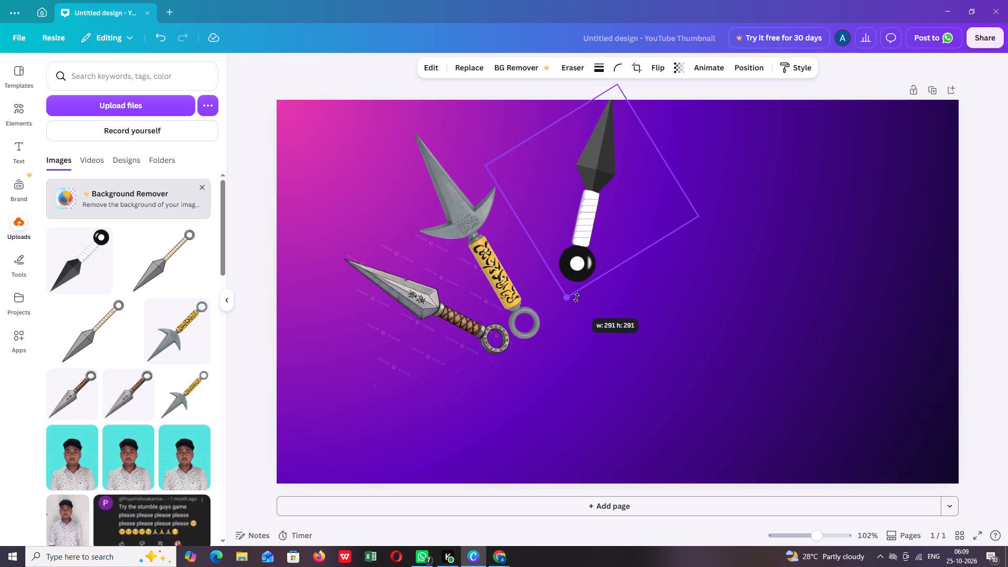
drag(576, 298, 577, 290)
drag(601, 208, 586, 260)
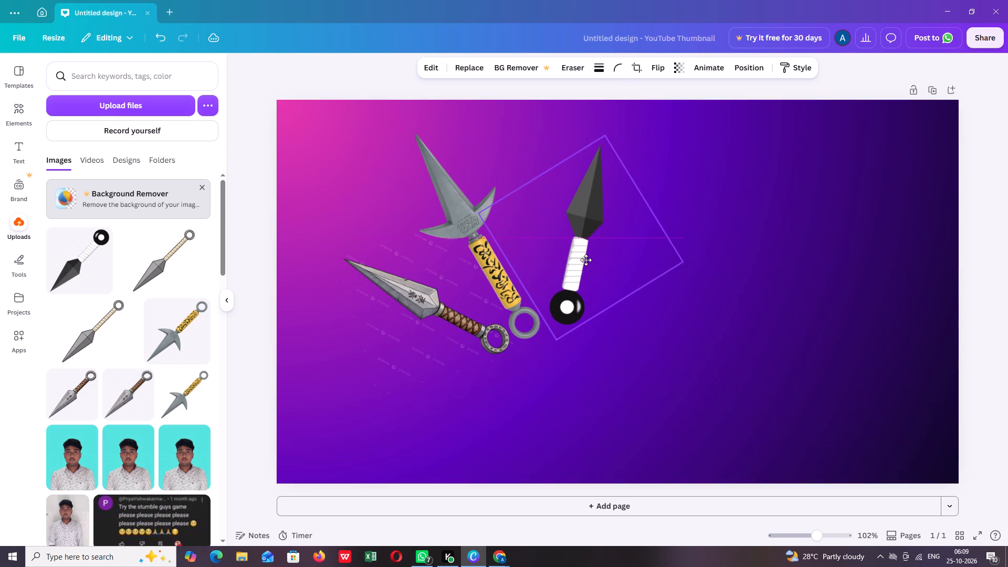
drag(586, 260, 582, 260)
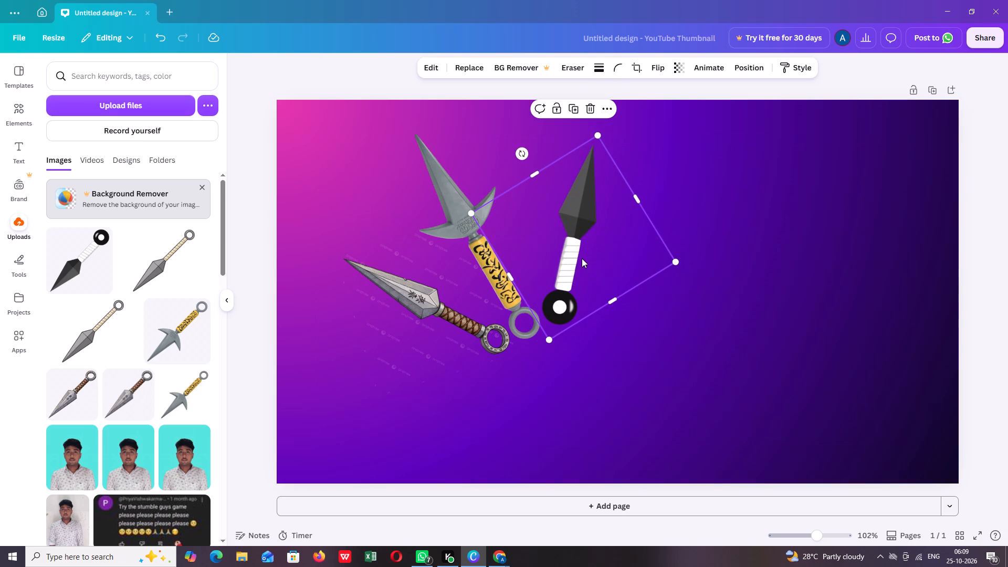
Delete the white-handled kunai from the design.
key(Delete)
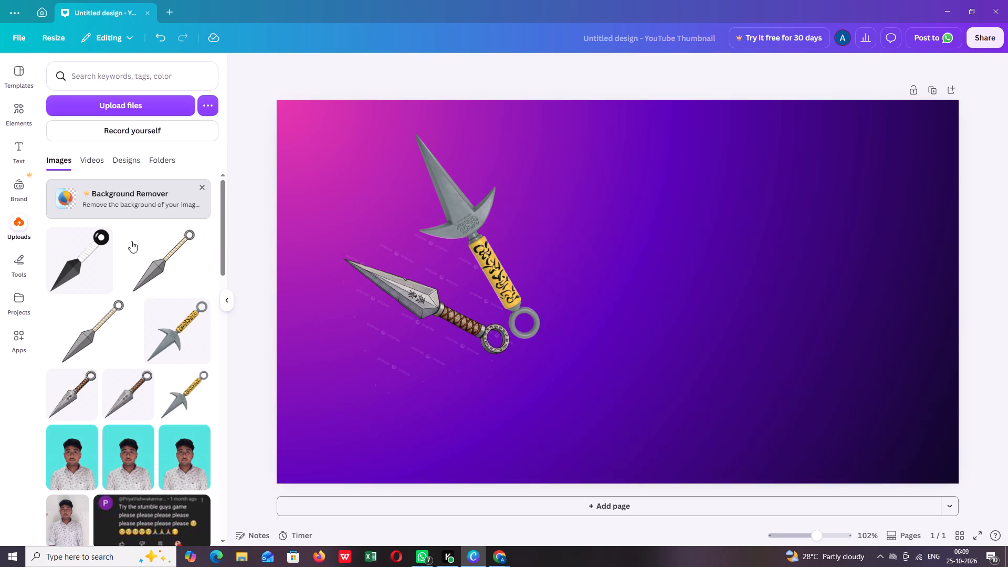
Add a second brown-handled kunai, rotate it so its blade points up and slightly right, and place its ring beside the yellow-handled kunai's ring.
click(83, 397)
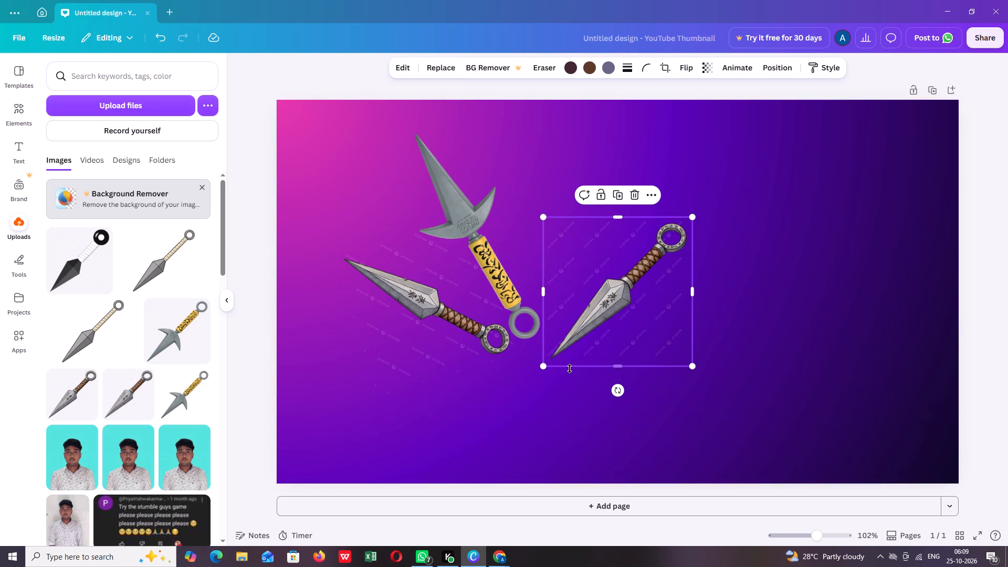
drag(615, 391, 549, 204)
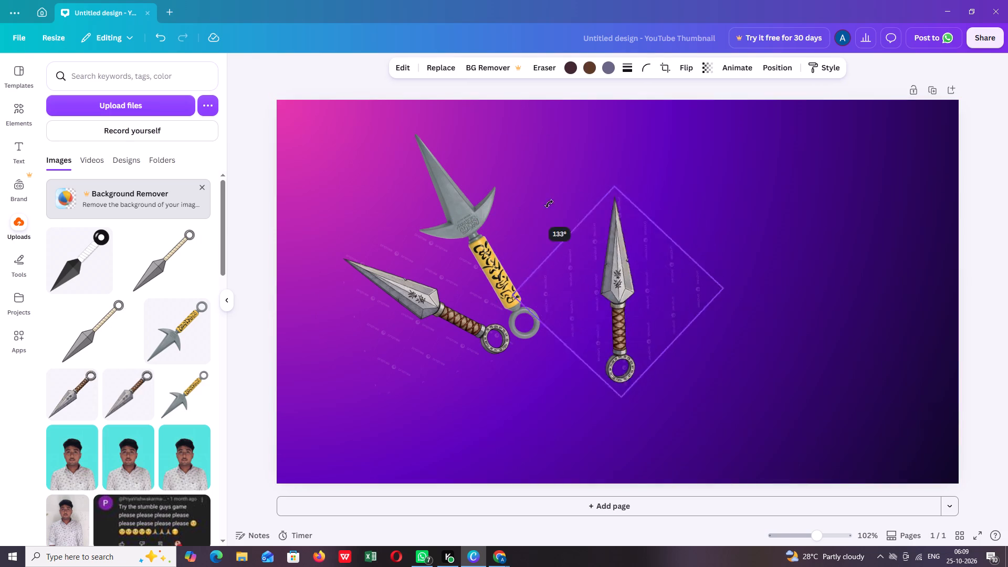
drag(549, 204, 580, 202)
drag(635, 294, 575, 247)
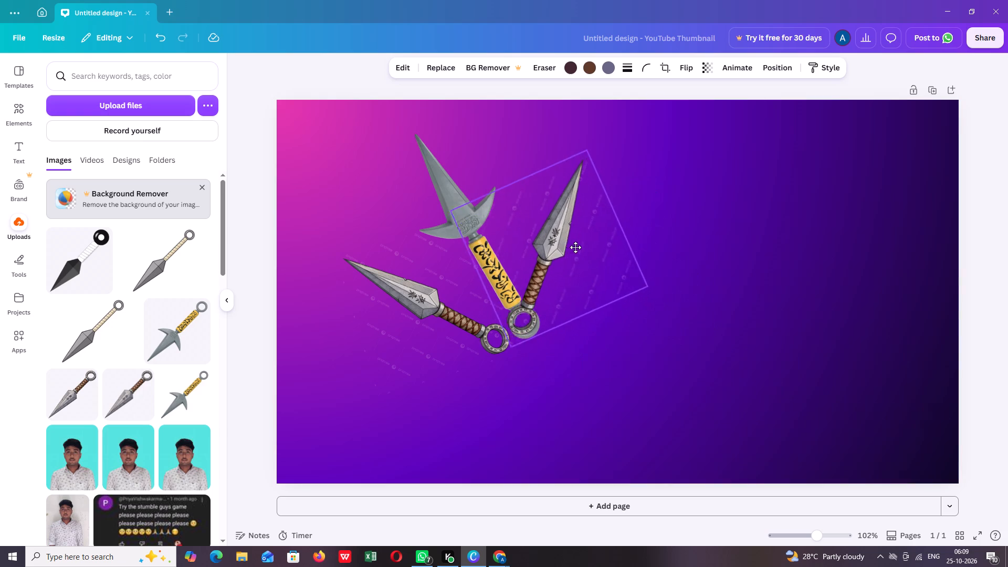
drag(575, 247, 596, 243)
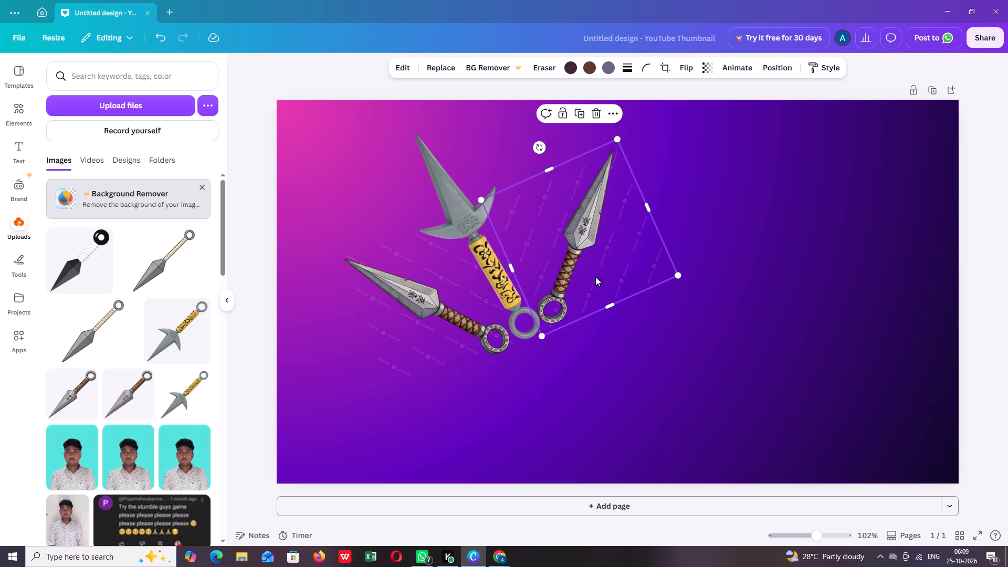
click(639, 343)
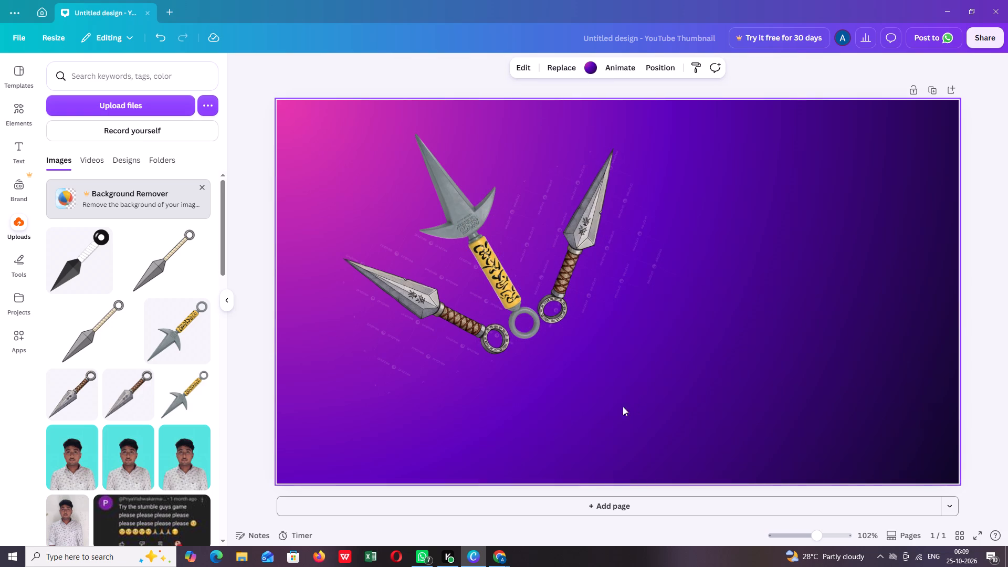
Switch to remove.bg in Chrome and upload the brown-handled kunai image pngtree-anime-kunai-png-image_19528888 from the Pictures folder.
click(501, 563)
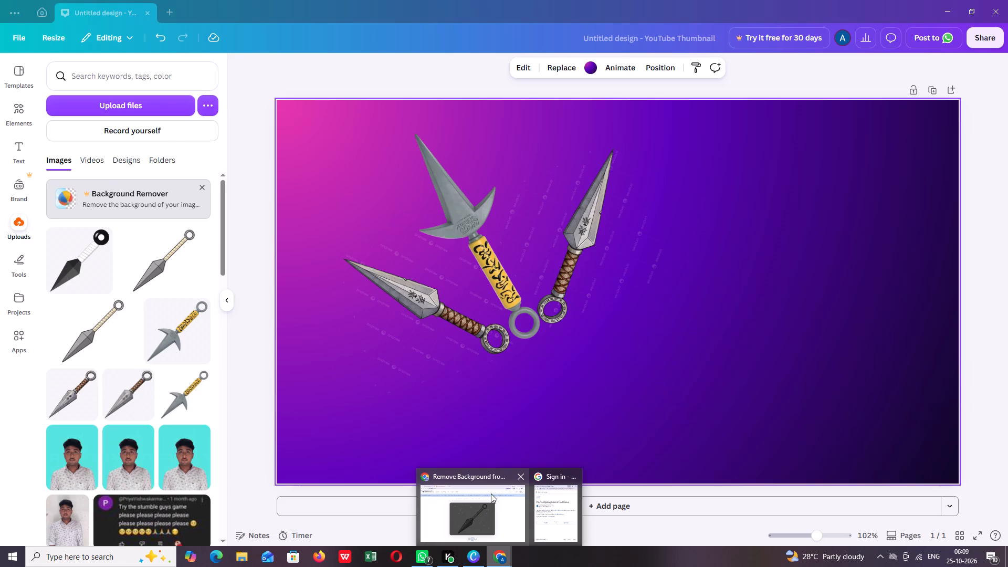
click(491, 493)
click(492, 12)
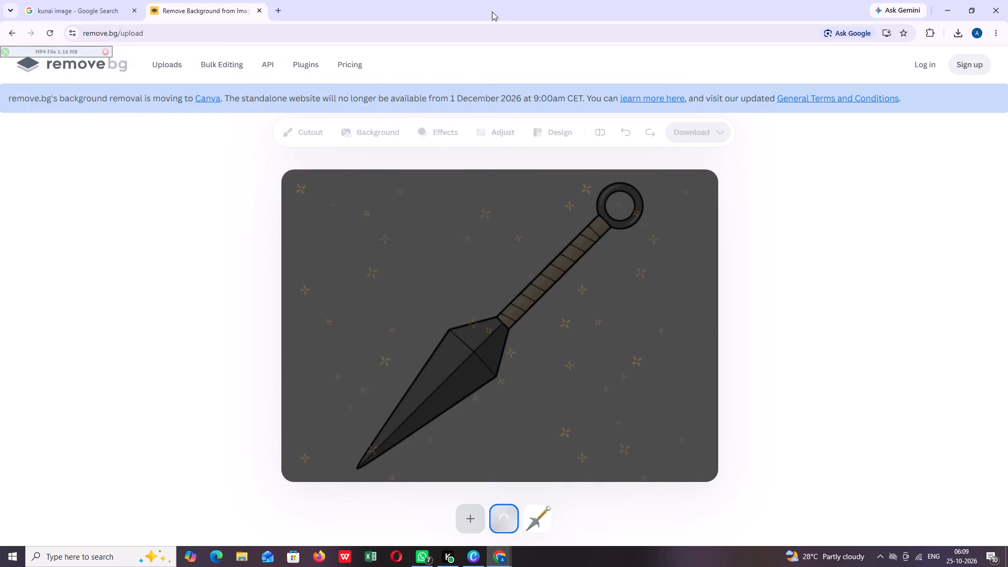
click(470, 519)
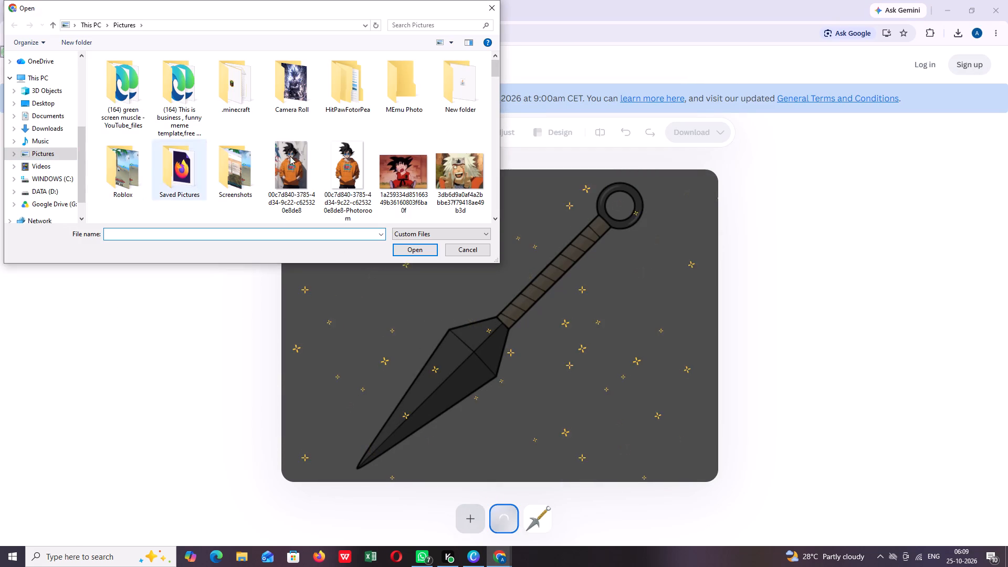
scroll(387, 148, down, 5)
scroll(396, 148, up, 1)
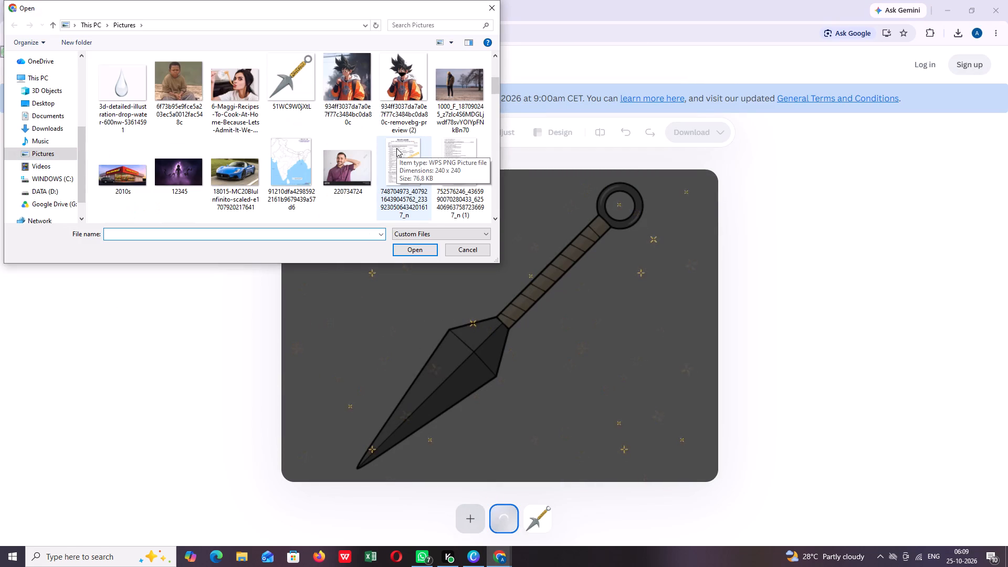
scroll(345, 124, down, 3)
scroll(349, 131, up, 1)
scroll(349, 131, down, 4)
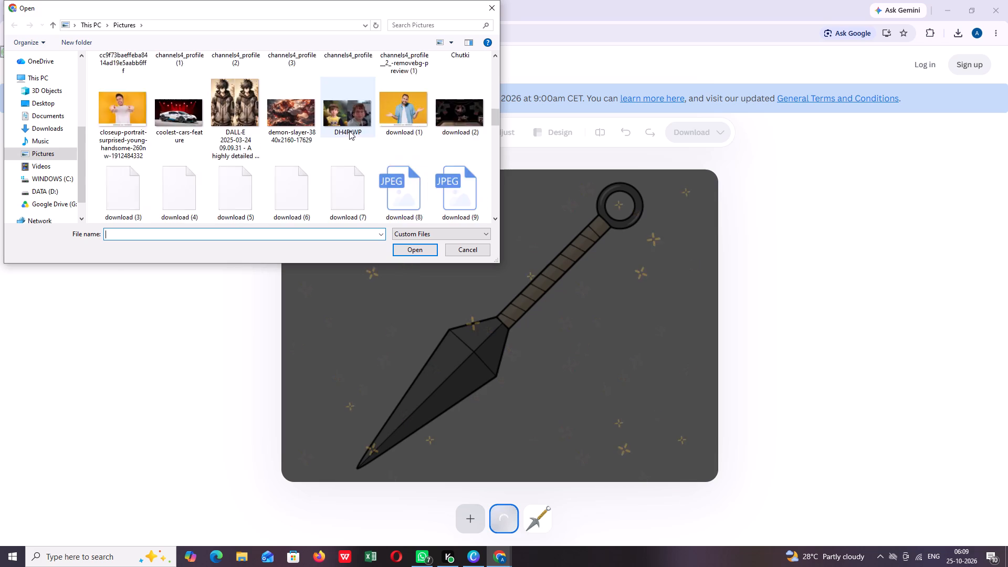
scroll(349, 131, down, 4)
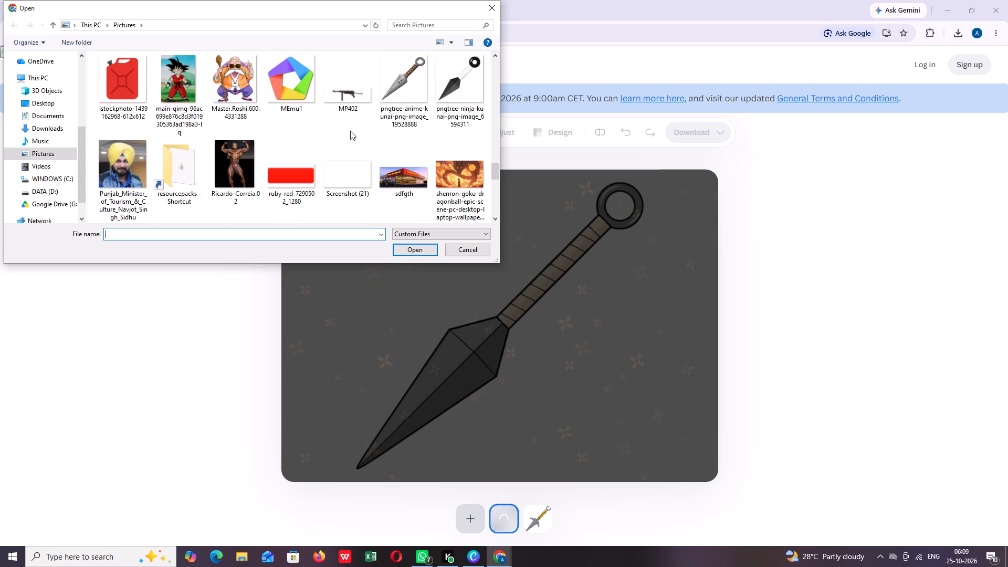
click(391, 93)
click(424, 252)
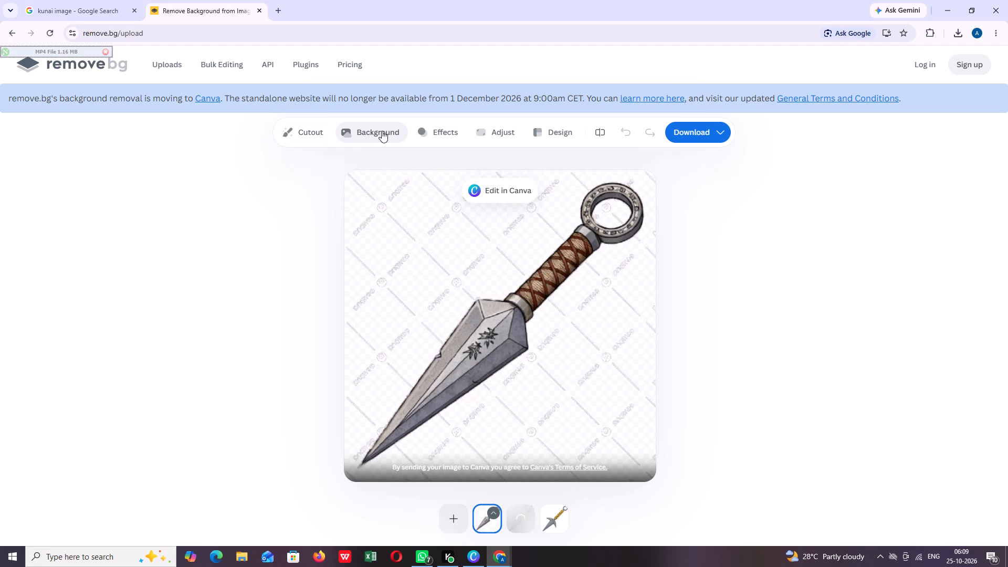
Erase the leftover background pattern along the underside of the brown-handled kunai with the Magic Brush in Cutout.
click(292, 130)
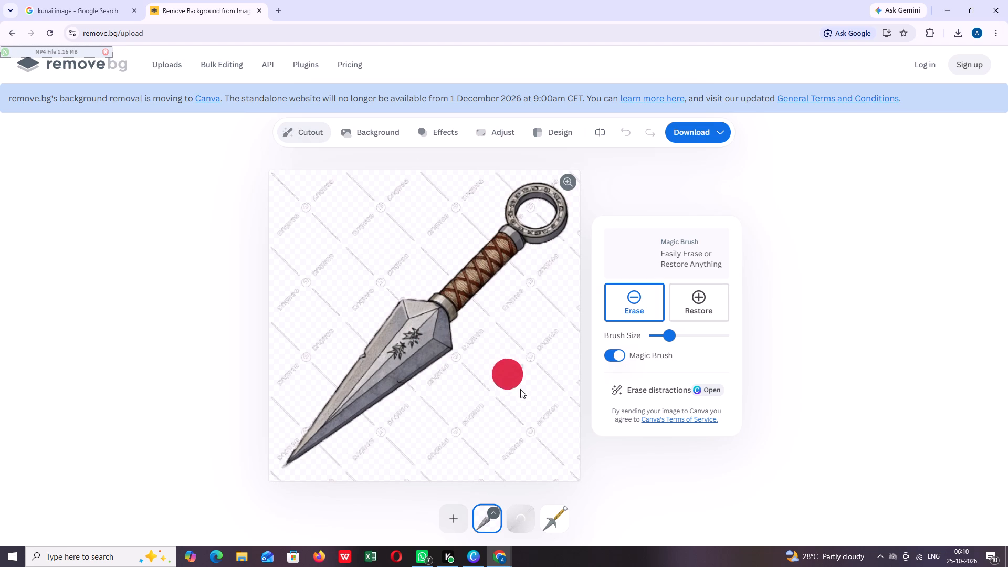
drag(508, 332, 507, 297)
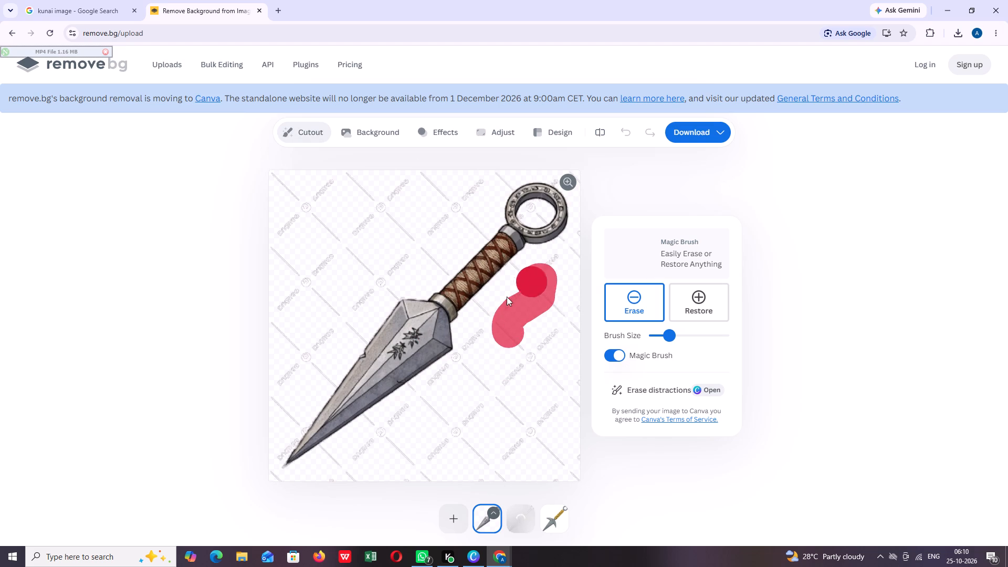
drag(507, 297, 551, 261)
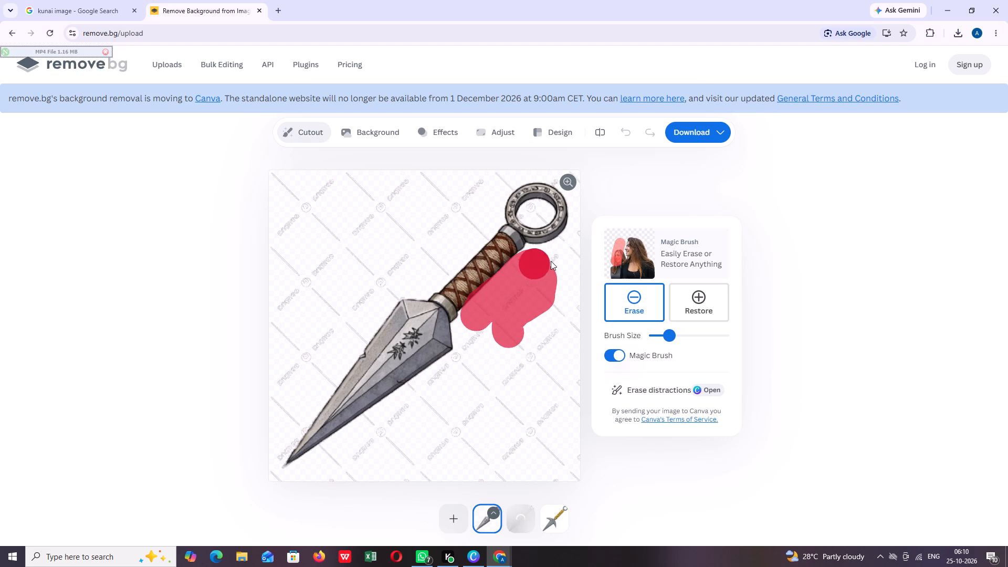
drag(551, 261, 408, 394)
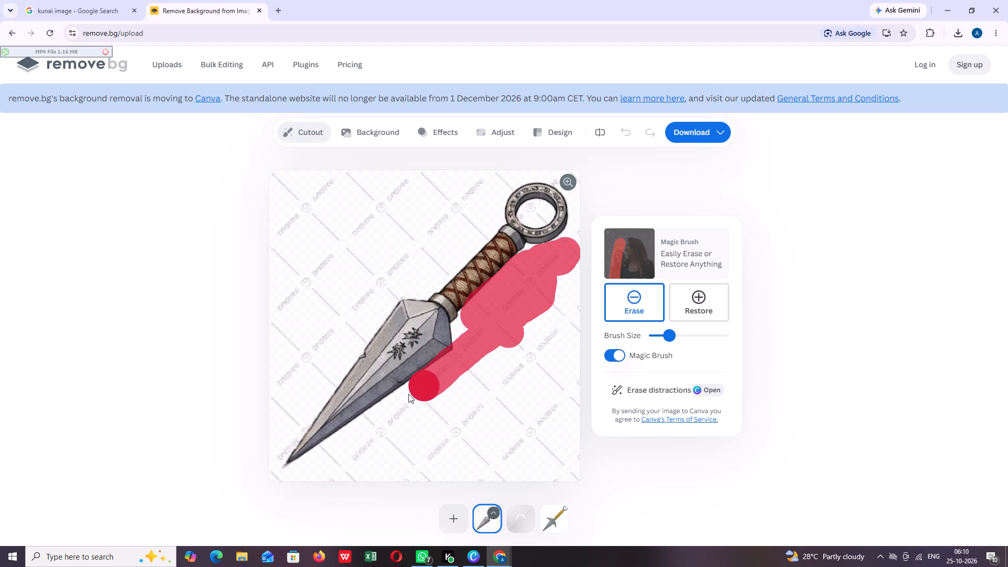
drag(408, 394, 354, 446)
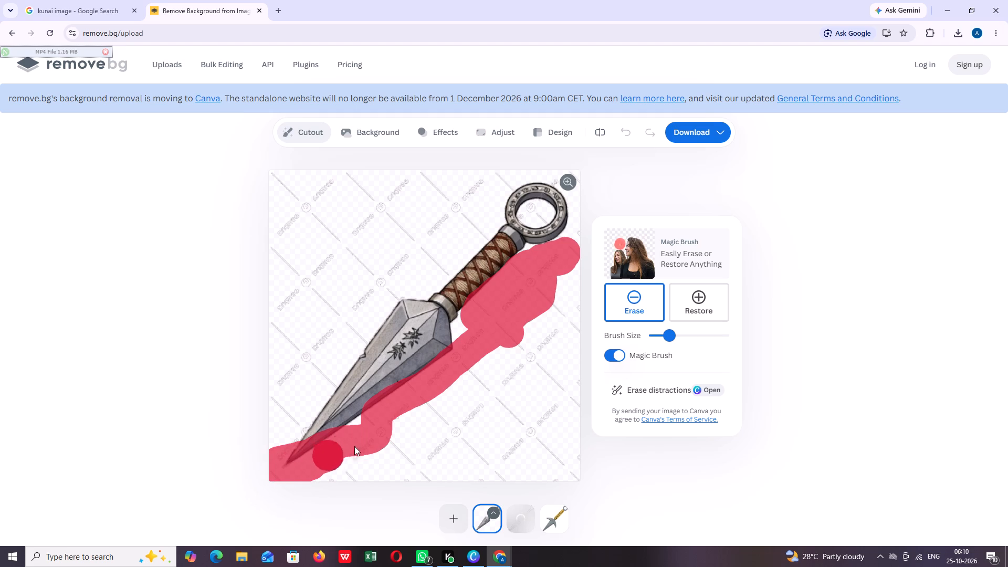
drag(354, 446, 574, 400)
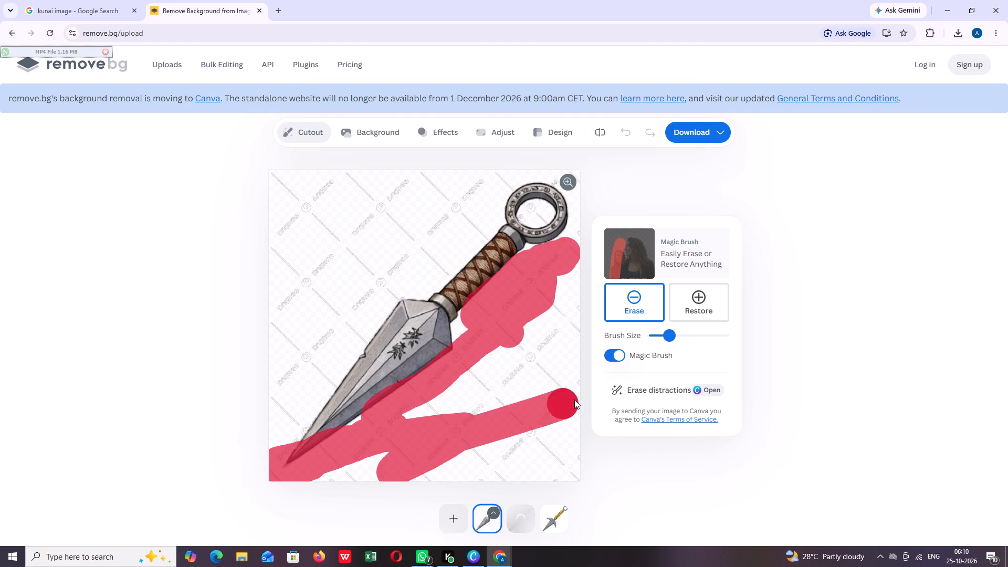
drag(574, 400, 571, 282)
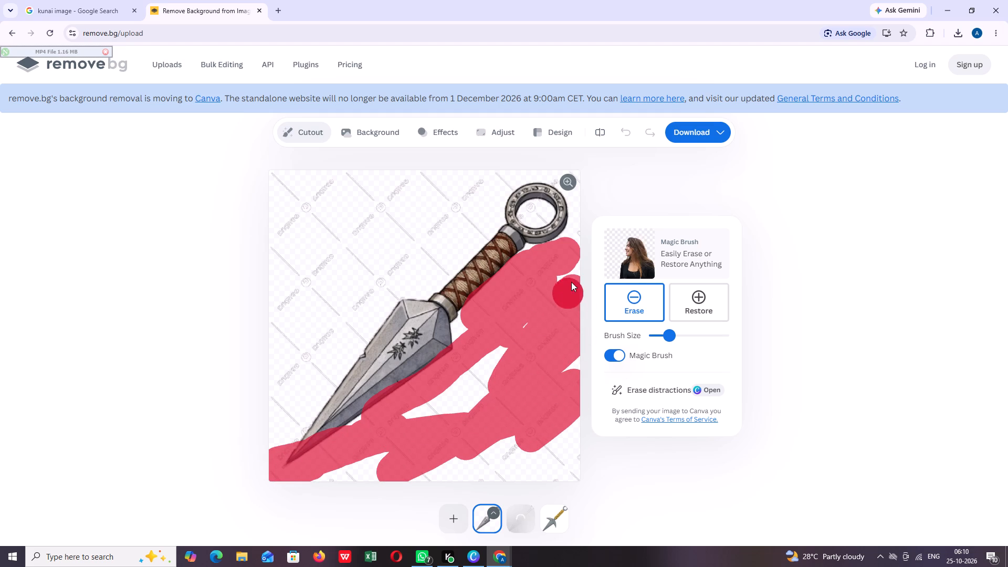
drag(571, 282, 445, 407)
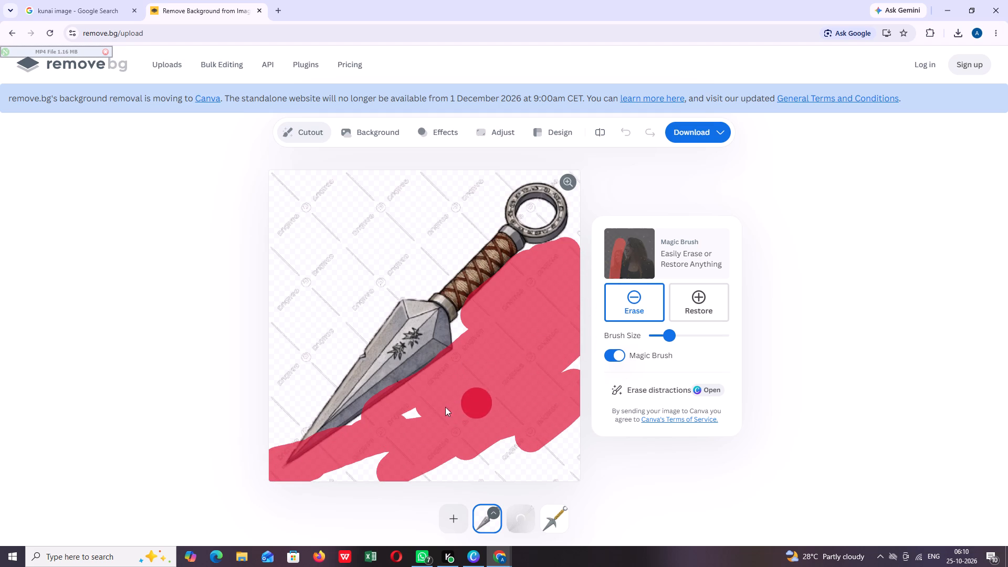
drag(445, 407, 337, 451)
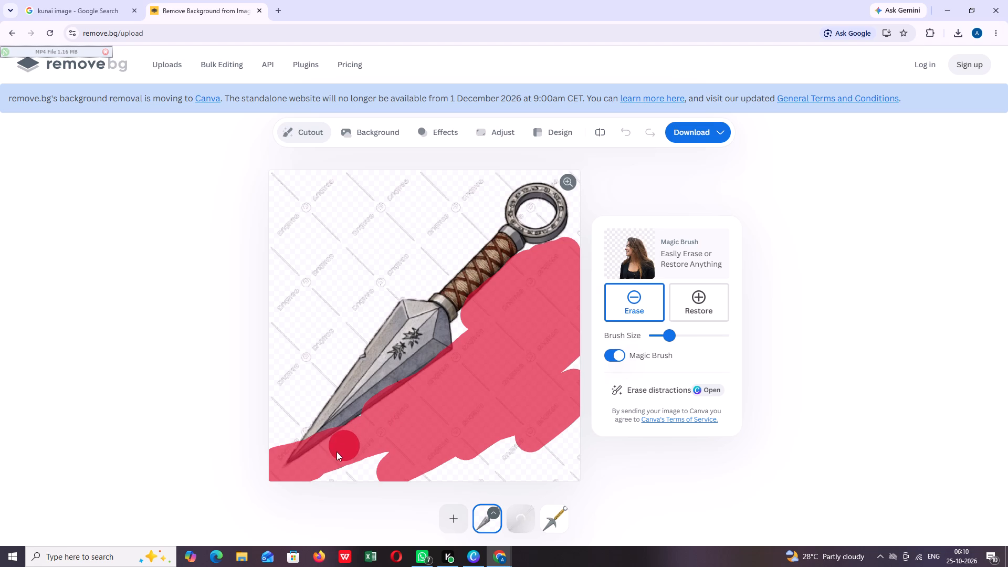
drag(337, 451, 550, 460)
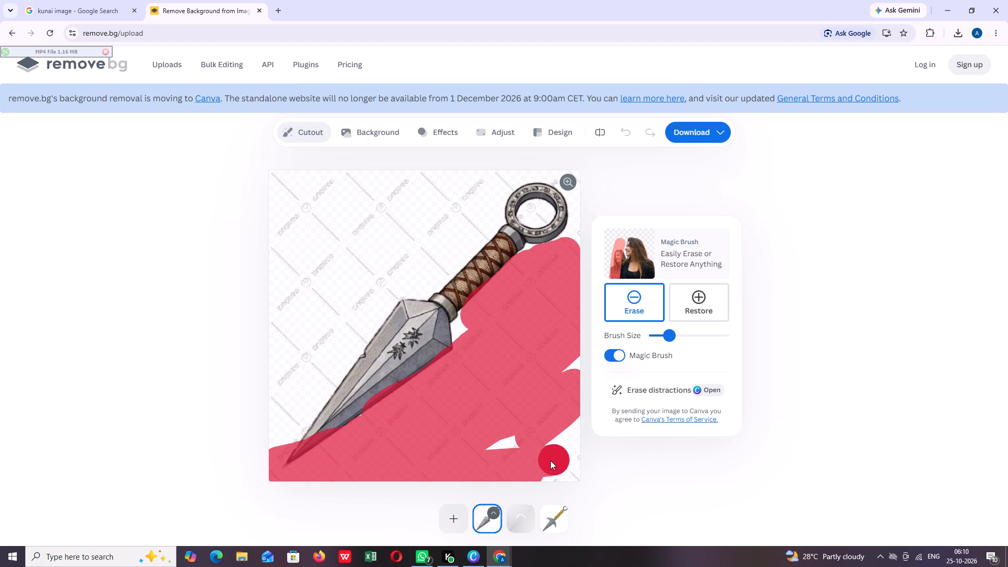
drag(550, 460, 562, 450)
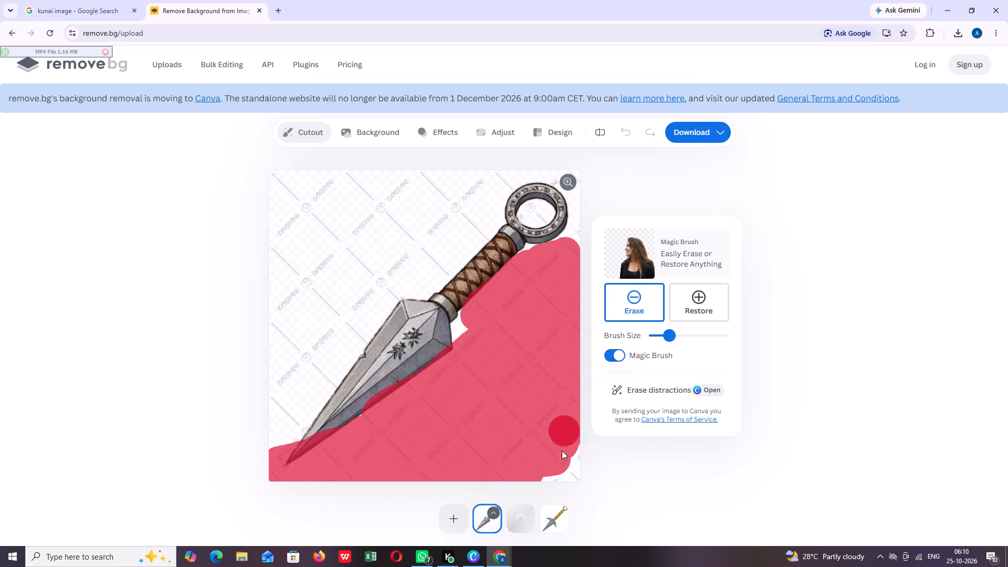
Erase the remaining watermark pattern along the image edges, above the kunai and in the gap beneath its handle with the Magic Brush.
drag(562, 450, 354, 490)
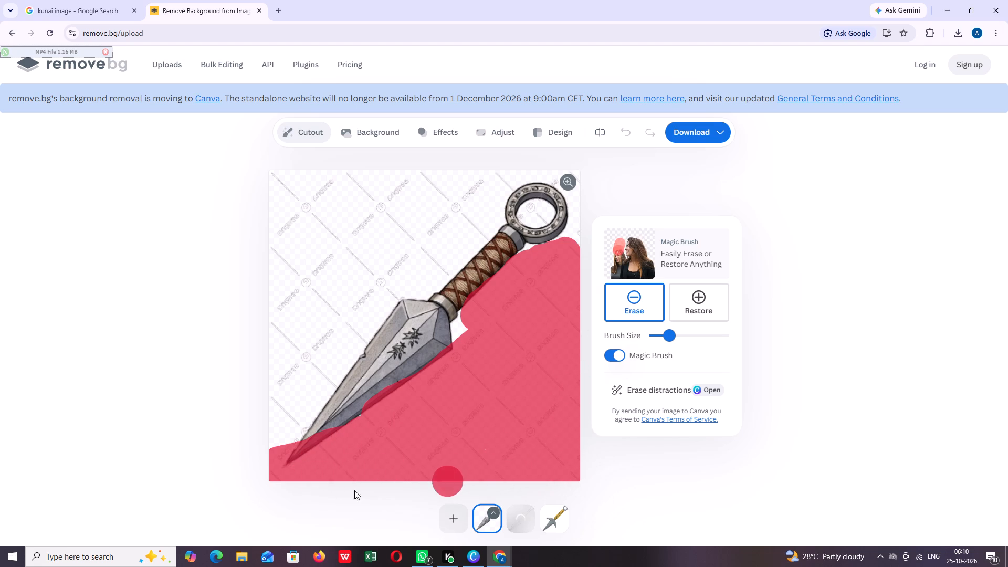
drag(354, 490, 380, 214)
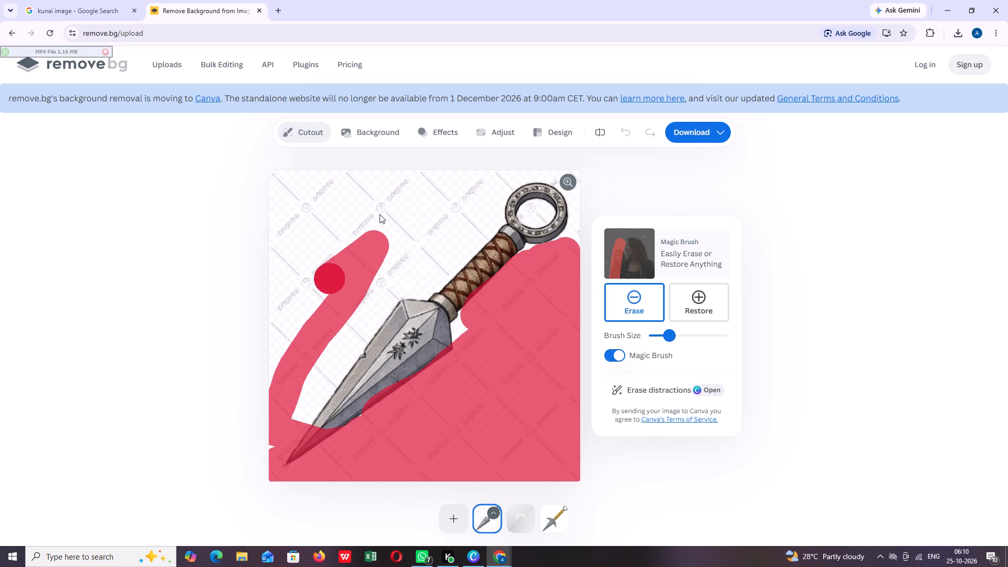
drag(380, 214, 288, 162)
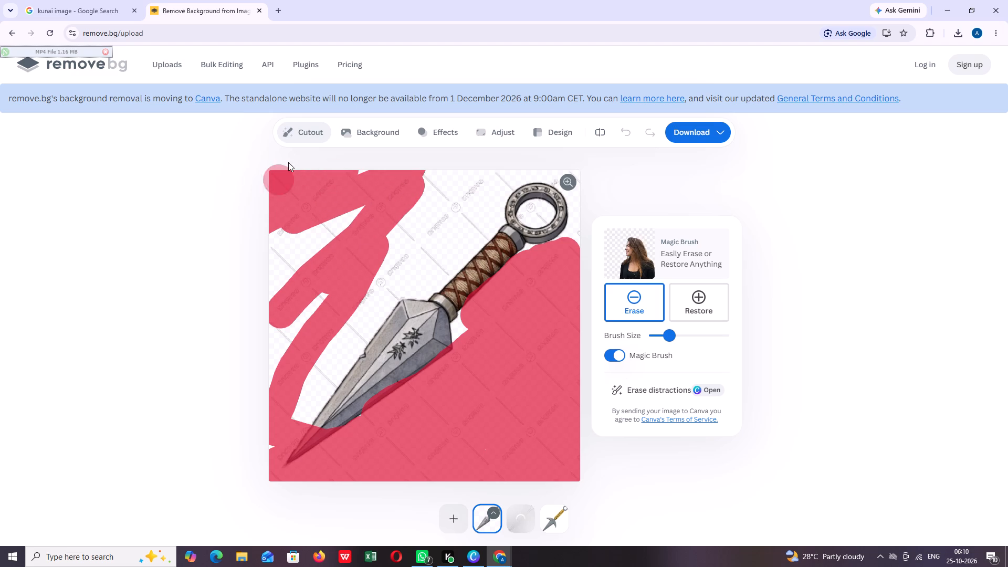
drag(288, 162, 577, 172)
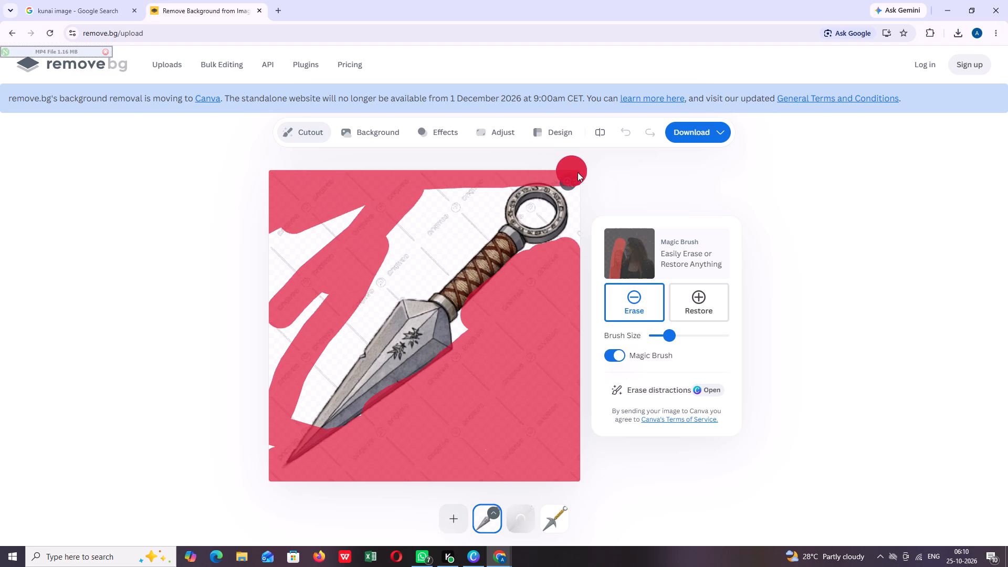
drag(577, 172, 574, 261)
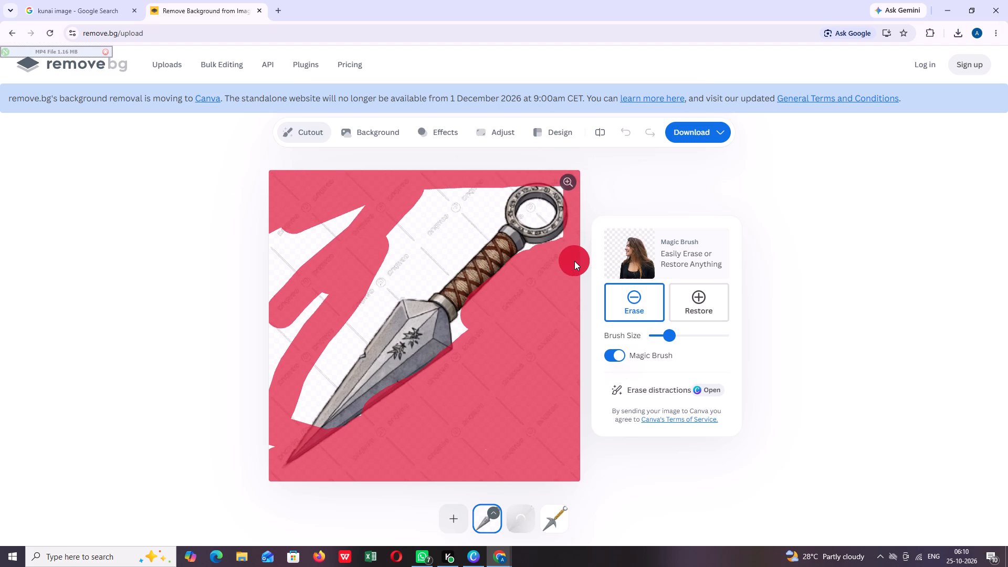
drag(574, 261, 560, 164)
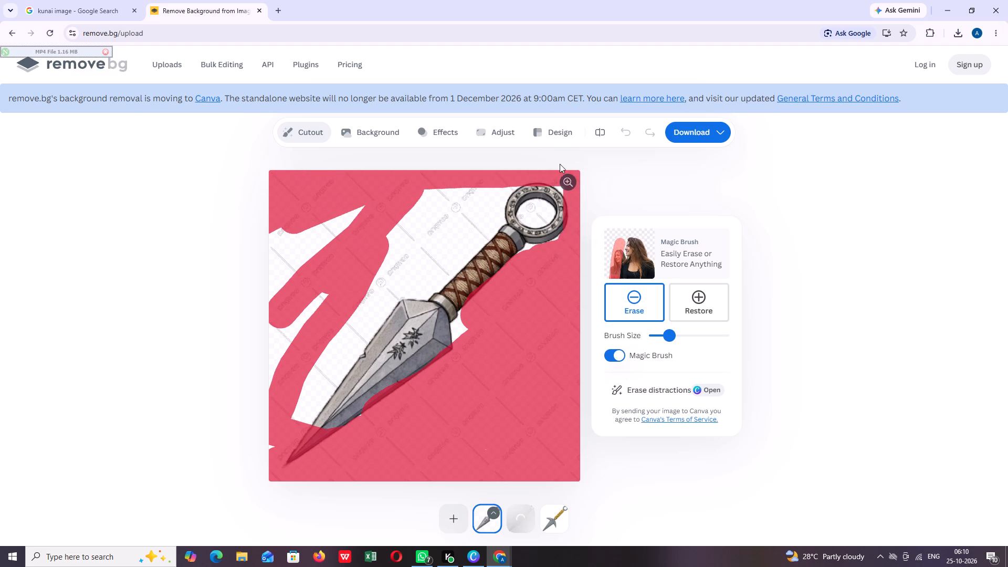
drag(560, 164, 485, 214)
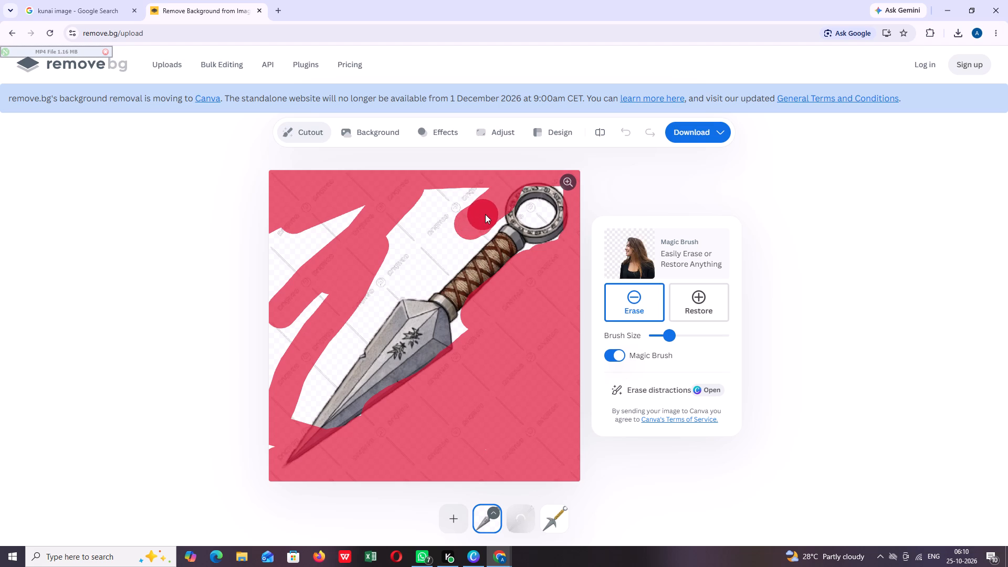
drag(485, 214, 368, 281)
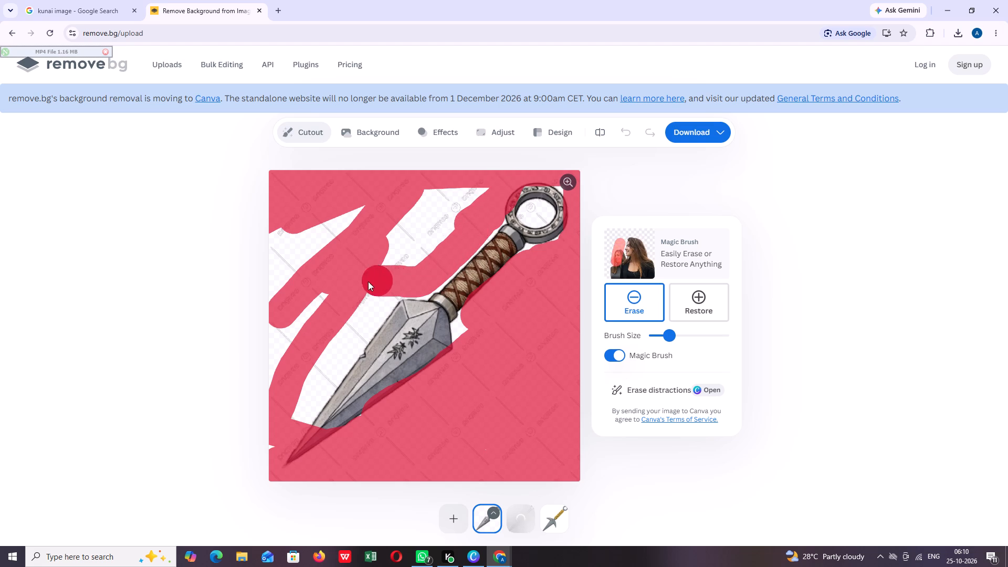
drag(368, 281, 404, 255)
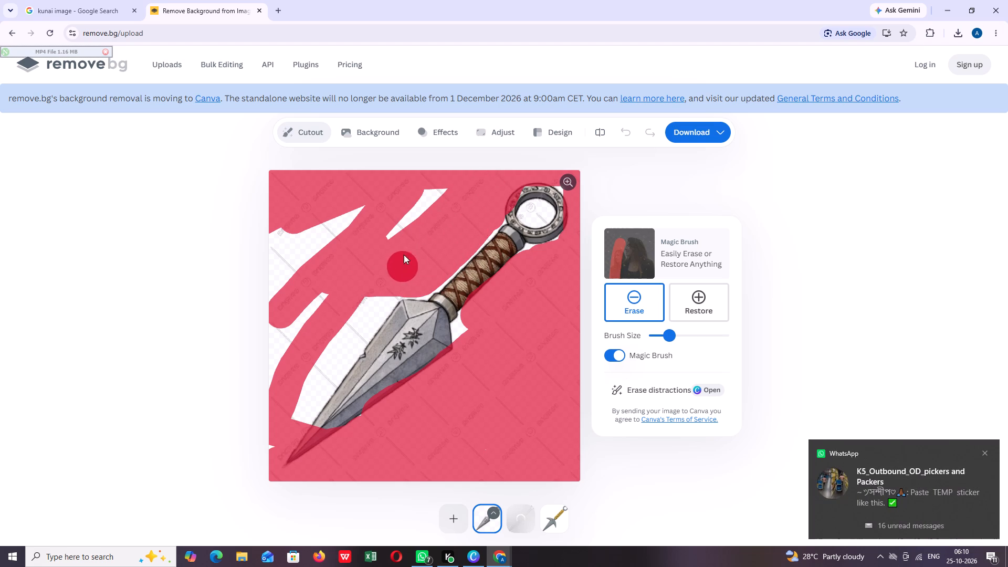
drag(404, 255, 429, 207)
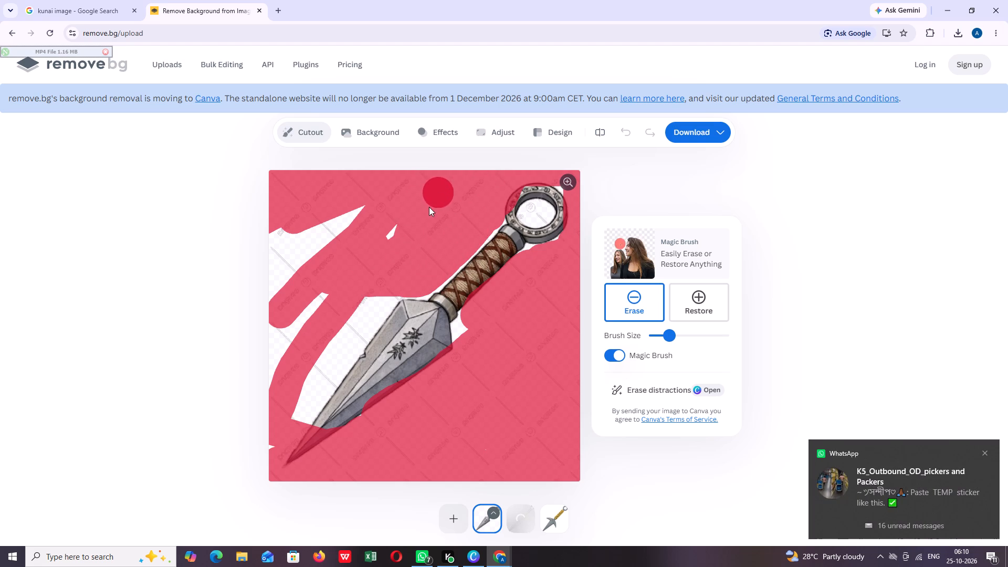
drag(429, 207, 280, 266)
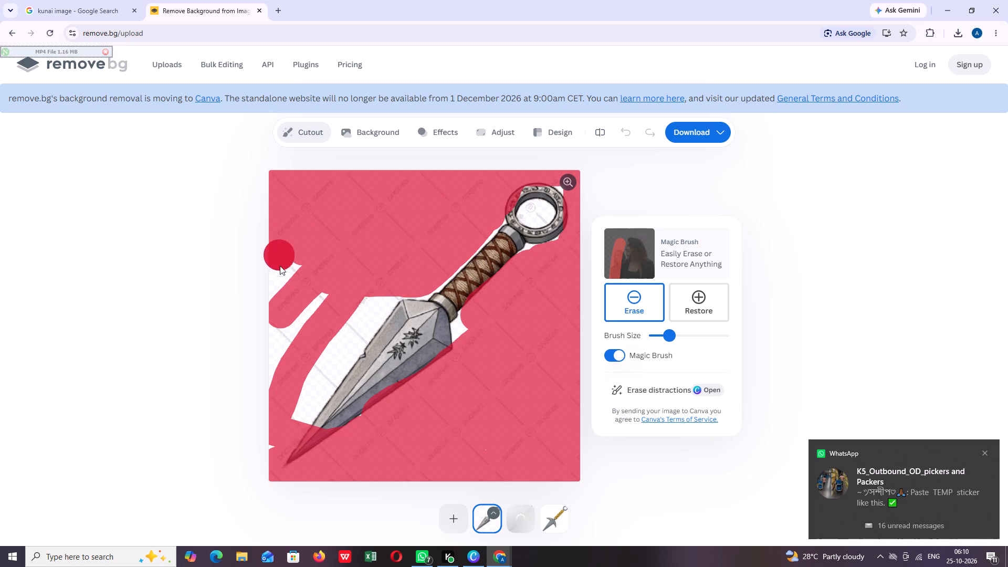
drag(280, 266, 334, 279)
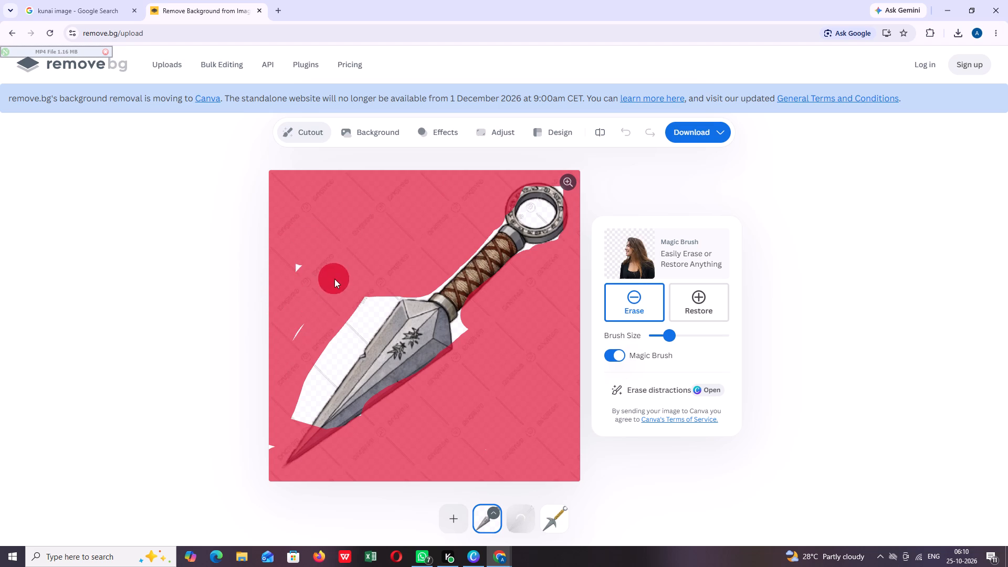
drag(334, 279, 363, 325)
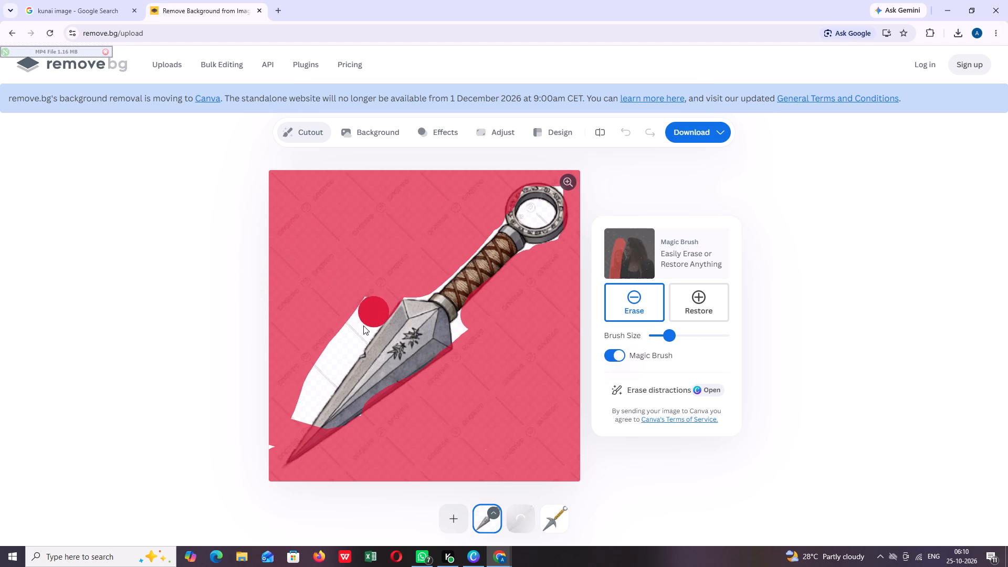
drag(363, 325, 344, 305)
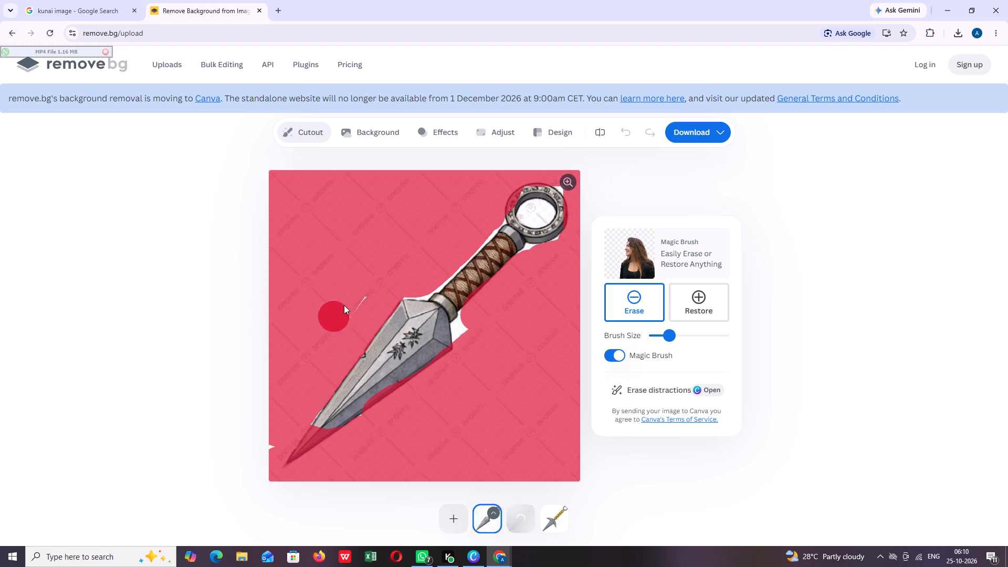
drag(344, 305, 211, 416)
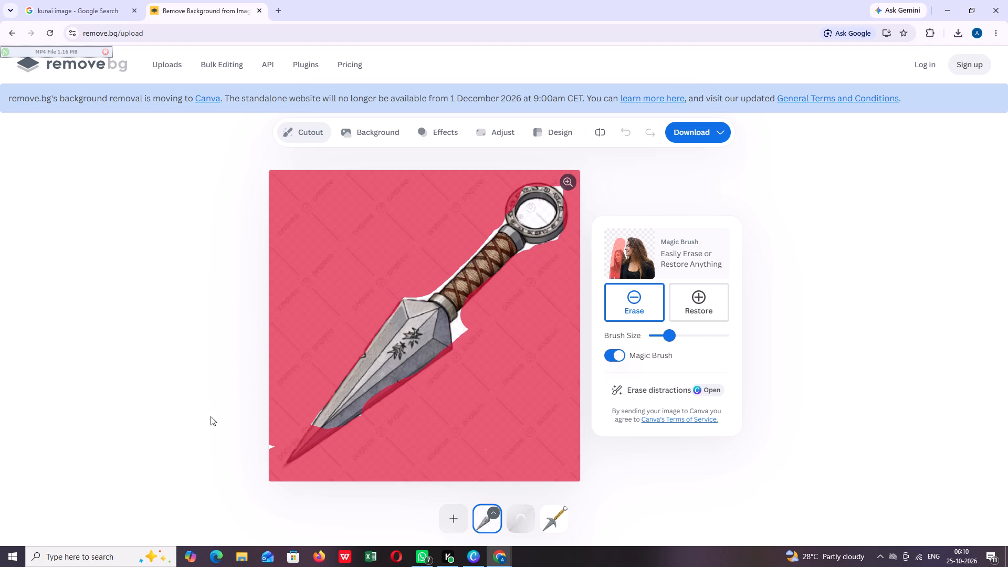
drag(211, 416, 400, 442)
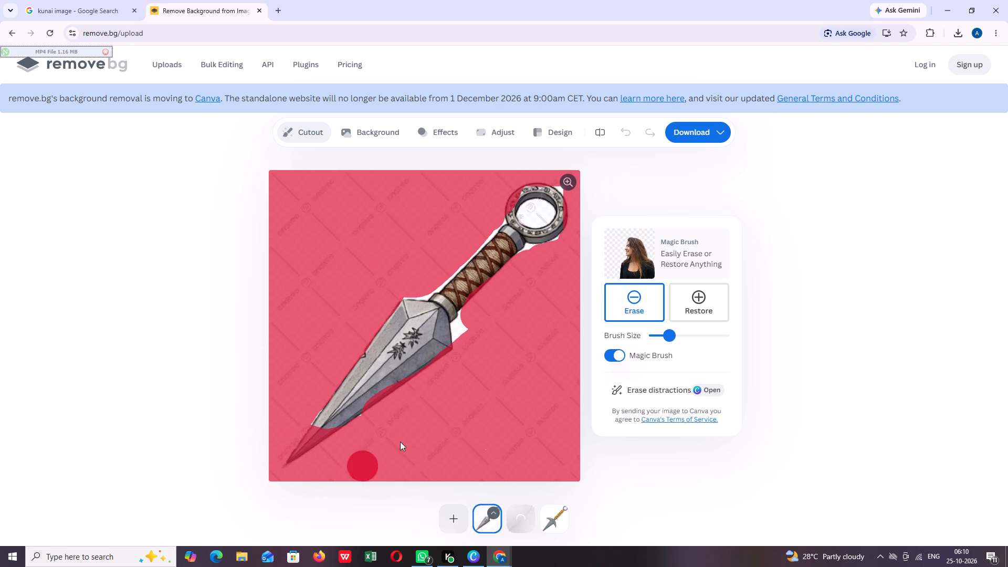
drag(400, 442, 470, 330)
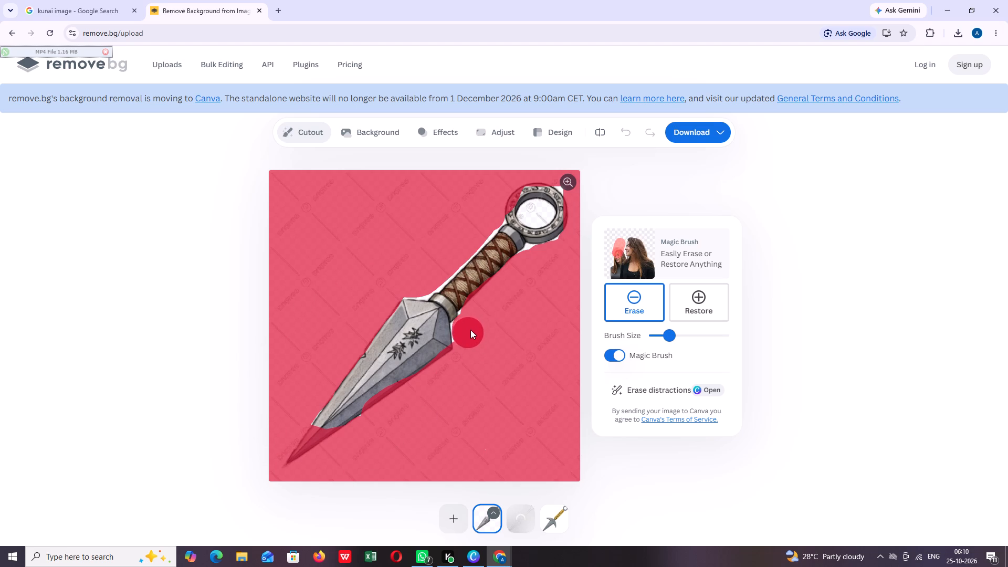
drag(470, 330, 478, 327)
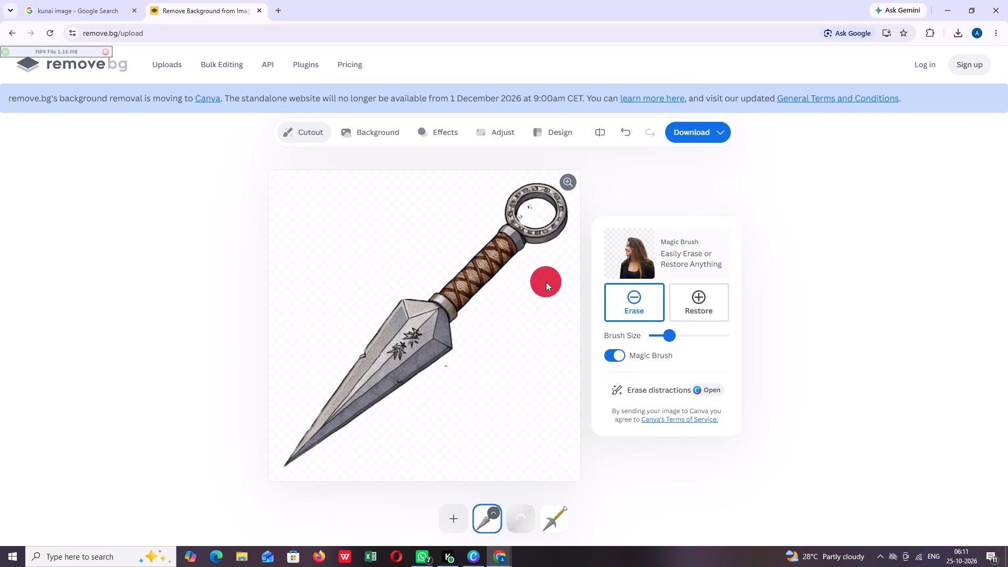
Erase the leftover background specks inside the kunai's ring with the Magic Brush.
click(534, 213)
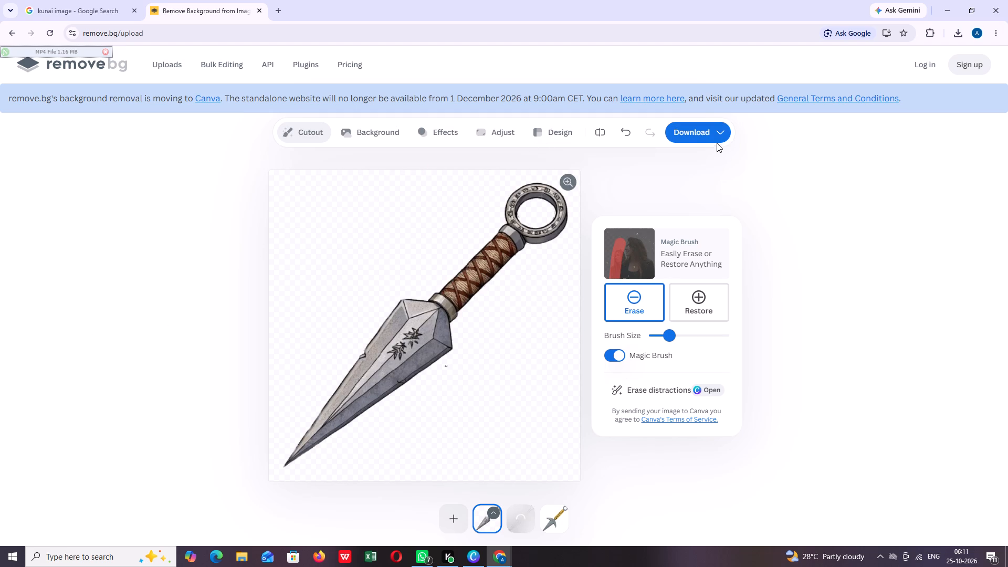
Download the cleaned kunai cutout as the free 500 x 500 preview.
click(704, 135)
click(752, 161)
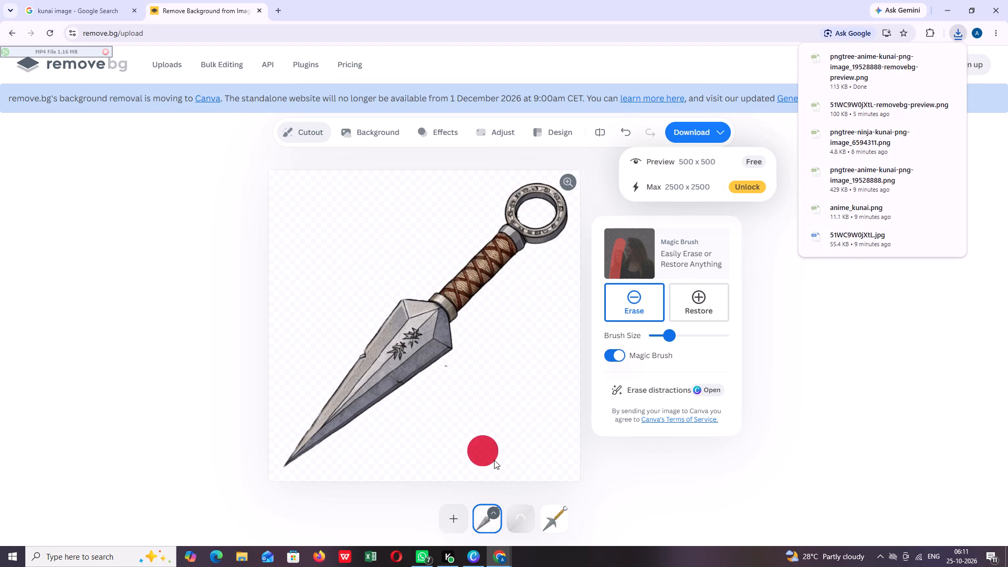
Switch to Canva and delete both brown-handled kunai from the design, keeping the yellow-handled one.
click(476, 558)
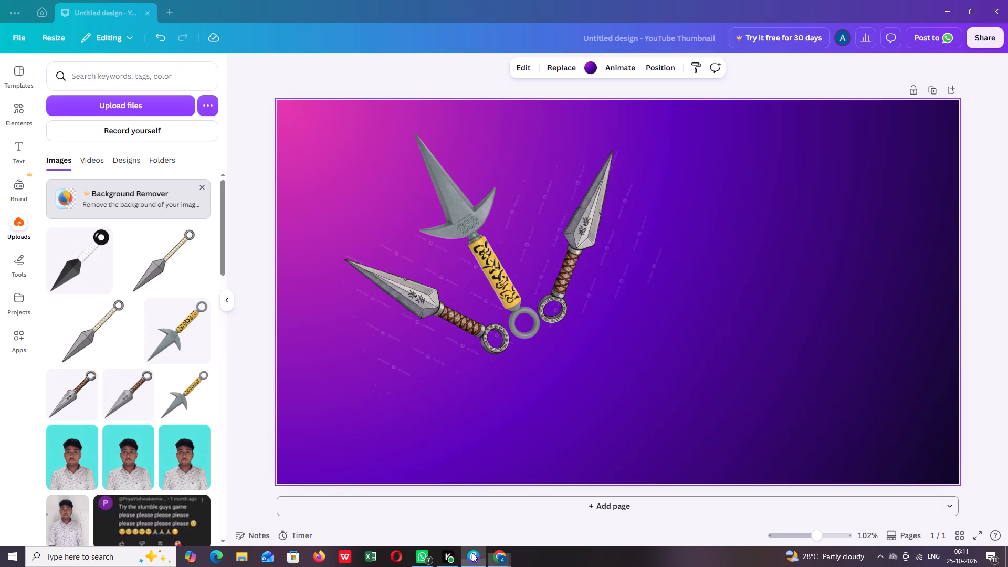
click(395, 310)
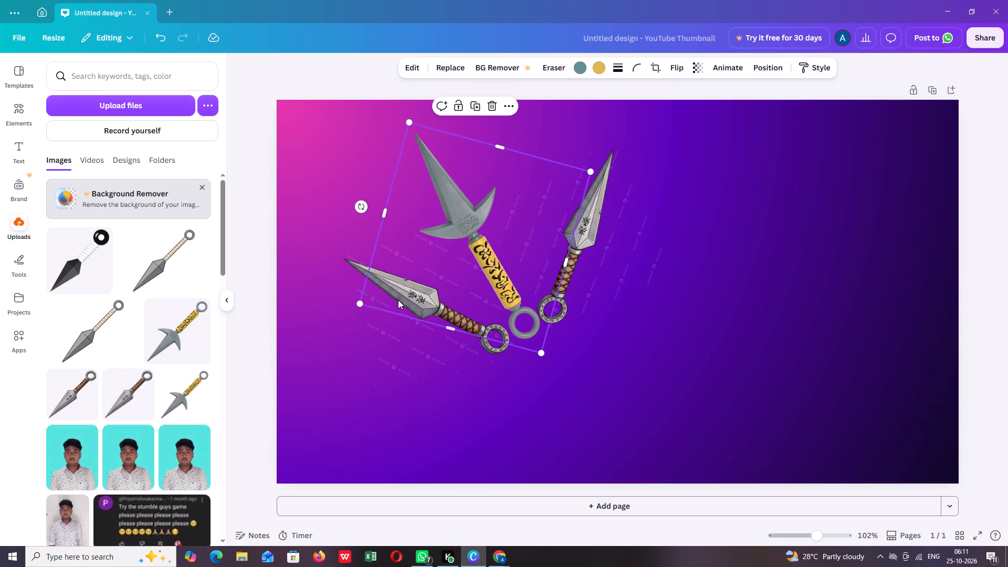
click(394, 356)
key(Delete)
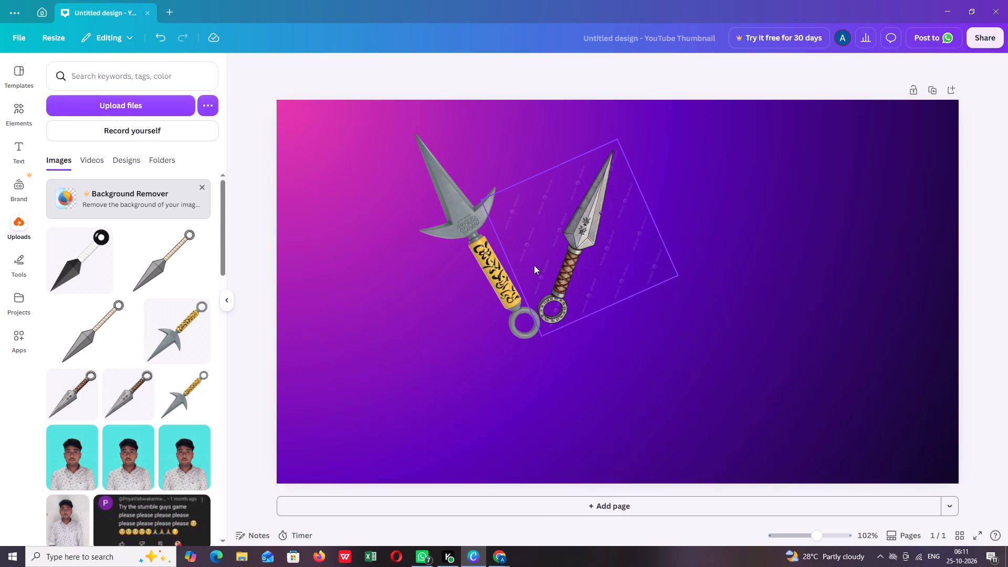
click(565, 256)
key(Delete)
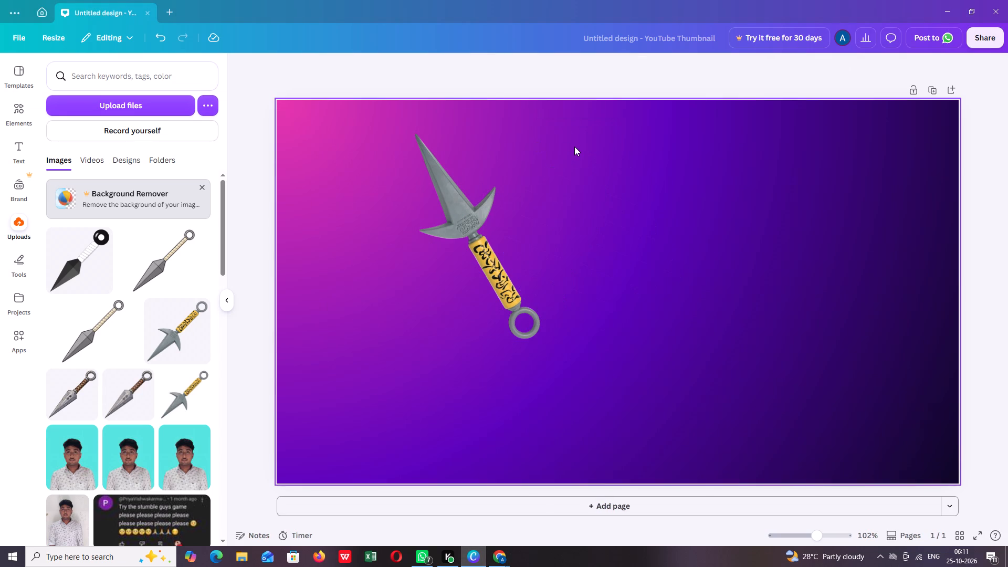
Upload the cutout file pngtree-anime-kunai-png-image_19528888-removebg-preview from the Downloads folder.
click(138, 109)
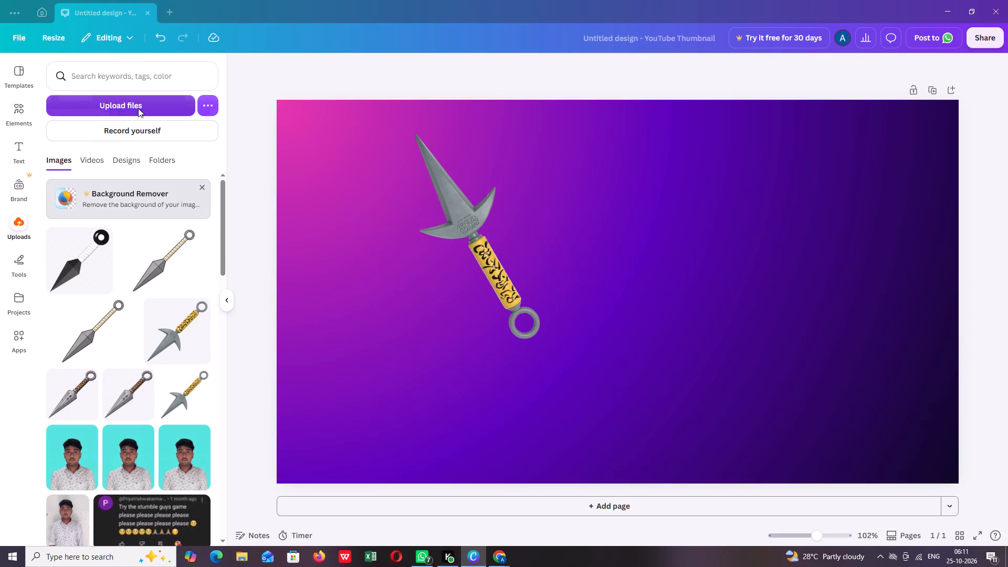
click(48, 131)
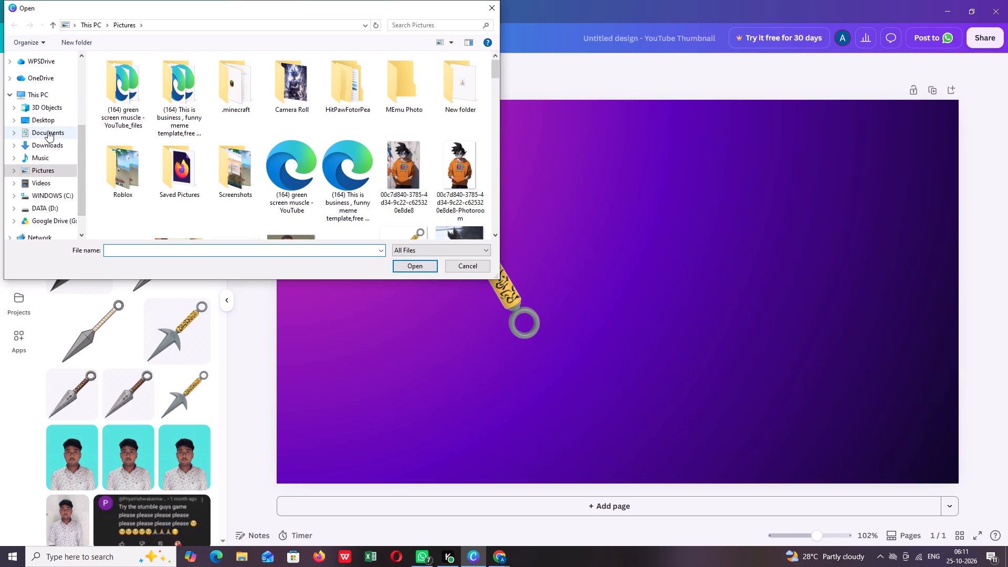
click(39, 146)
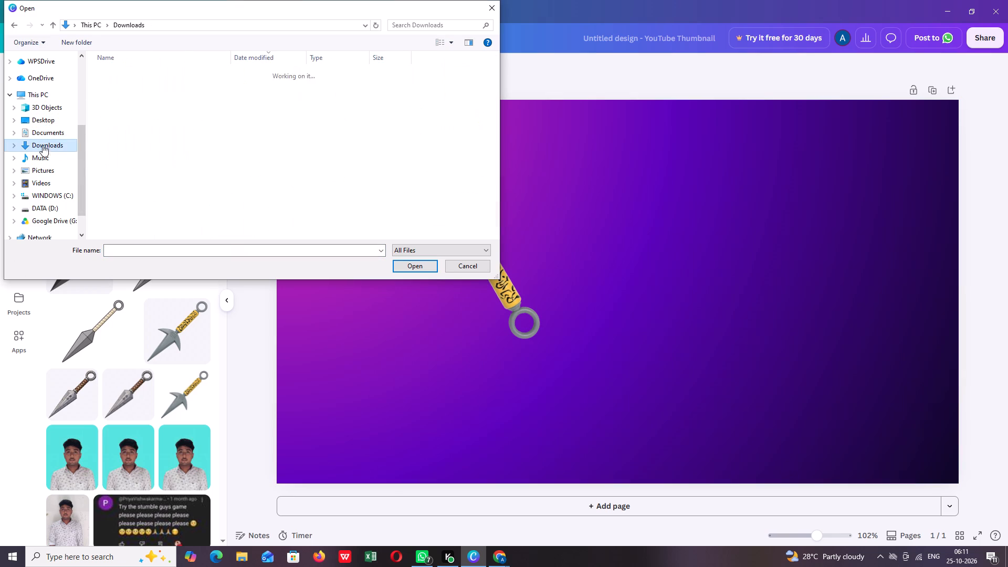
click(166, 91)
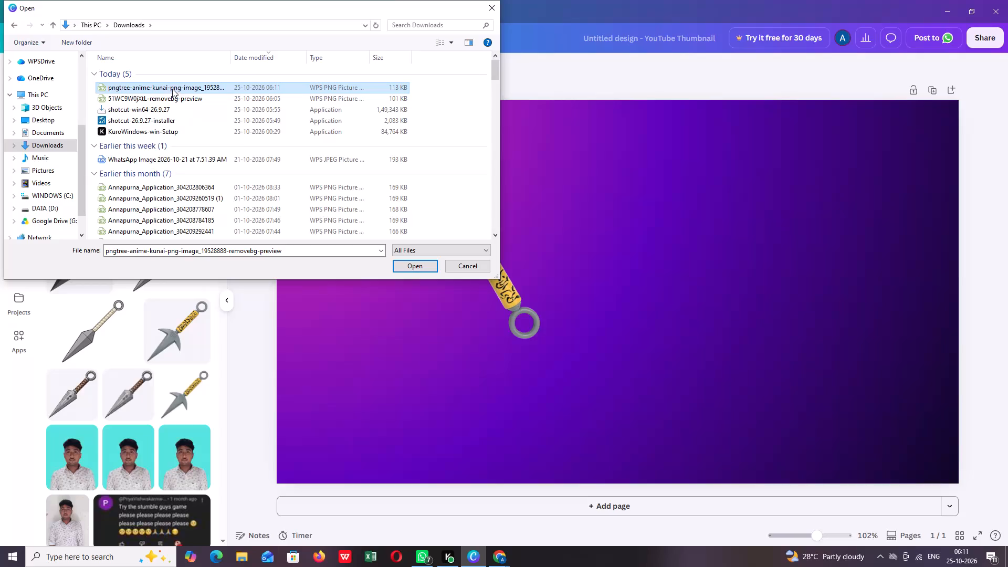
click(422, 269)
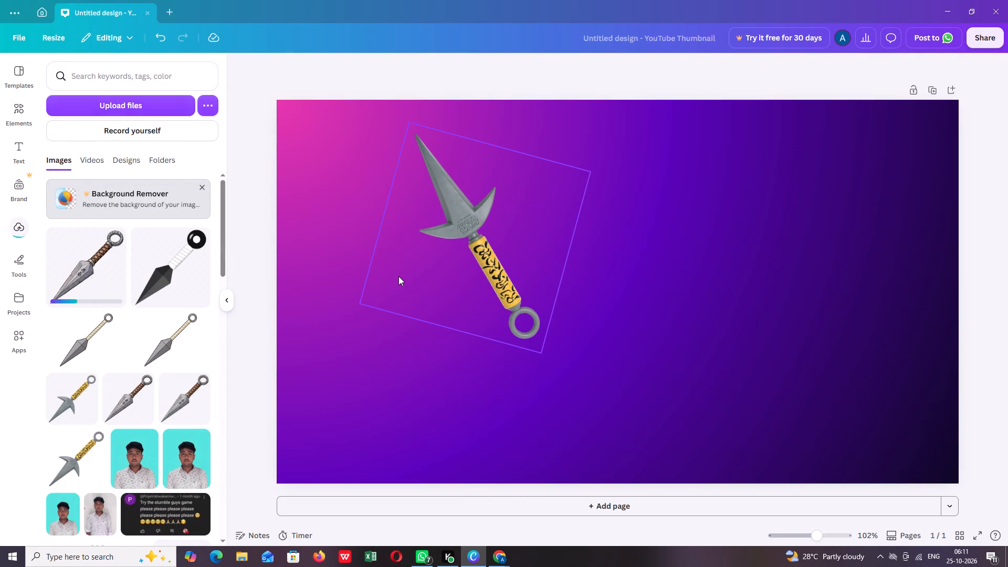
Add the cleaned brown-handled kunai, rotate it so its blade points up and slightly right, and place its ring at the yellow-handled kunai's ring.
click(103, 267)
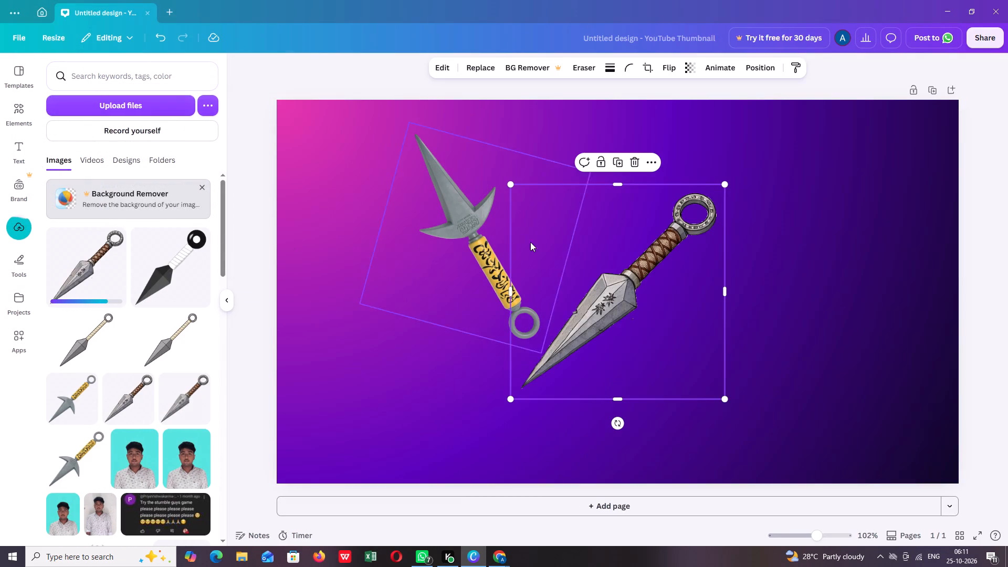
drag(613, 424, 493, 253)
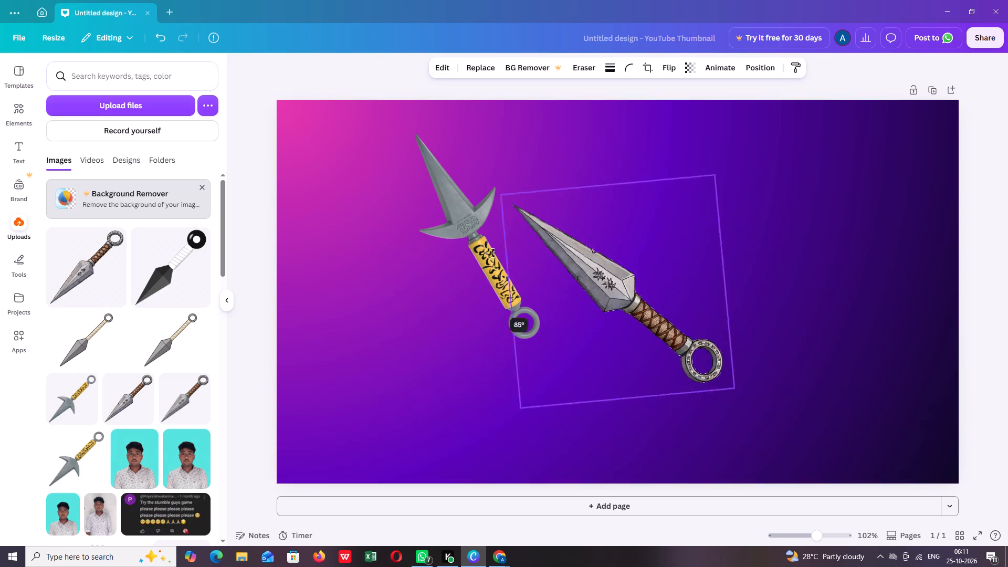
drag(493, 253, 601, 163)
drag(652, 320, 615, 268)
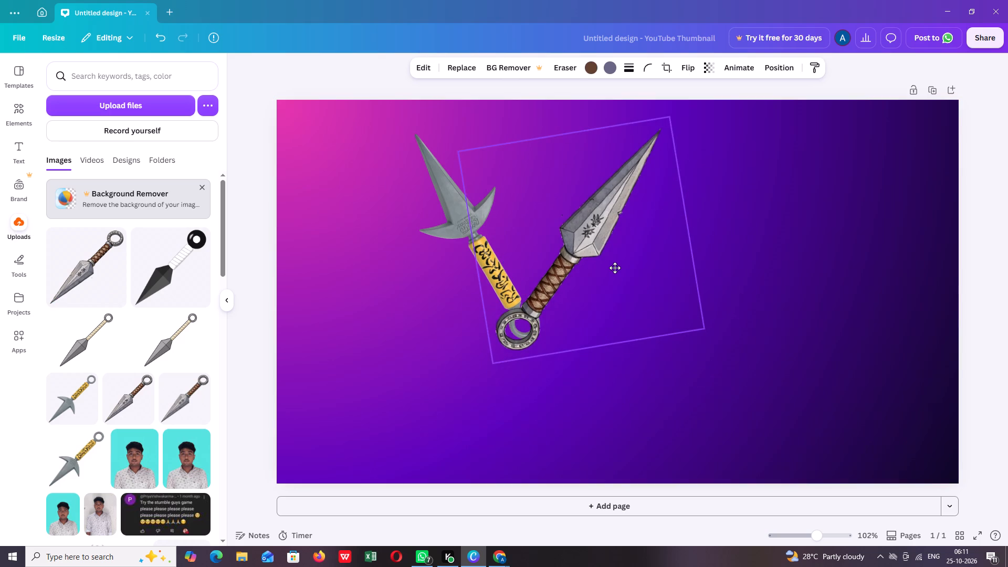
drag(615, 268, 621, 265)
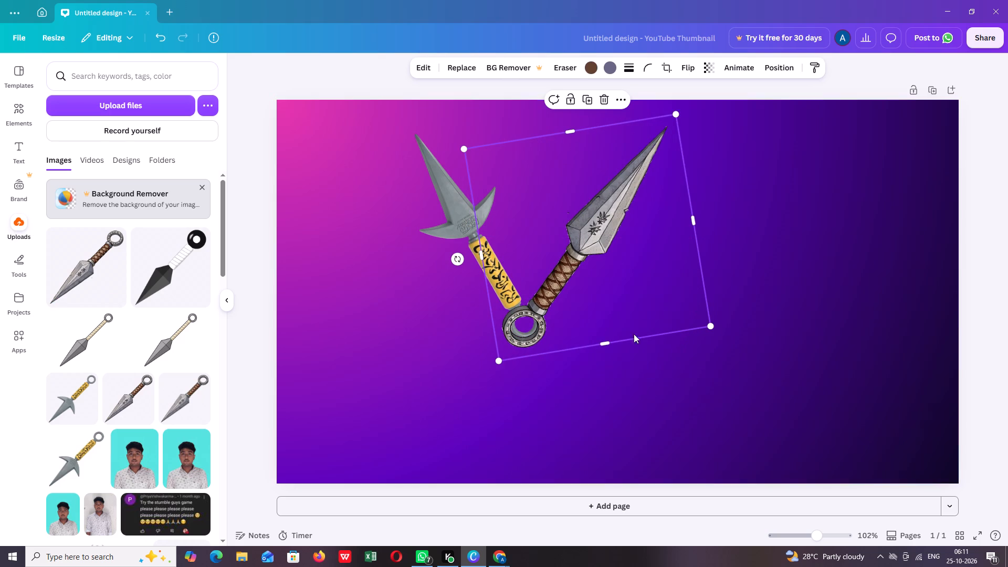
drag(459, 260, 460, 289)
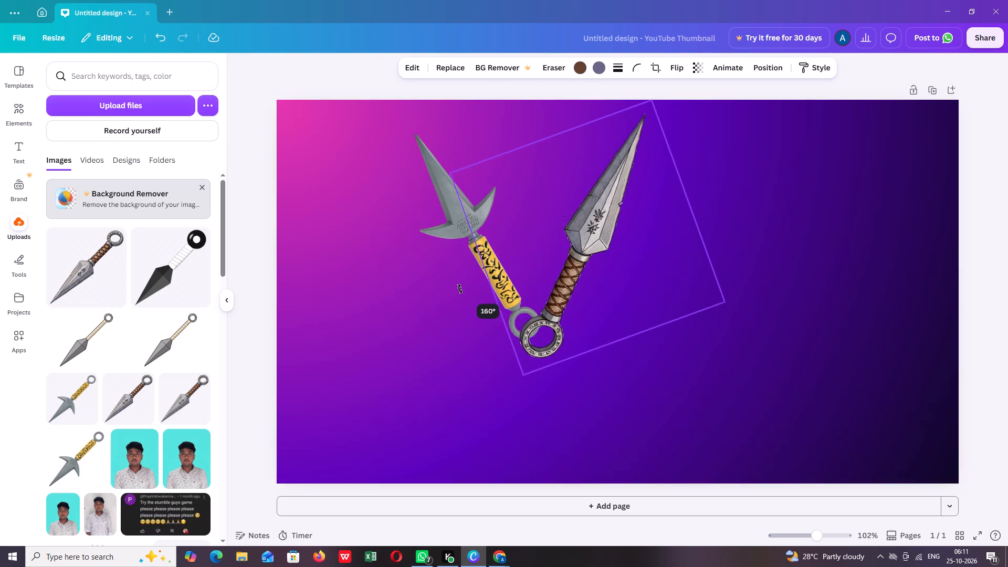
drag(460, 289, 462, 296)
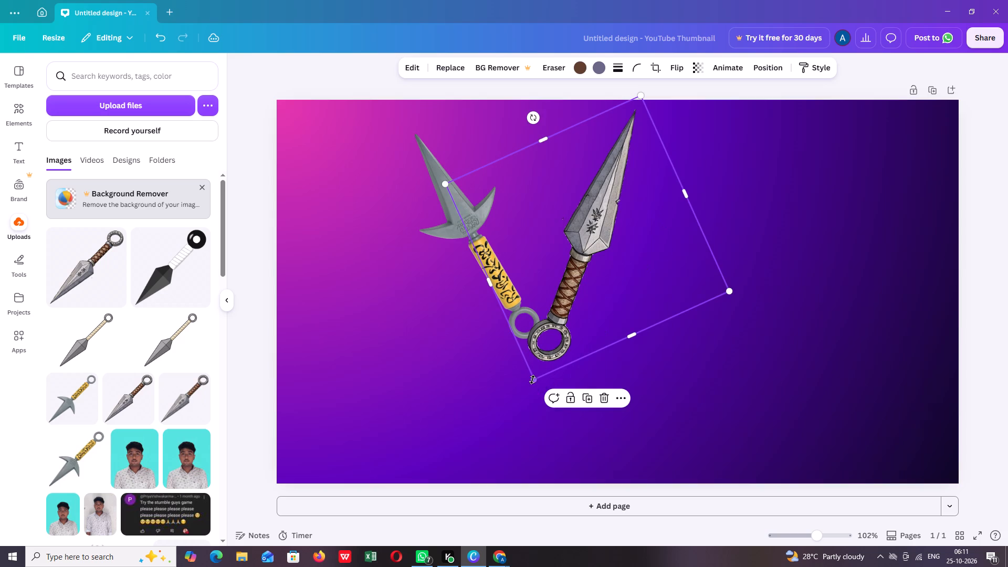
Shrink the brown-handled kunai to about the yellow-handled kunai's length and place its ring over the yellow-handled kunai's ring.
drag(532, 380, 555, 319)
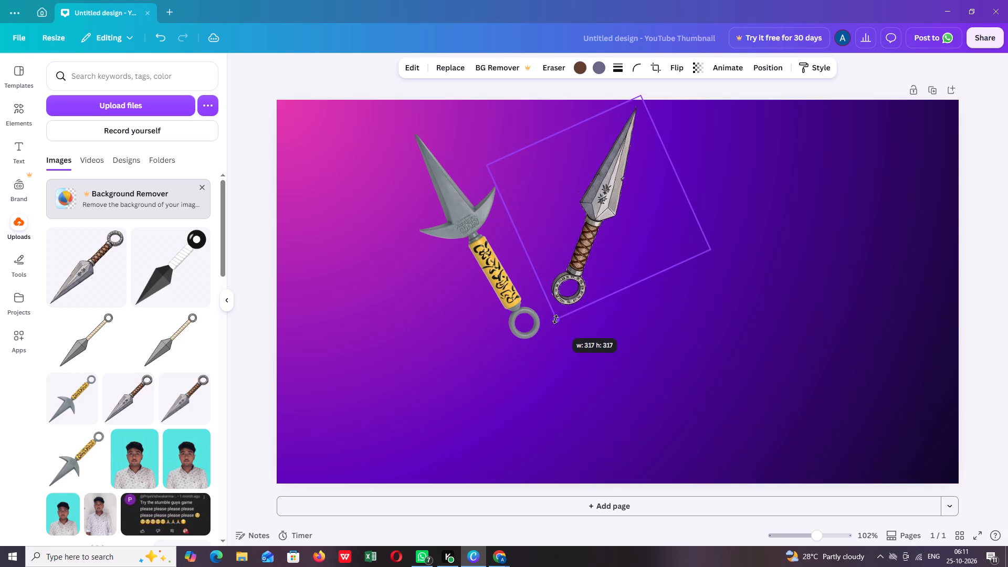
drag(555, 319, 557, 314)
drag(610, 237, 566, 277)
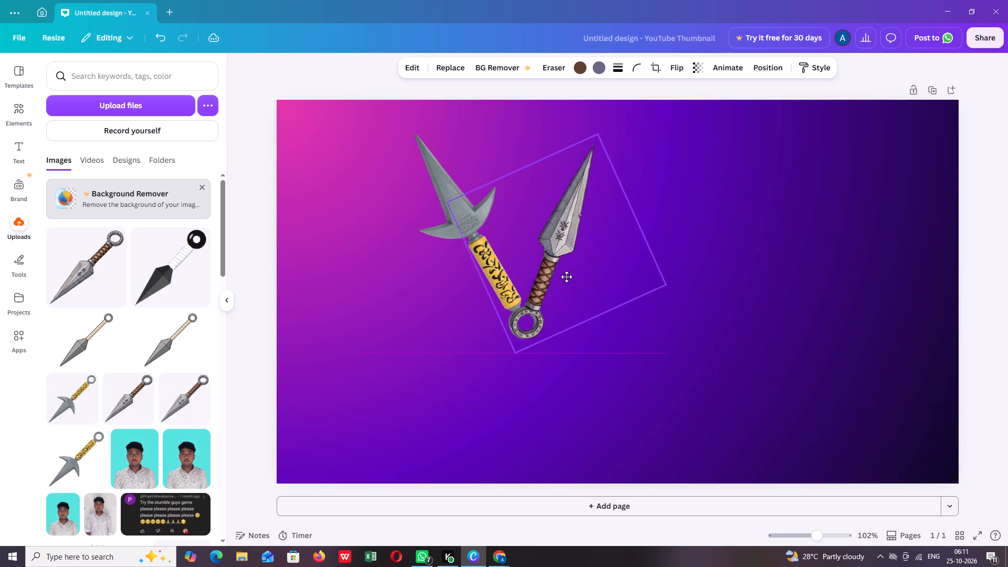
drag(566, 277, 566, 276)
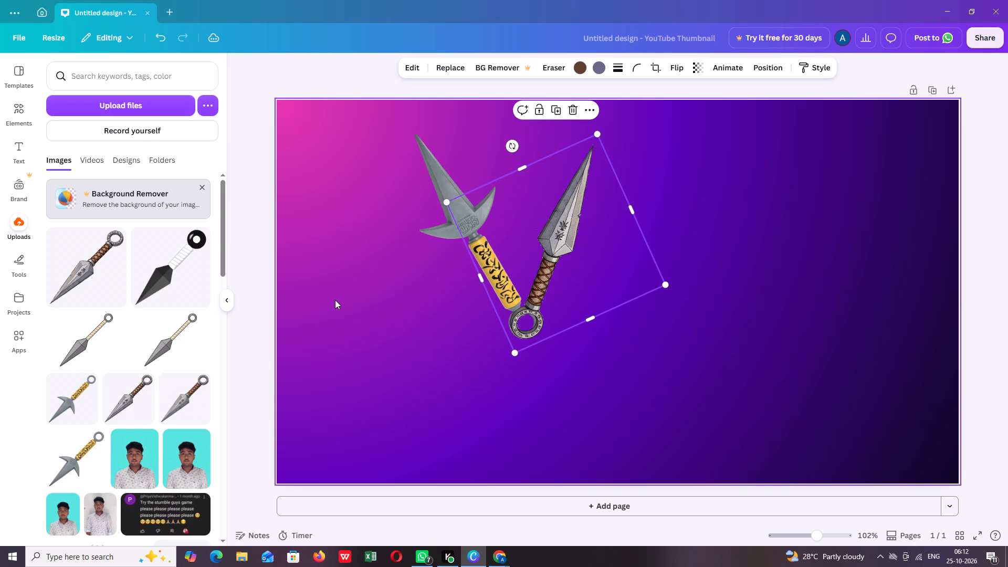
Duplicate the brown-handled kunai, rotate the copy until its blade points left and slightly up, and place its ring over the shared ring.
key(ctrl+c)
key(ctrl+v)
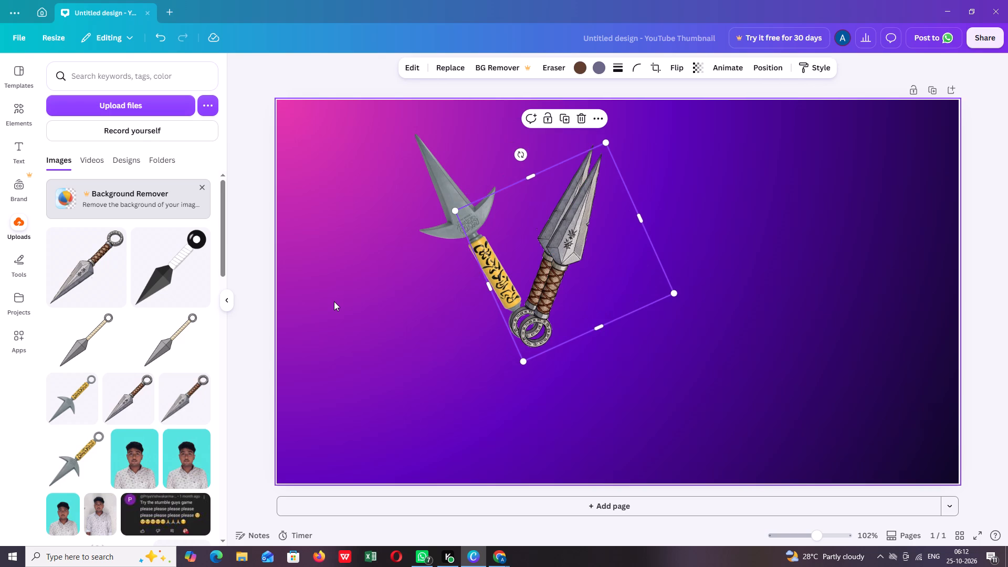
drag(572, 204, 550, 250)
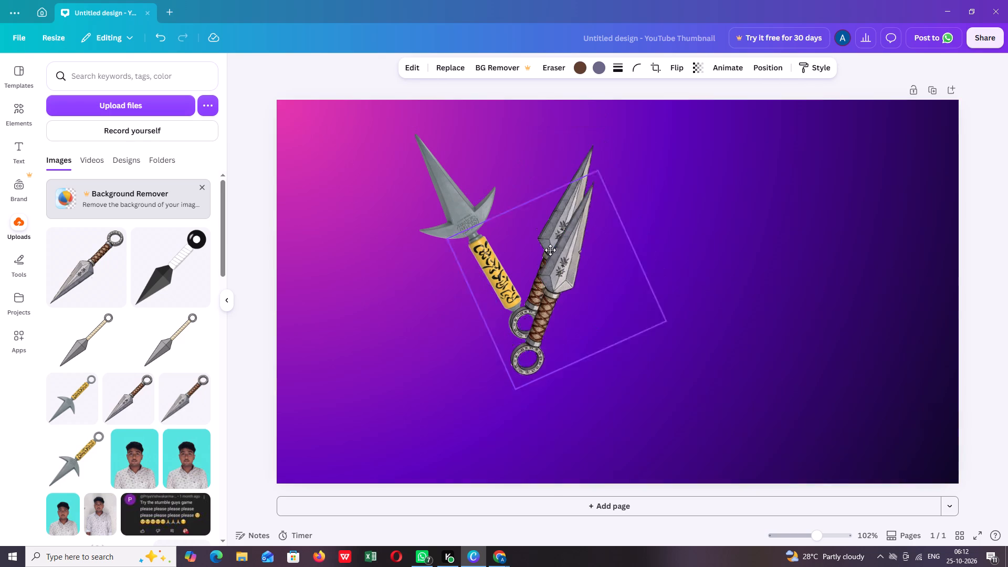
drag(550, 250, 532, 244)
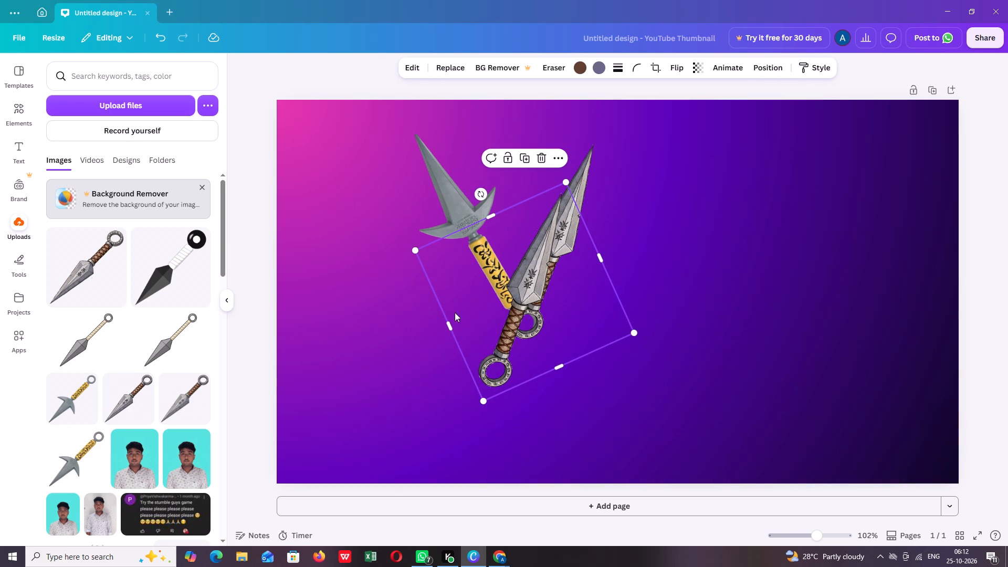
drag(481, 192, 396, 233)
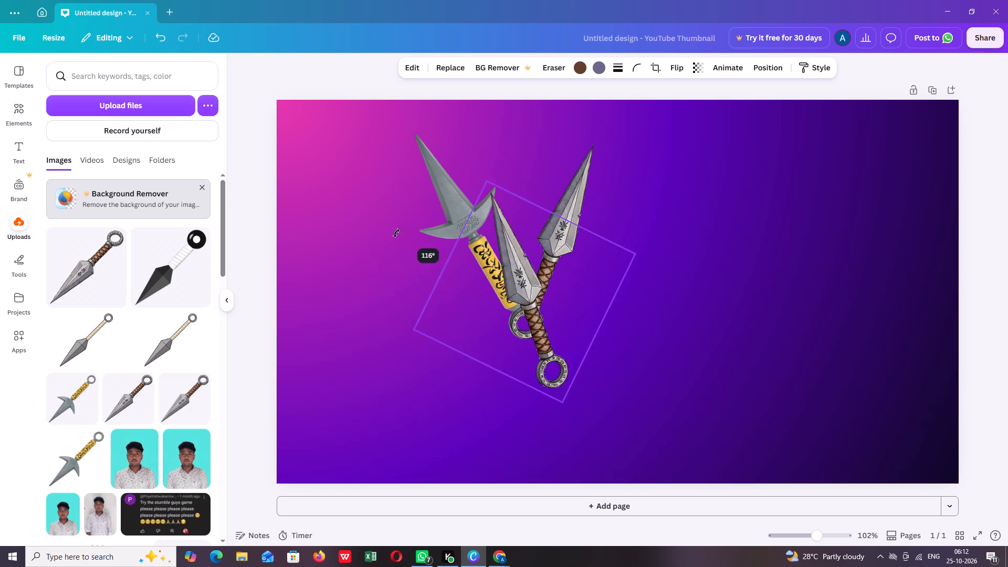
drag(396, 233, 385, 322)
drag(565, 300, 493, 295)
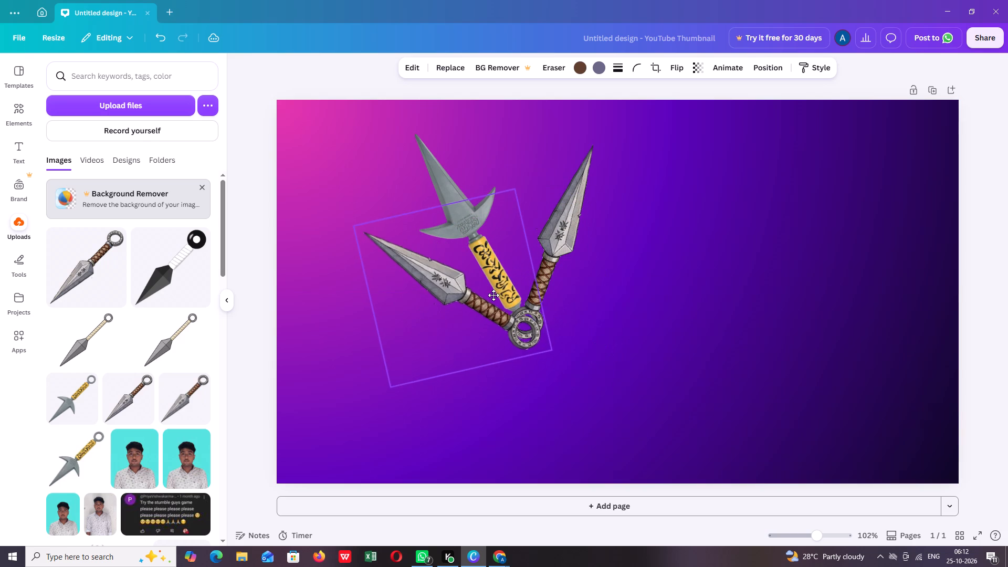
drag(493, 295, 495, 285)
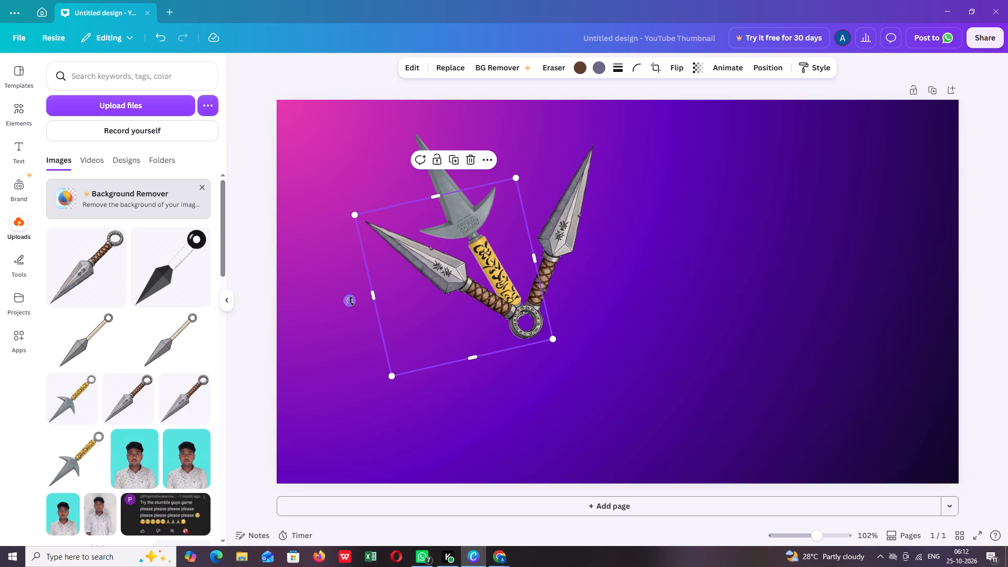
drag(351, 301, 350, 323)
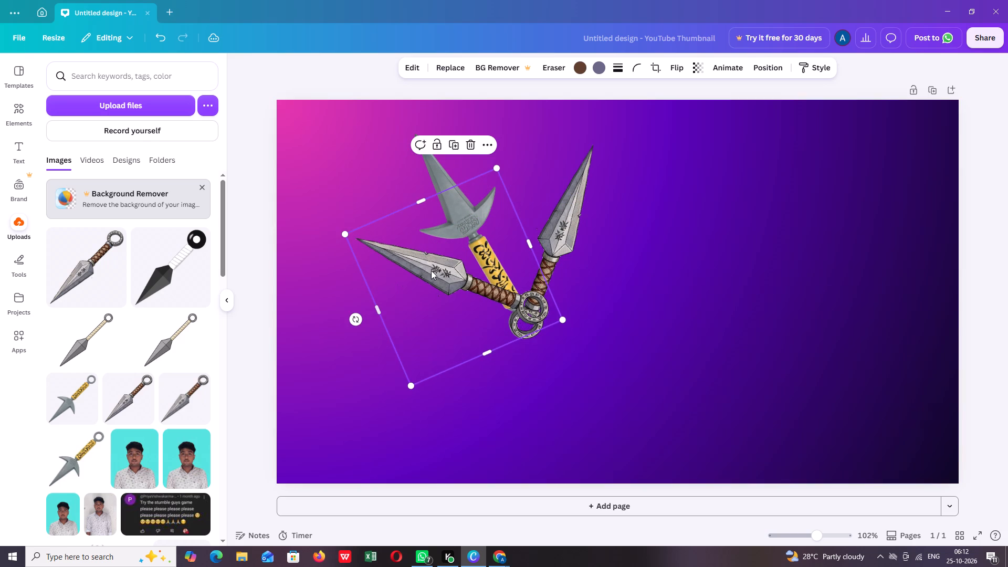
drag(466, 266, 456, 285)
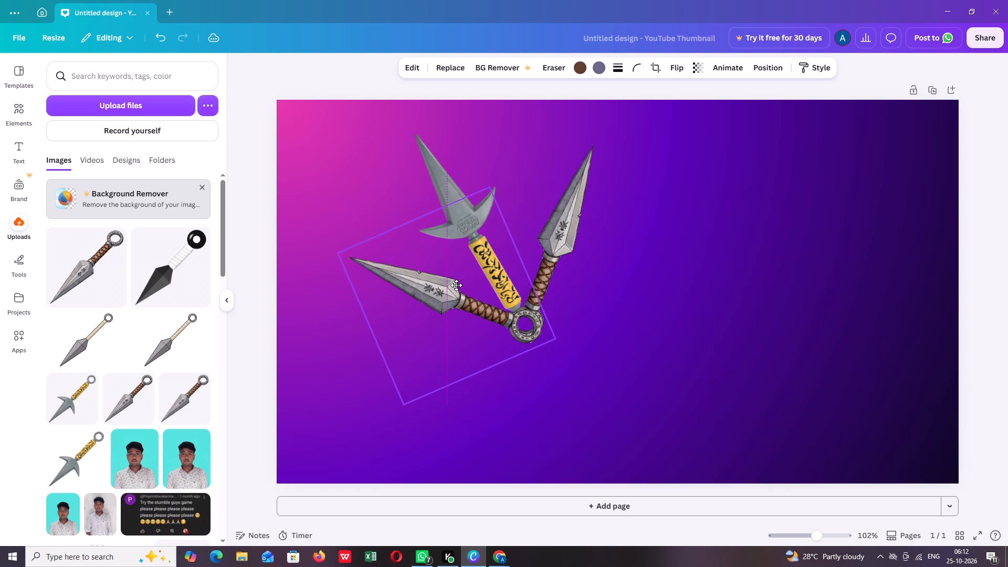
drag(456, 285, 456, 284)
drag(351, 337, 348, 358)
drag(436, 297, 436, 314)
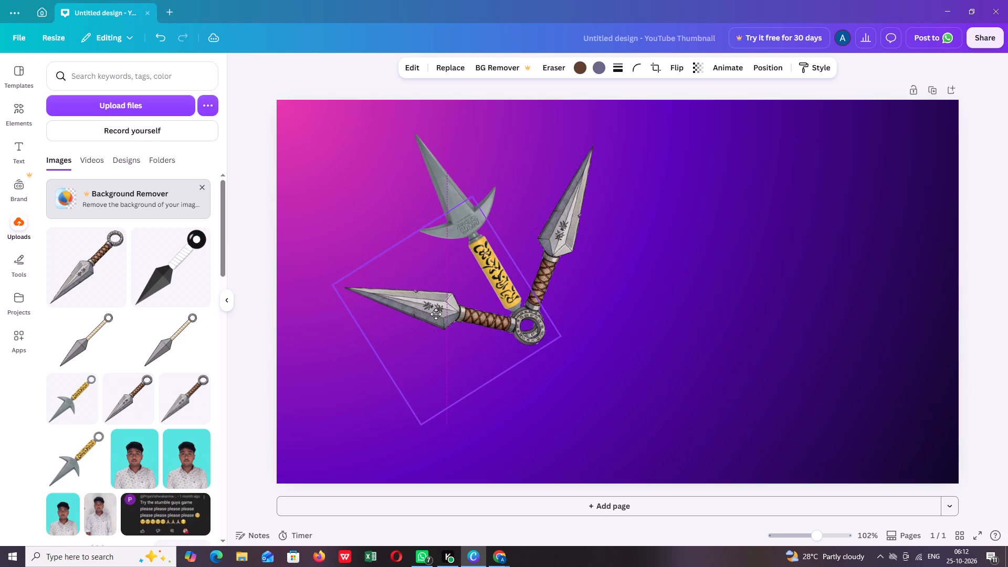
drag(436, 314, 433, 310)
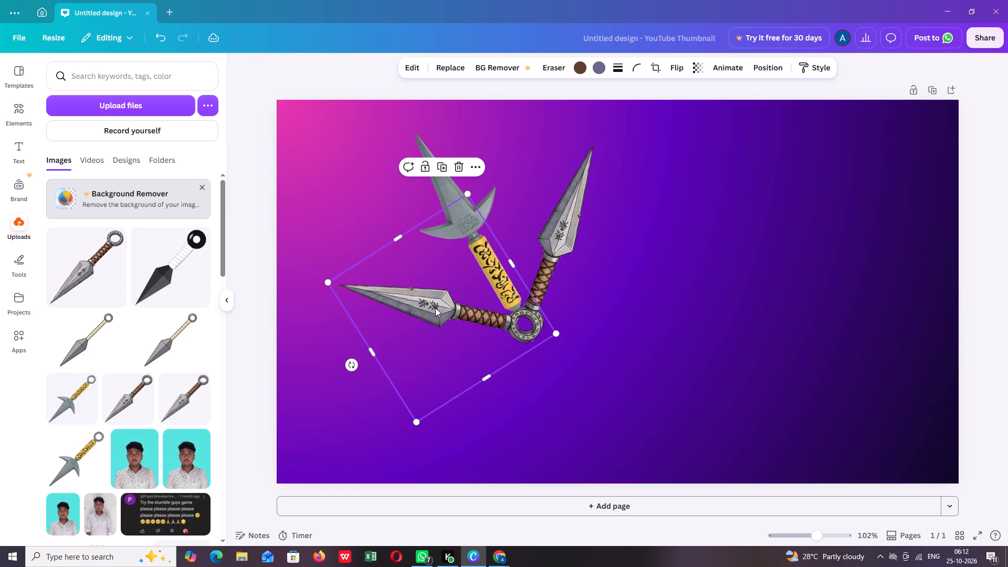
click(774, 342)
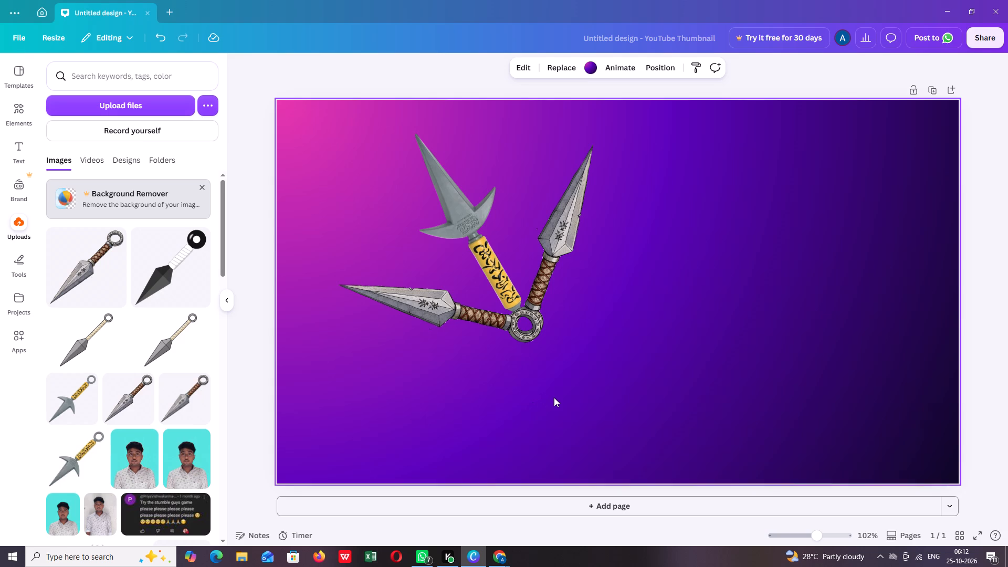
Spread the two brown-handled kunai outward so their rings sit on either side of the yellow-handled kunai's ring.
drag(471, 319, 471, 320)
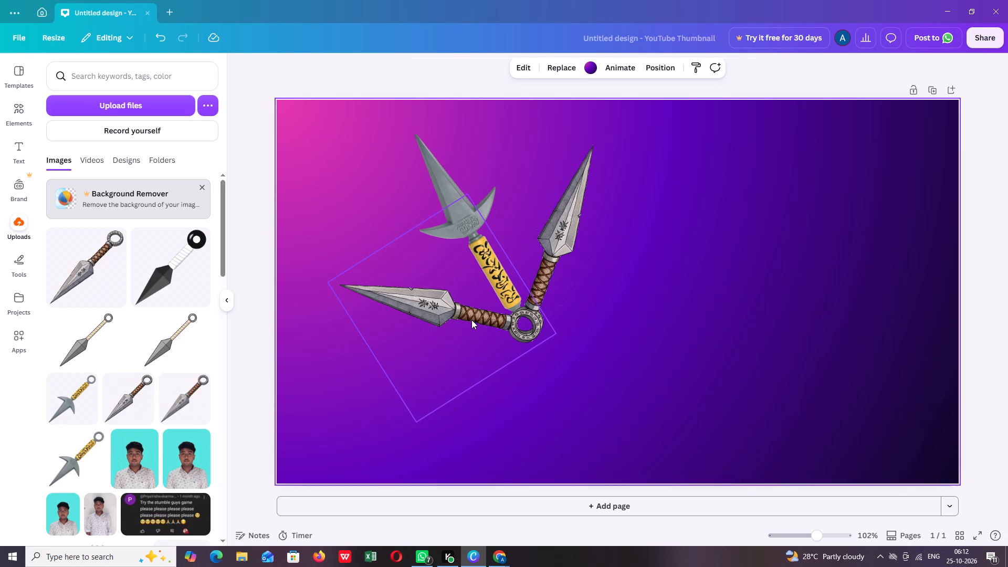
drag(471, 320, 441, 333)
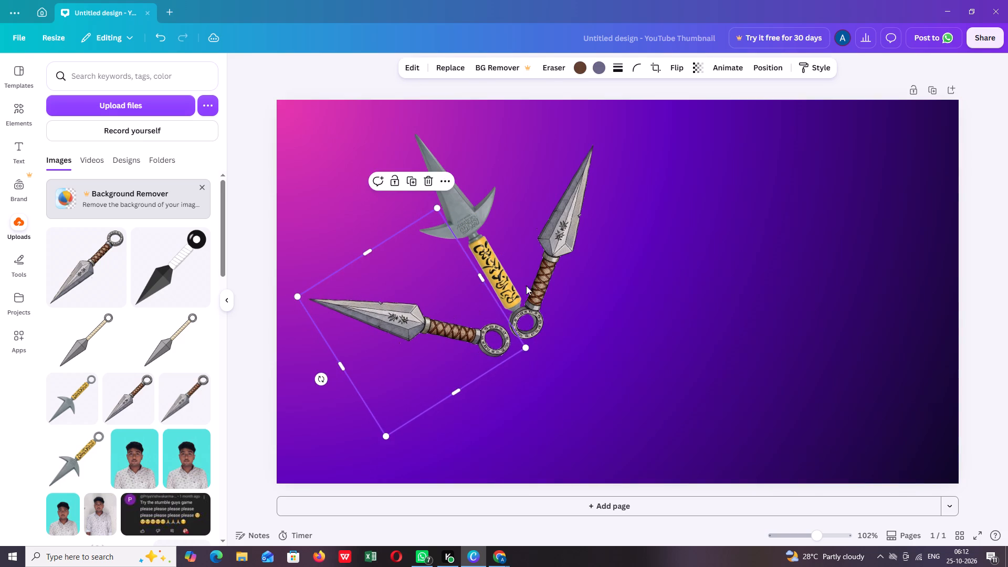
drag(539, 283, 564, 266)
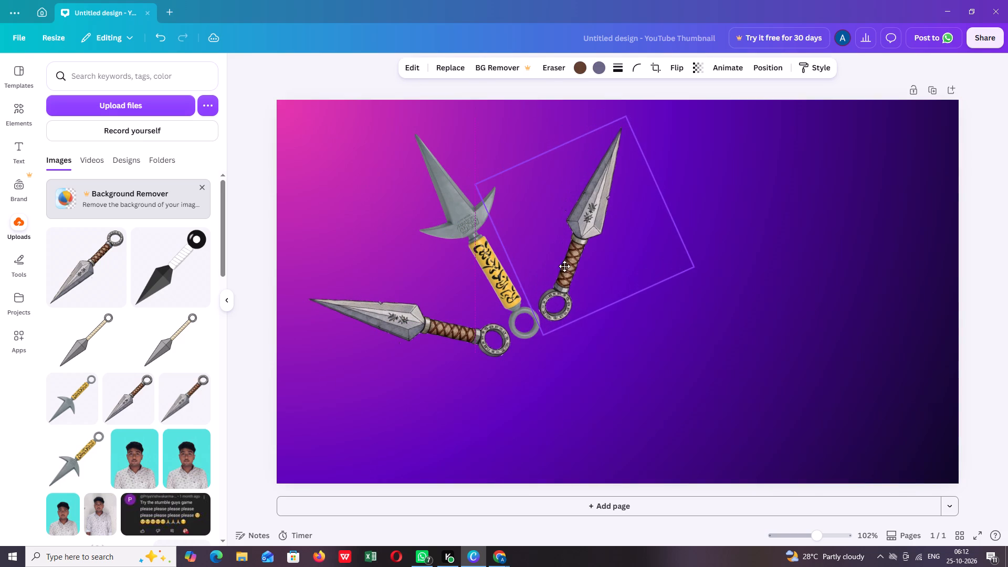
drag(564, 266, 564, 265)
click(632, 370)
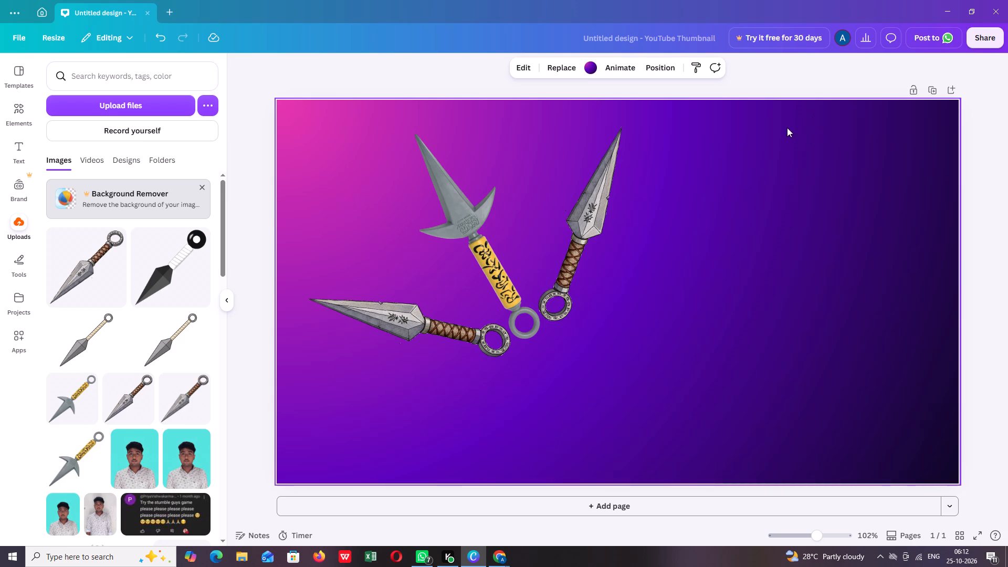
Switch to Chrome's Google results and replace the kunai query with a search for "minati standing image".
click(949, 13)
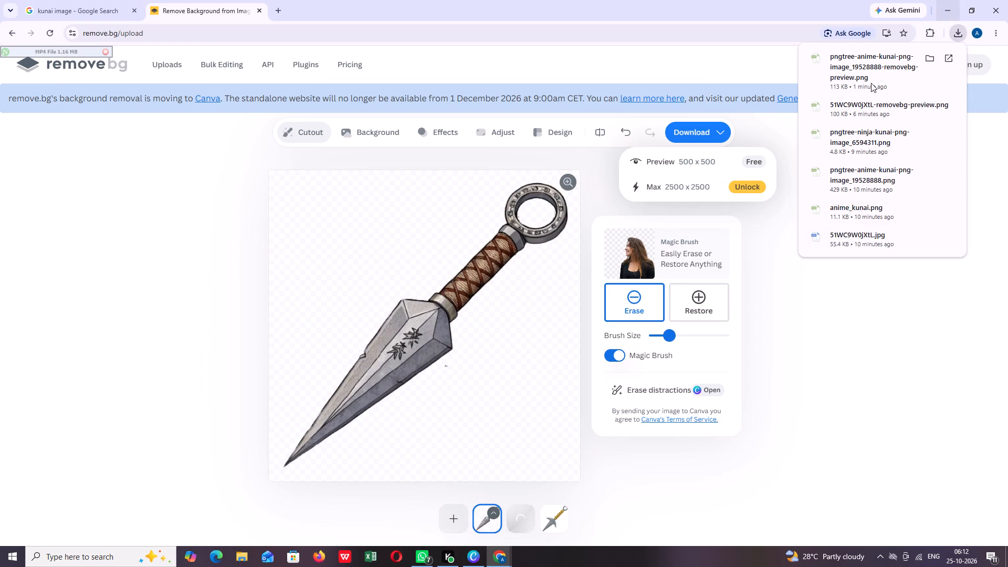
click(63, 10)
click(204, 67)
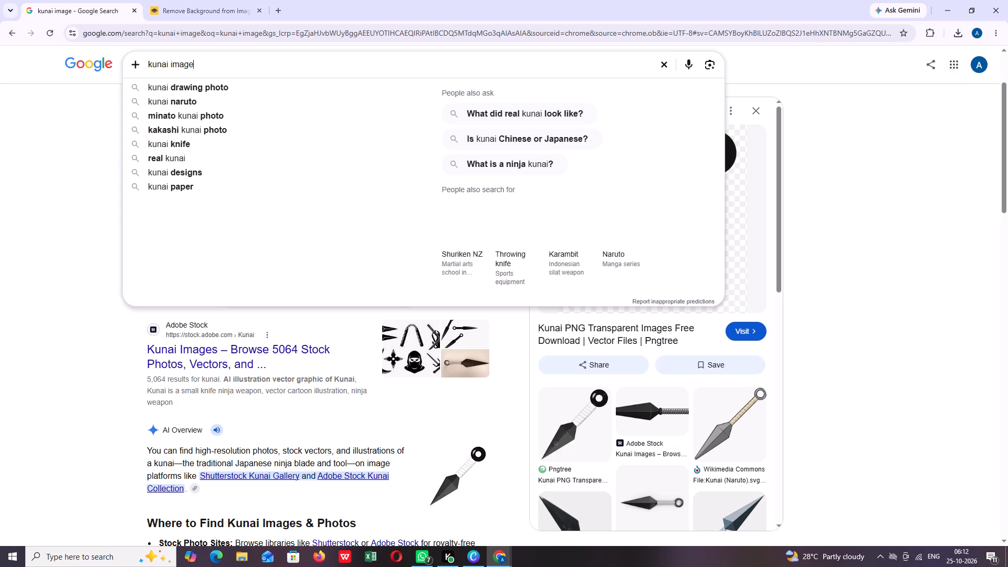
key(BackSpace)
key(BackSpace)
key(BackSpace)
key(BackSpace)
key(BackSpace)
key(BackSpace)
key(BackSpace)
key(BackSpace)
key(BackSpace)
key(BackSpace)
key(BackSpace)
key(BackSpace)
key(BackSpace)
key(BackSpace)
key(BackSpace)
key(BackSpace)
key(BackSpace)
key(BackSpace)
key(BackSpace)
key(BackSpace)
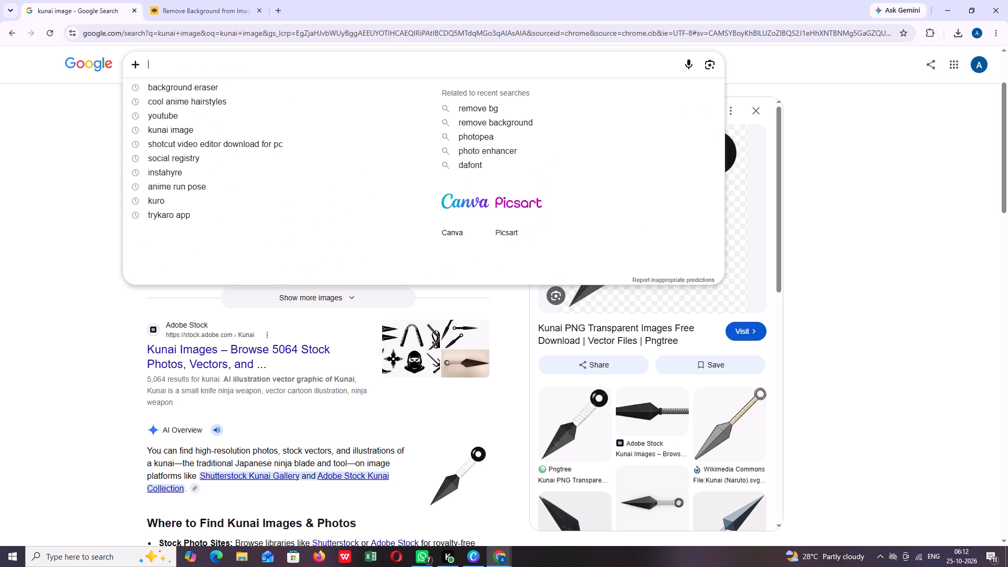
text(minati)
key(space)
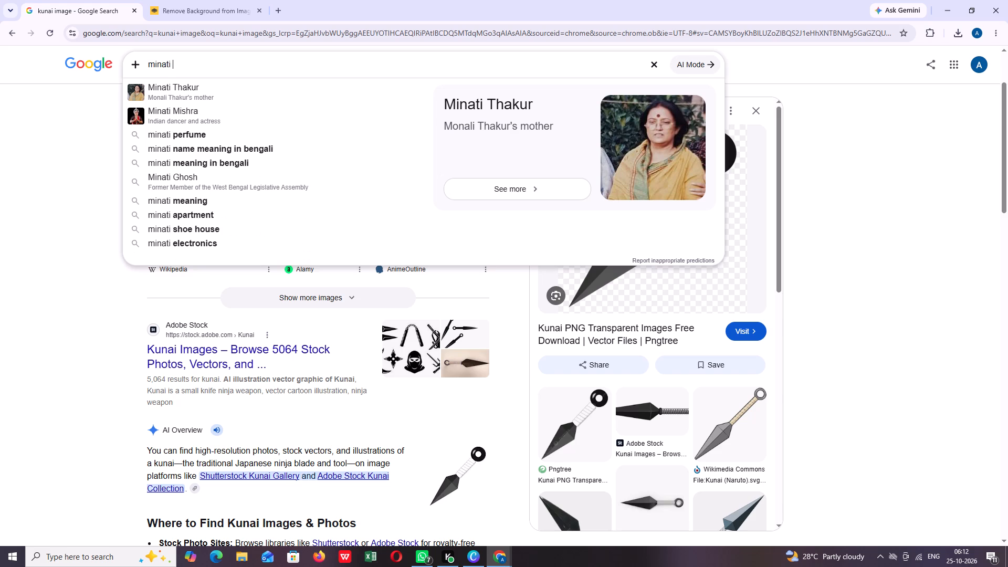
text(standin)
key(g)
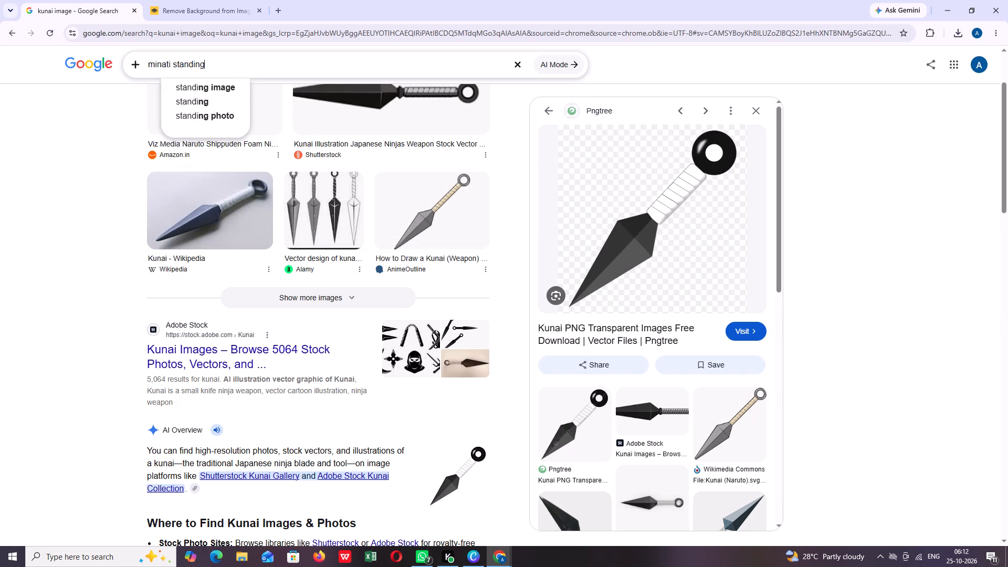
key(Left)
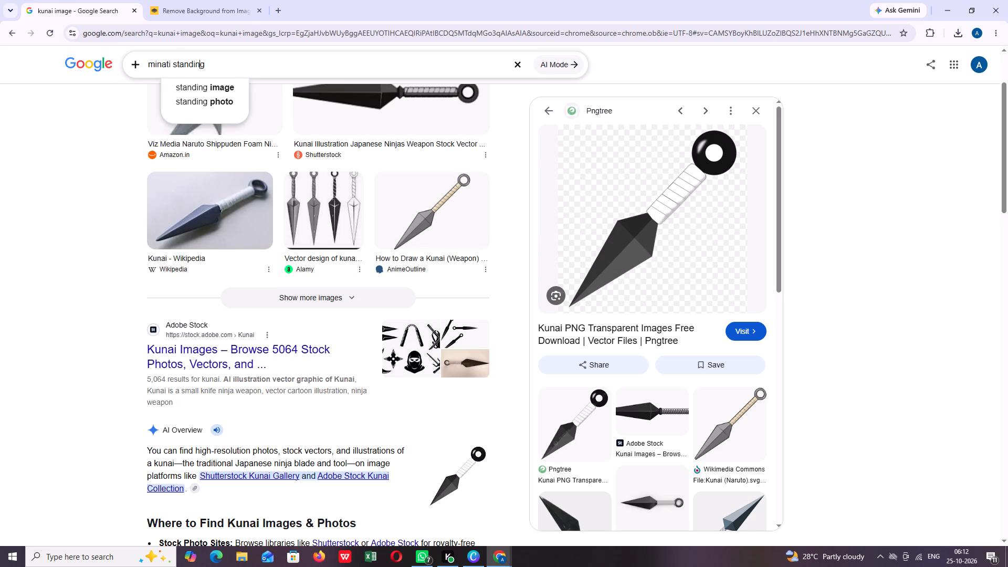
click(198, 87)
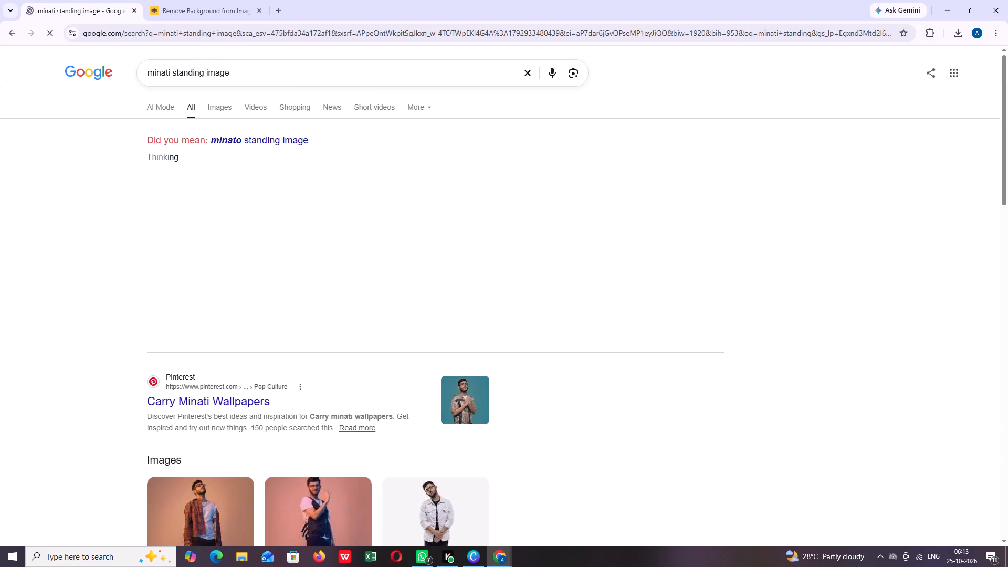
Change the first word of the query to "minat0" and search again.
click(171, 75)
key(BackSpace)
key(0)
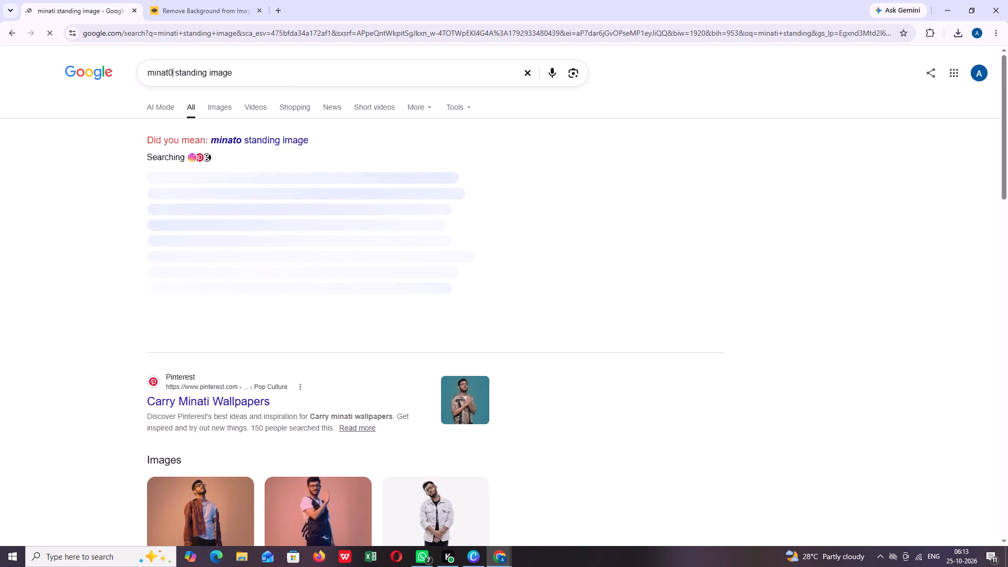
key(Return)
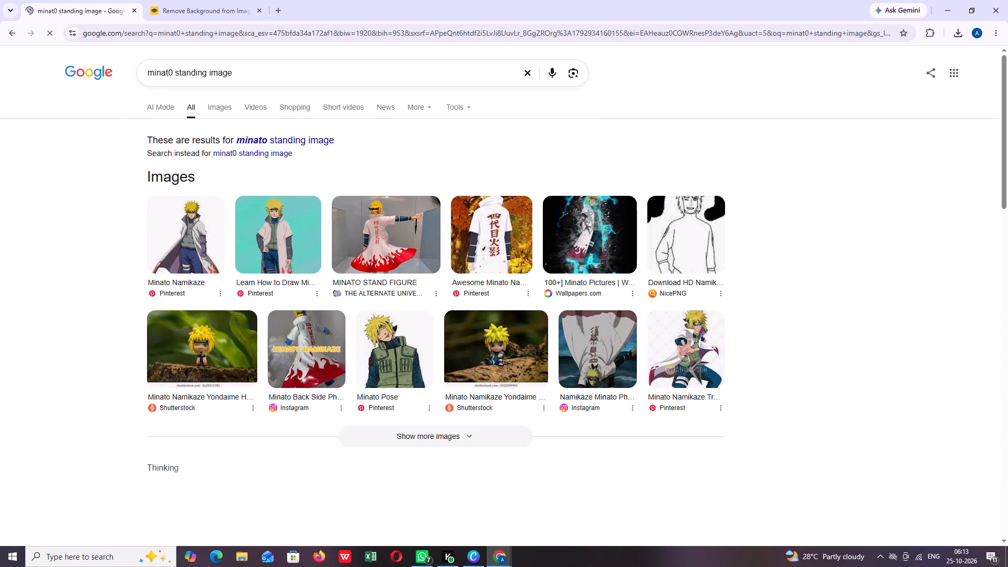
Open the Pinterest Minato Namikaze result showing him standing in his white cloak and save its image to the computer.
click(204, 235)
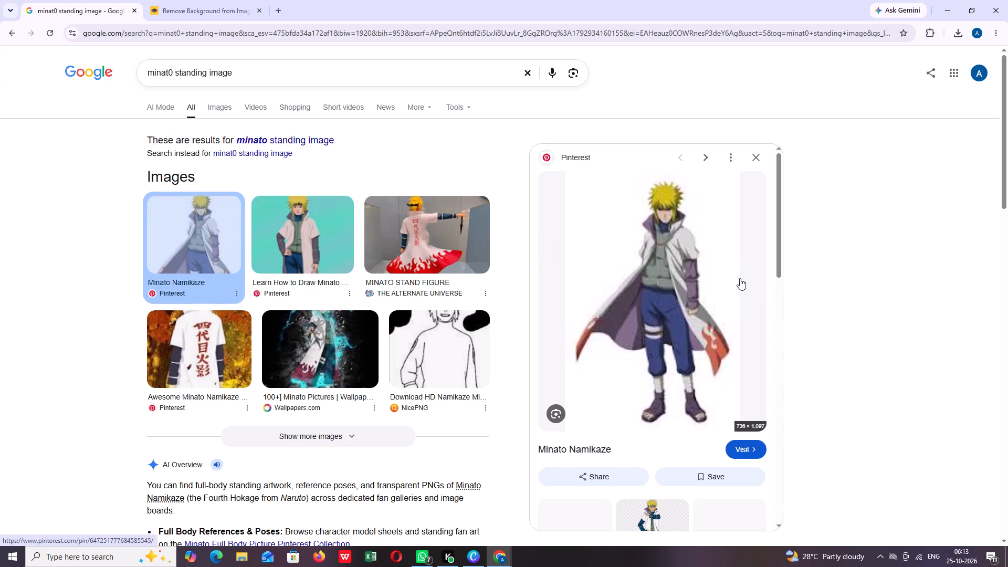
scroll(724, 302, down, 2)
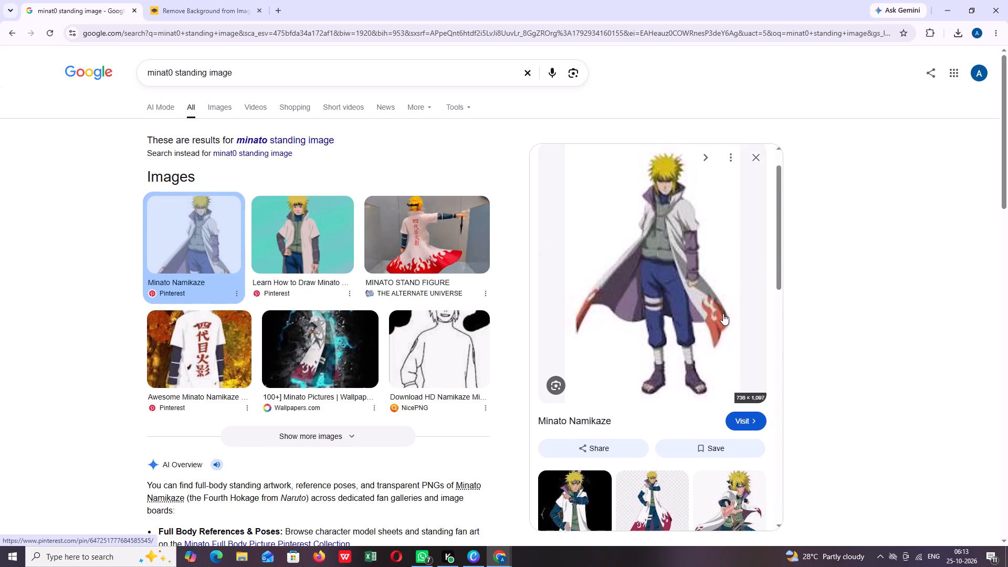
scroll(723, 313, up, 2)
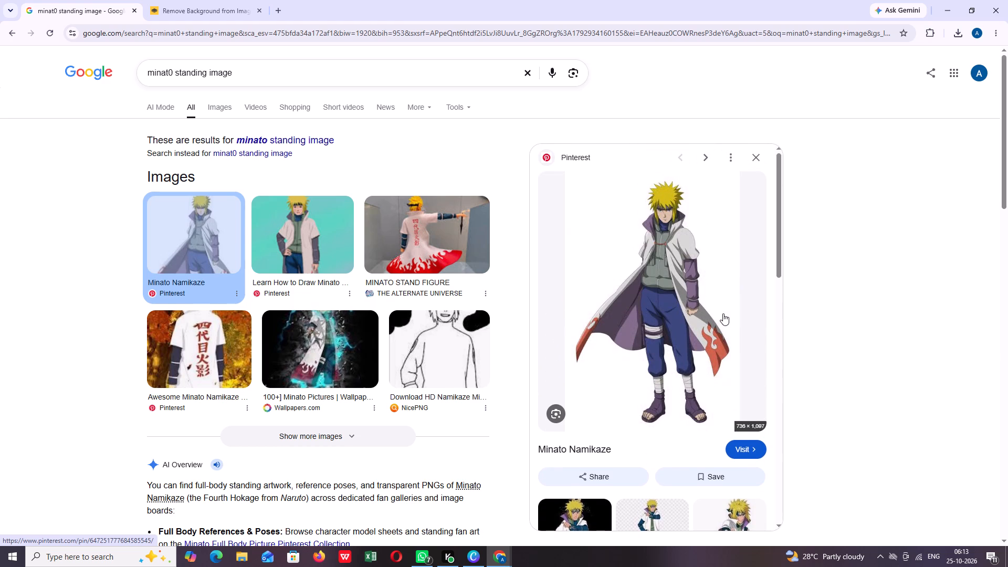
right_click(696, 306)
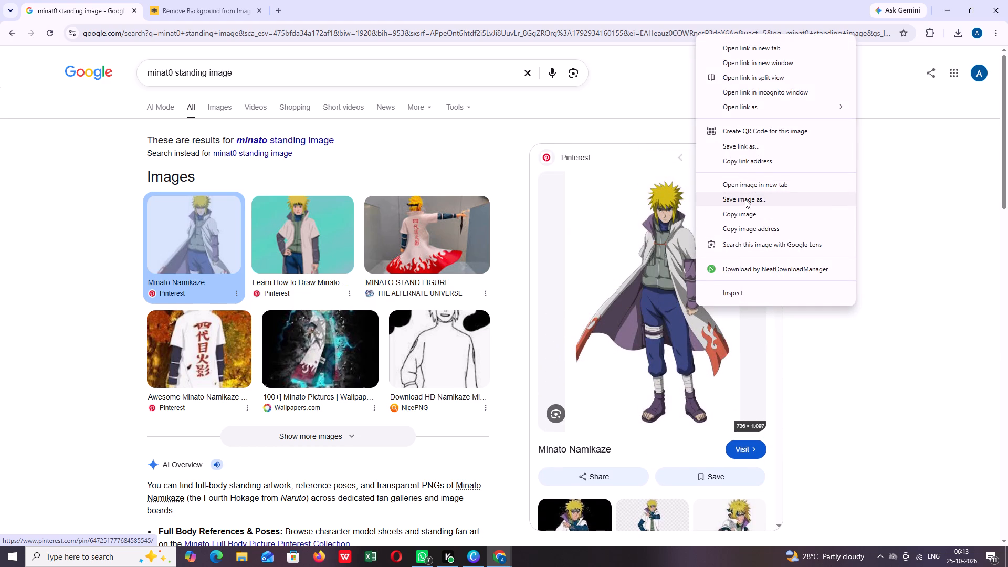
click(745, 199)
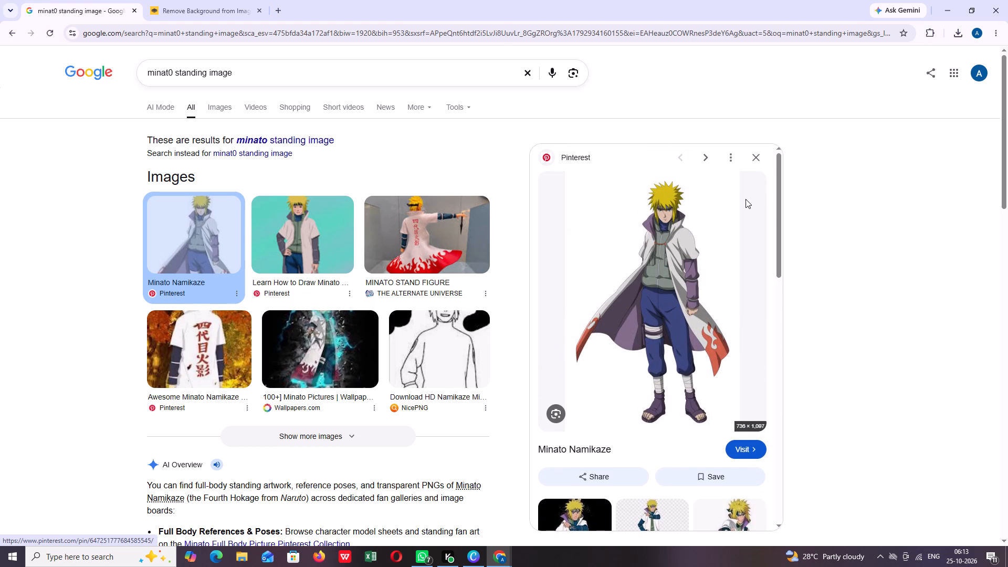
click(411, 248)
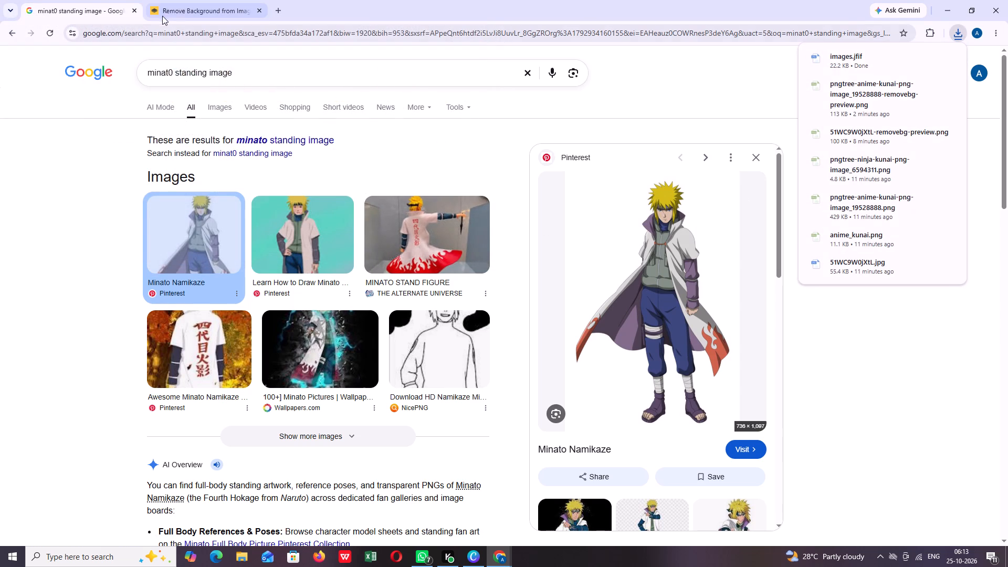
Replace the Google query with "loind frontera smile image" and search for images.
click(247, 76)
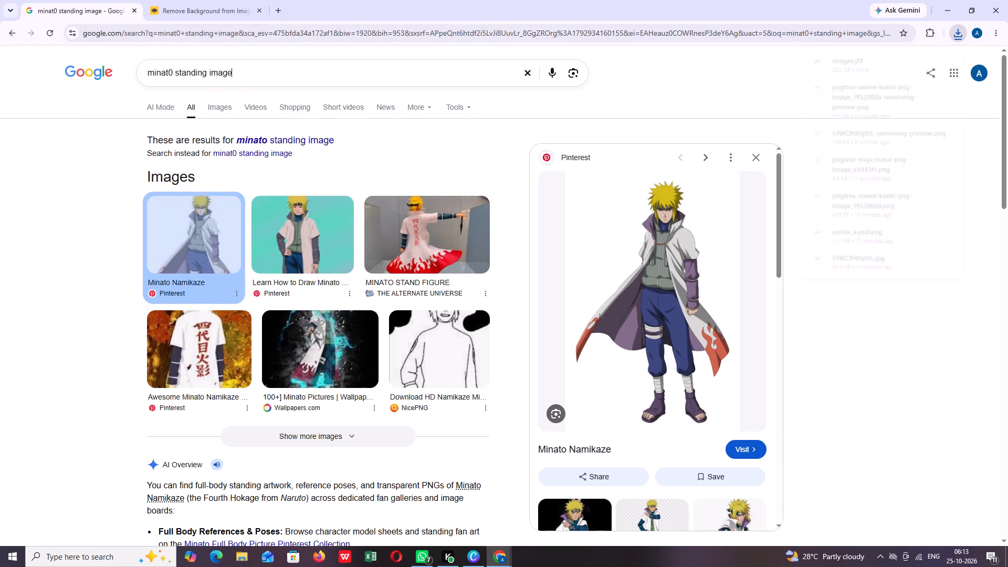
key(BackSpace)
key(BackSpace)
key(BackSpace)
key(BackSpace)
key(BackSpace)
key(BackSpace)
key(BackSpace)
key(BackSpace)
key(BackSpace)
key(BackSpace)
key(BackSpace)
key(BackSpace)
key(BackSpace)
key(BackSpace)
key(BackSpace)
key(BackSpace)
key(BackSpace)
key(BackSpace)
key(BackSpace)
key(BackSpace)
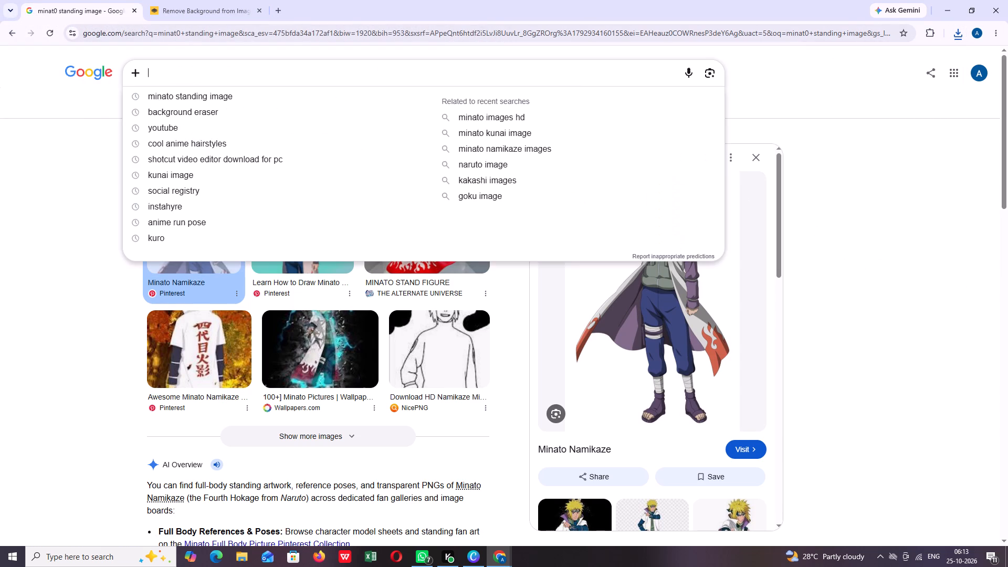
text(loind)
key(space)
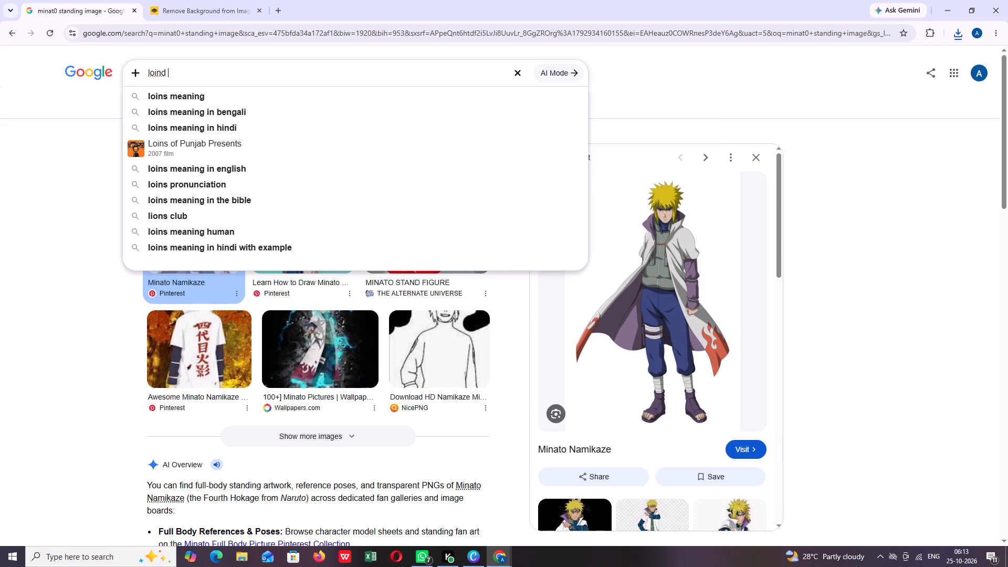
text(fron)
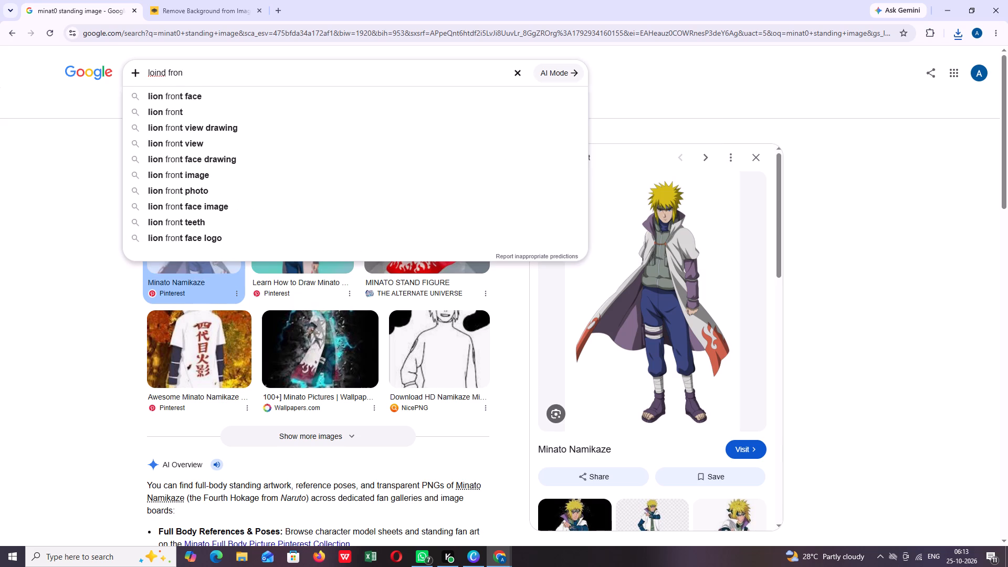
text(tera)
key(space)
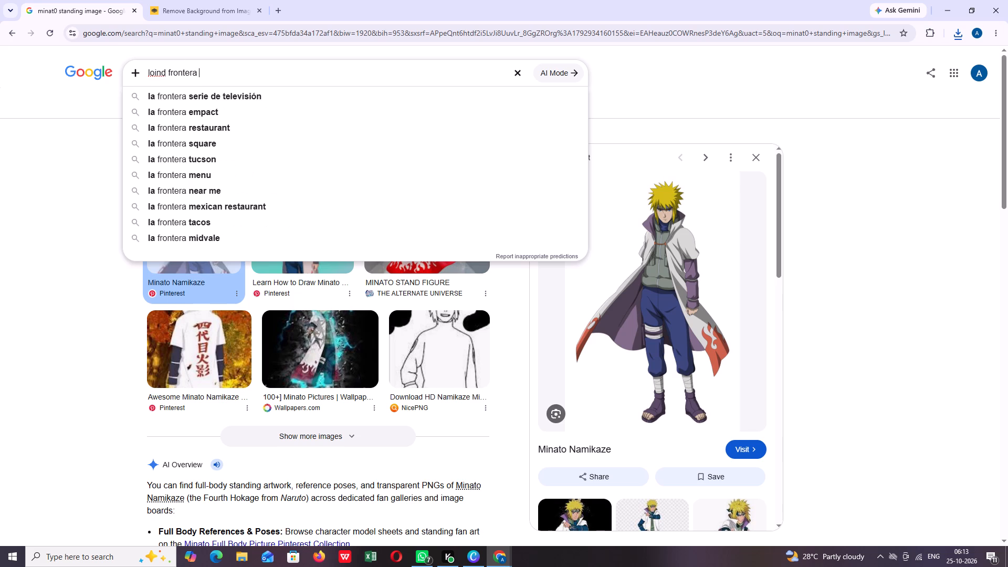
Complete the Google query as "loind frontera smile image" and run the search.
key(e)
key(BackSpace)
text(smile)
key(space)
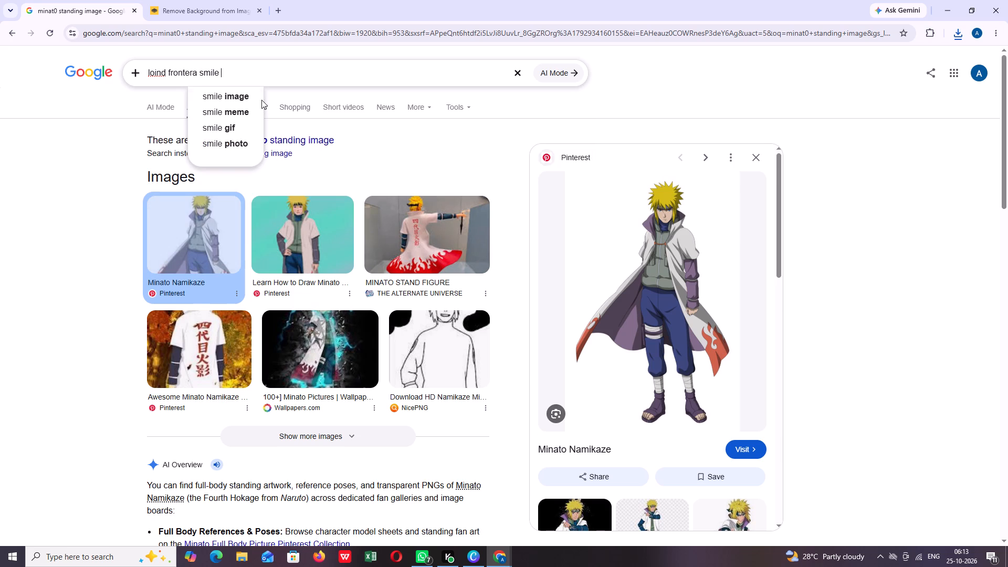
click(234, 98)
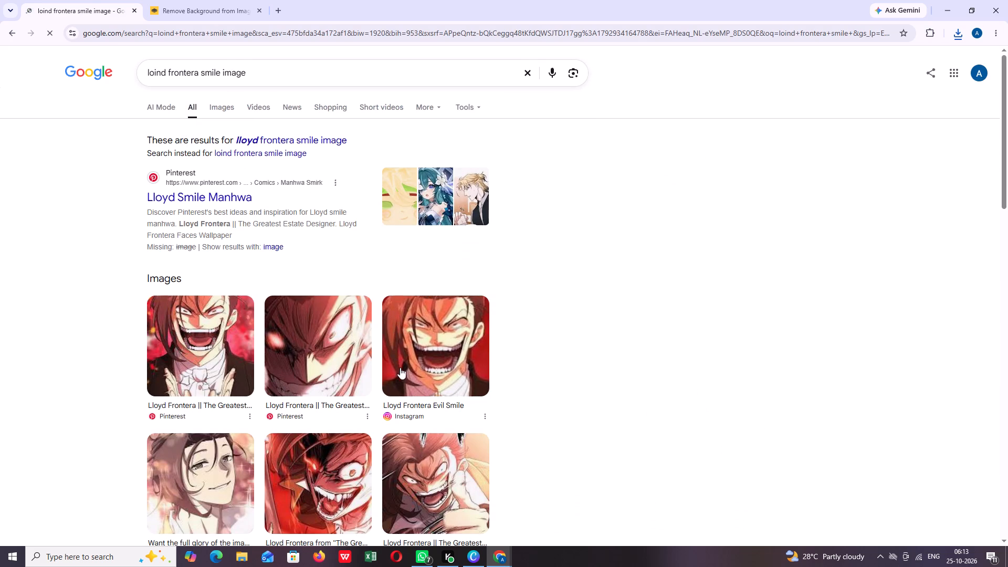
scroll(401, 370, down, 2)
click(190, 383)
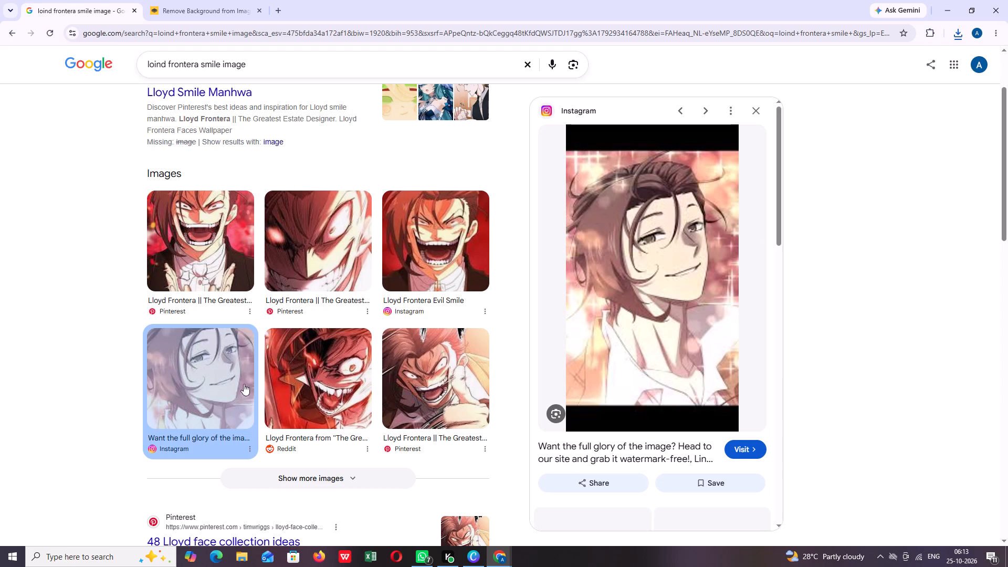
scroll(646, 333, down, 6)
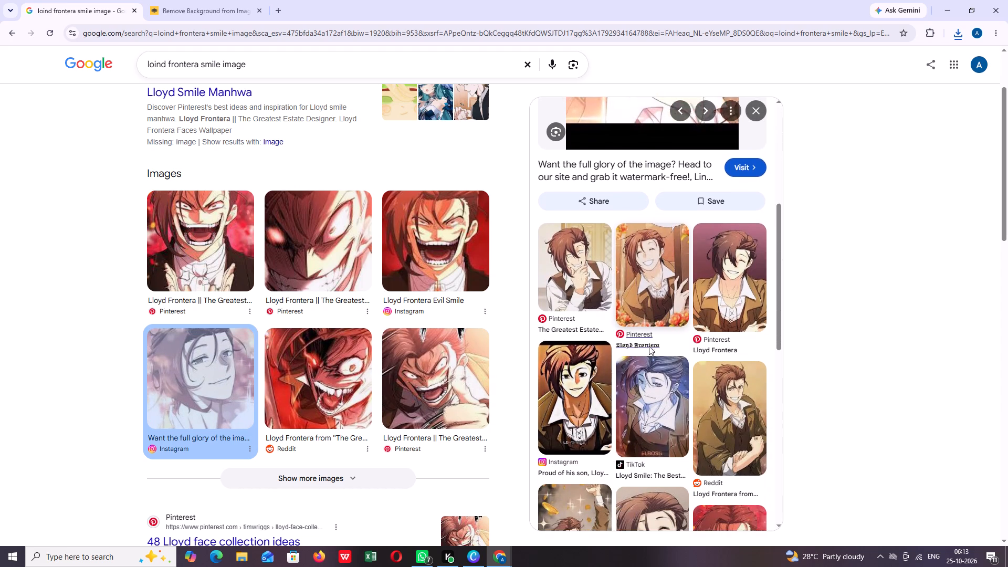
scroll(649, 346, down, 4)
scroll(695, 366, down, 2)
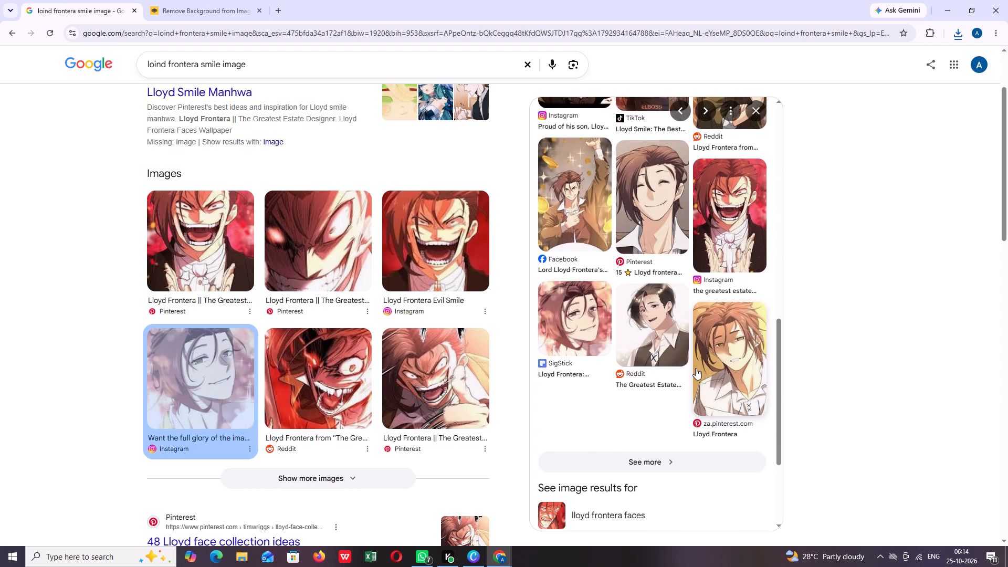
scroll(696, 368, down, 1)
scroll(696, 370, up, 1)
scroll(694, 375, down, 1)
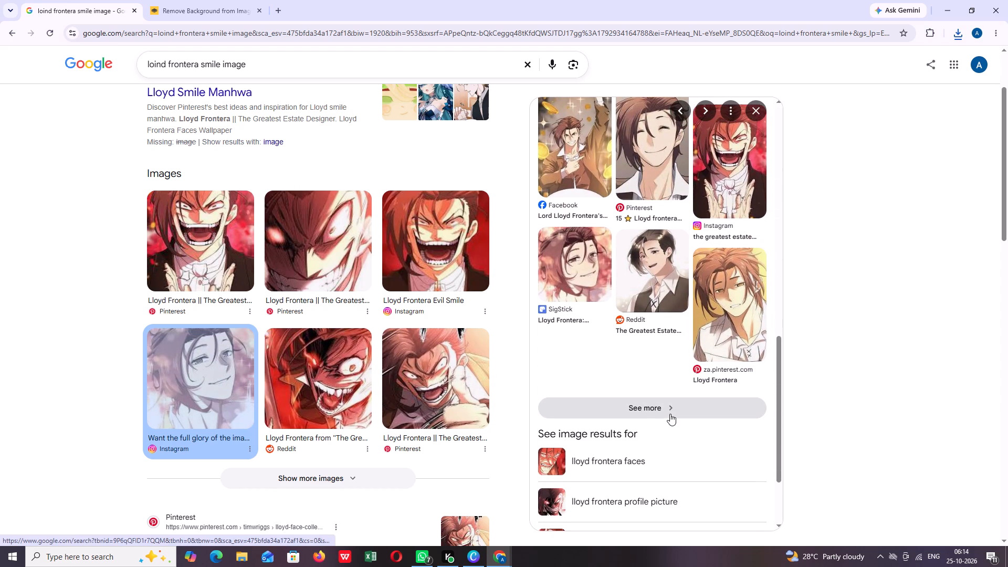
click(670, 413)
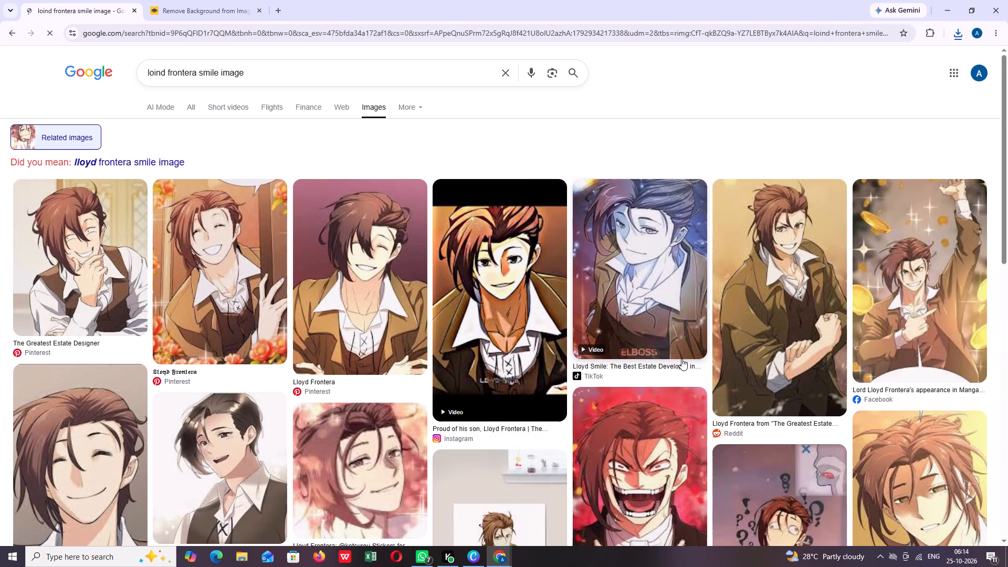
scroll(677, 359, down, 6)
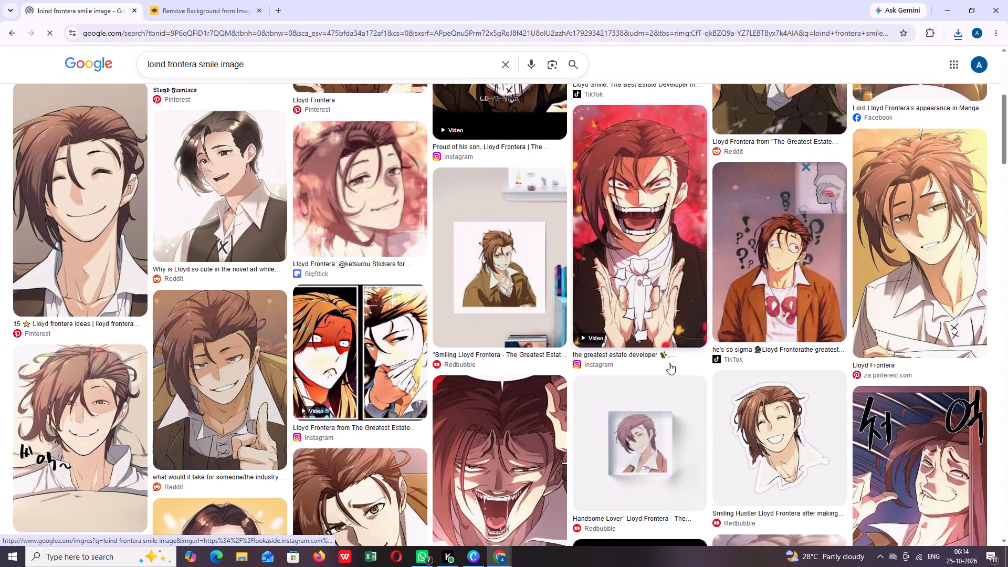
scroll(727, 365, down, 5)
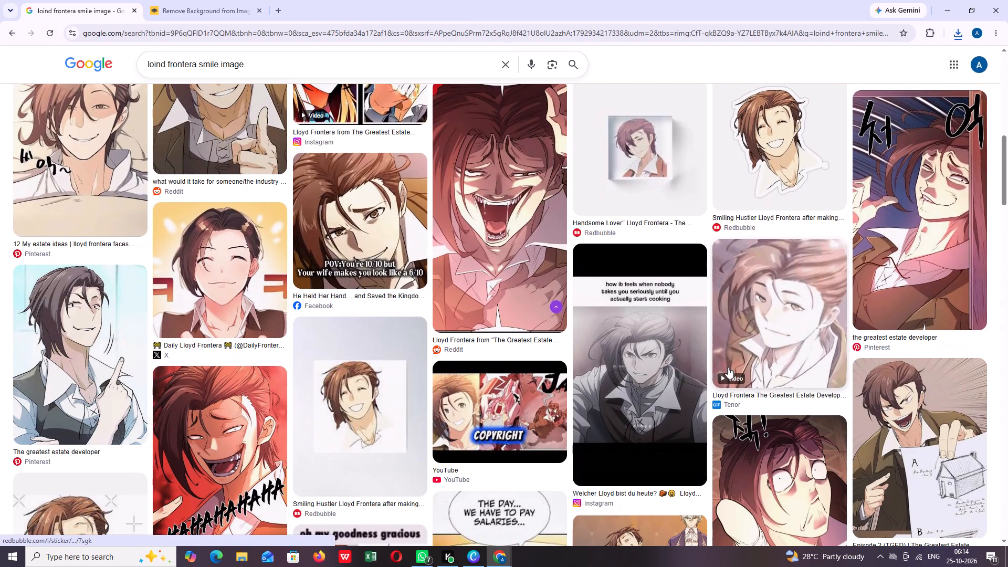
scroll(230, 394, down, 1)
scroll(319, 377, down, 3)
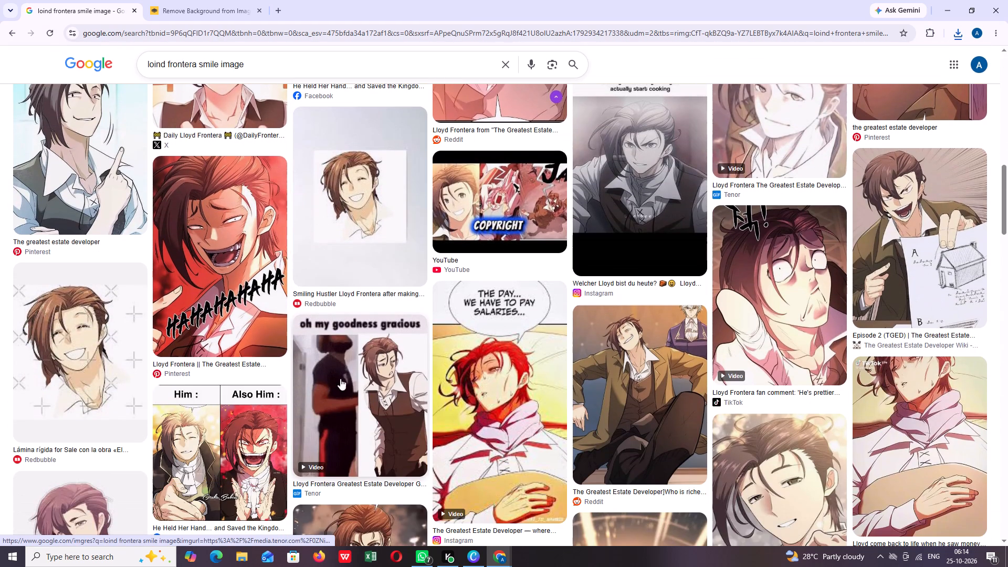
scroll(522, 361, down, 4)
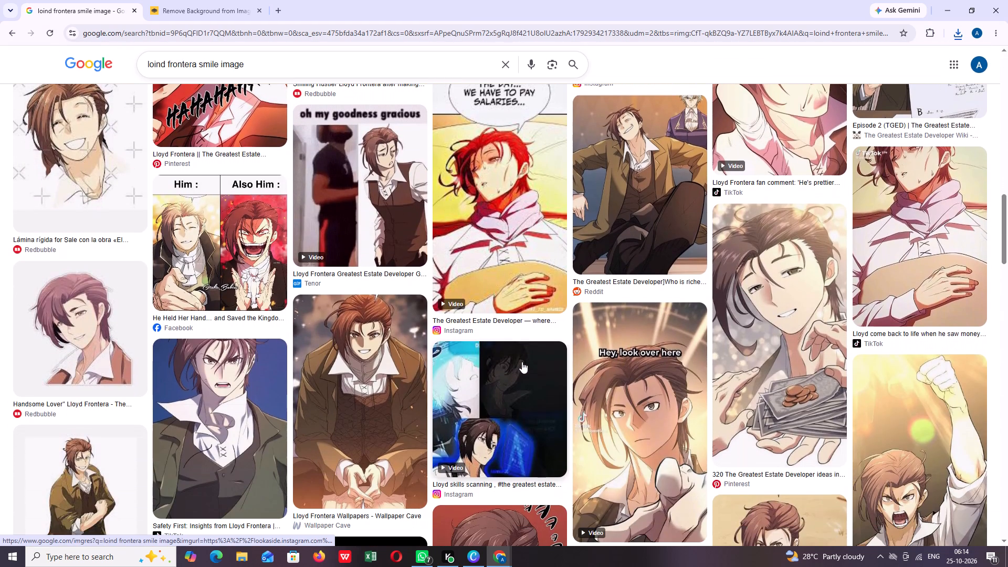
scroll(519, 365, down, 5)
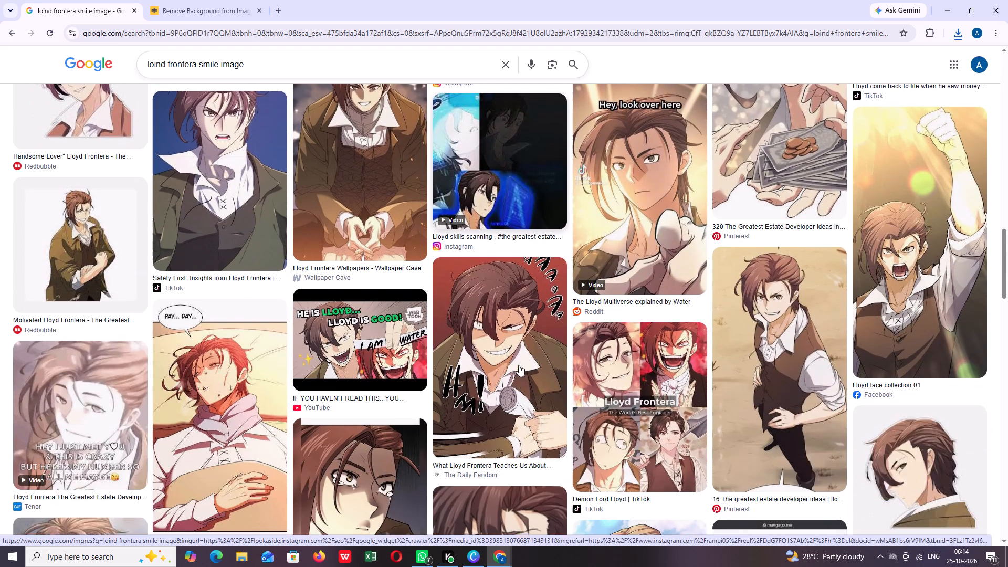
scroll(517, 365, up, 5)
scroll(517, 363, down, 1)
scroll(517, 363, up, 1)
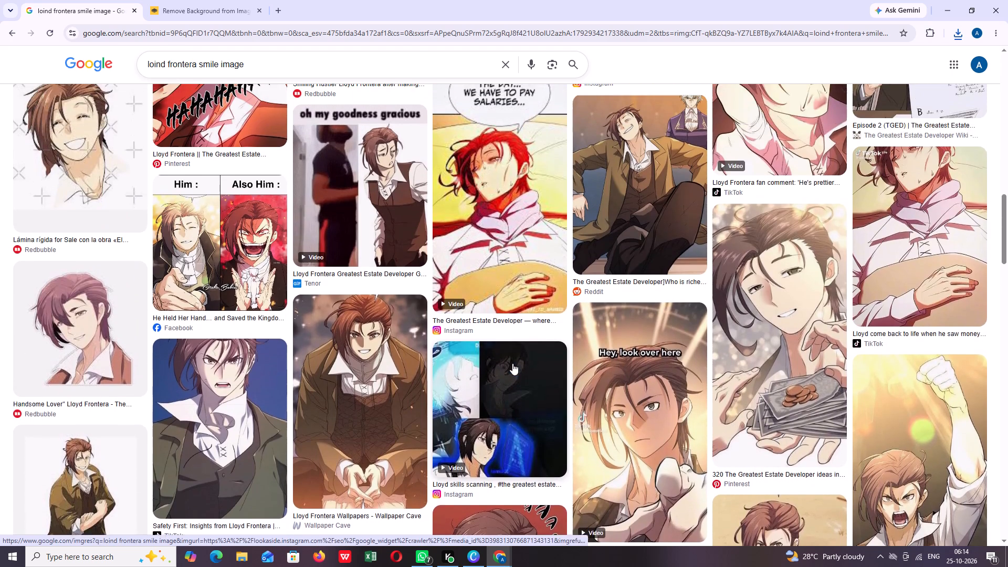
scroll(512, 363, up, 3)
click(213, 275)
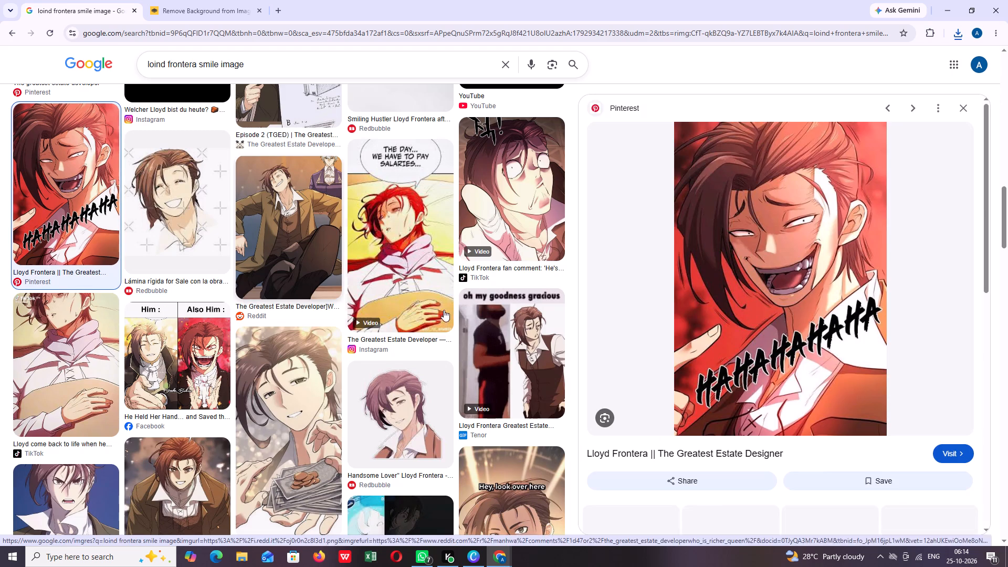
scroll(824, 362, down, 19)
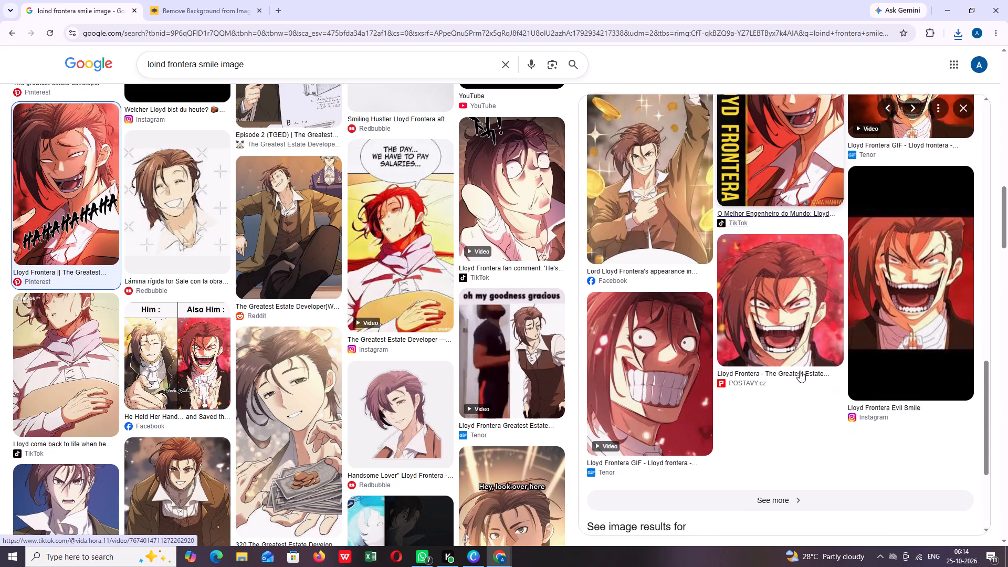
scroll(798, 370, down, 1)
scroll(797, 370, up, 1)
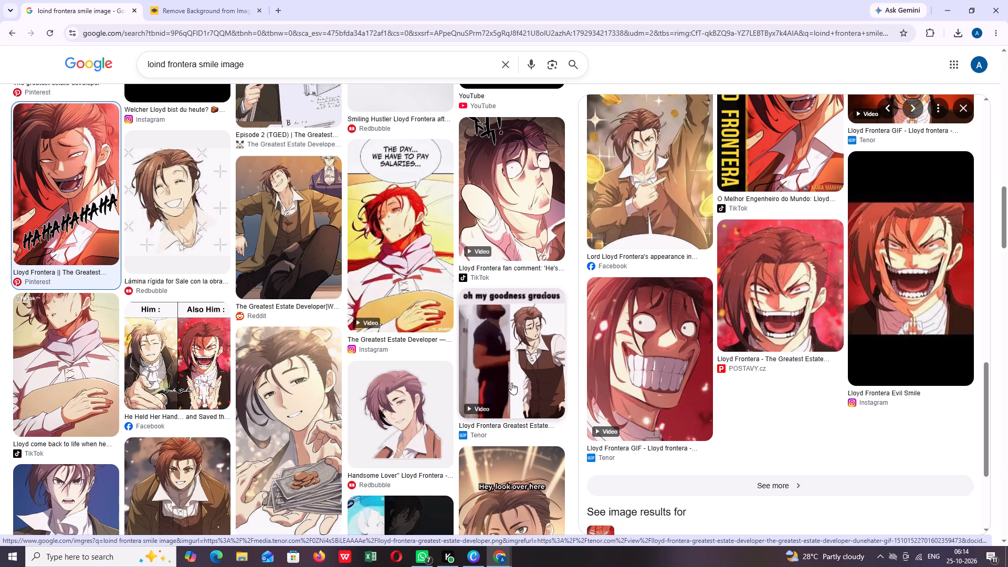
scroll(784, 351, up, 14)
scroll(779, 340, down, 1)
scroll(779, 340, up, 3)
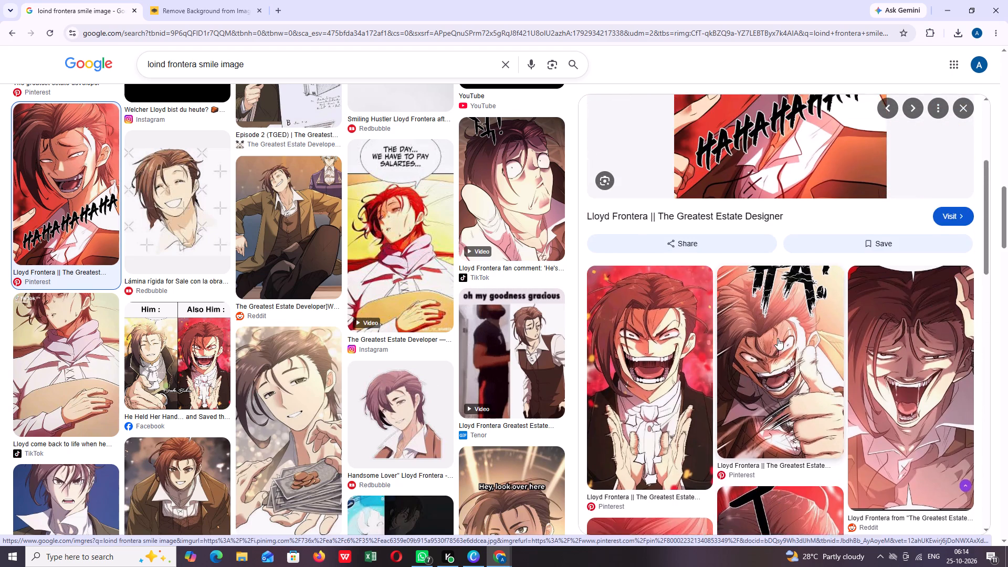
scroll(777, 338, up, 3)
click(776, 203)
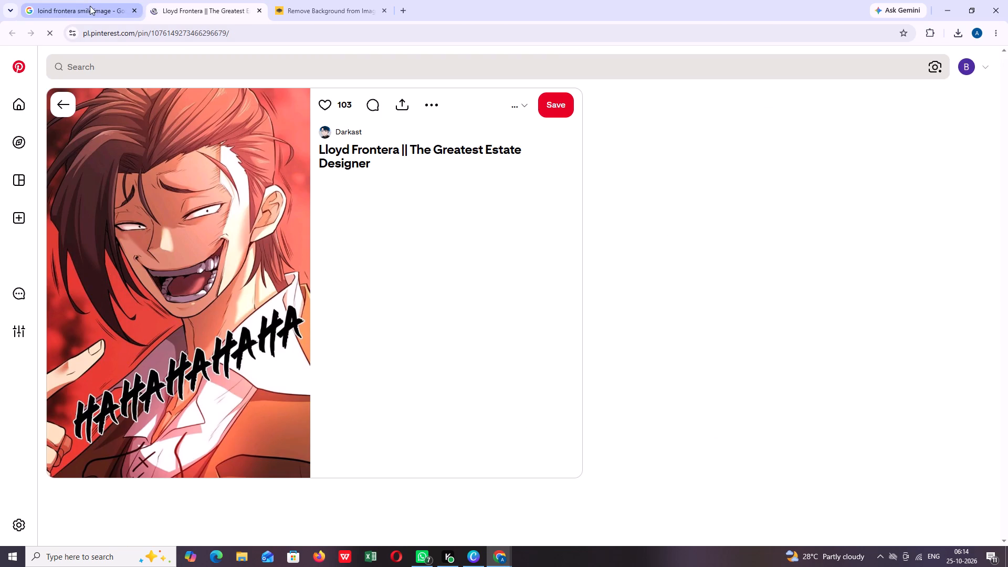
click(90, 12)
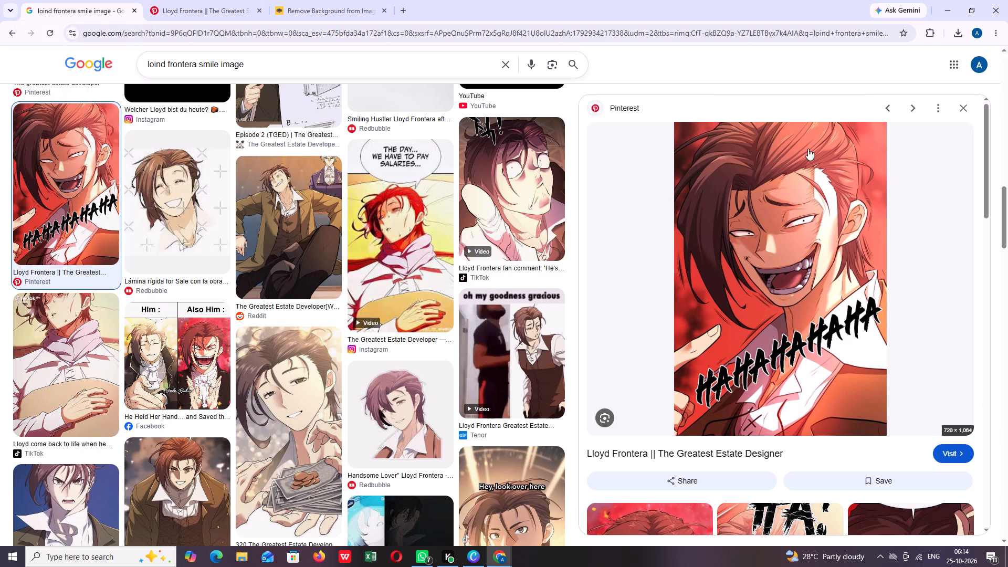
right_click(813, 181)
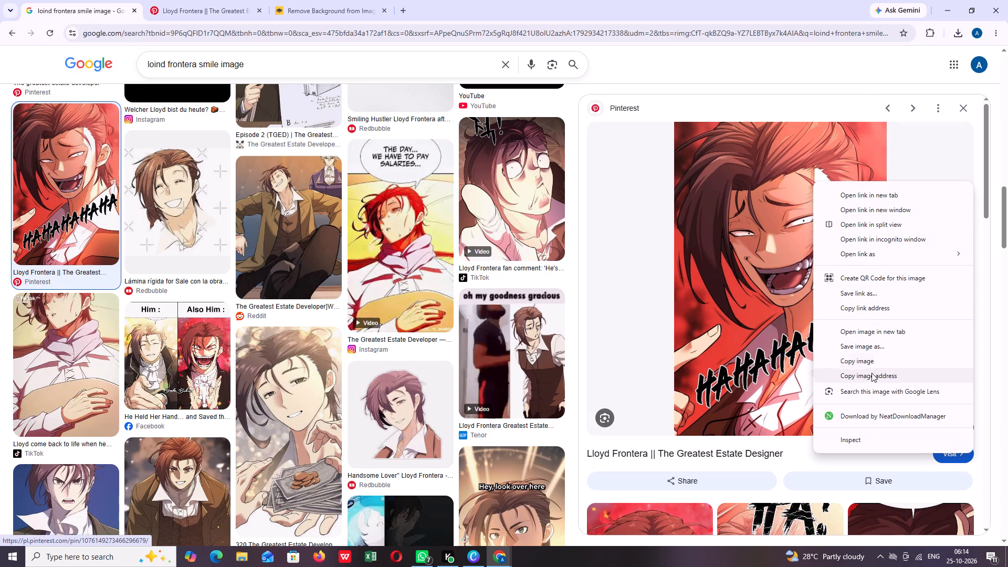
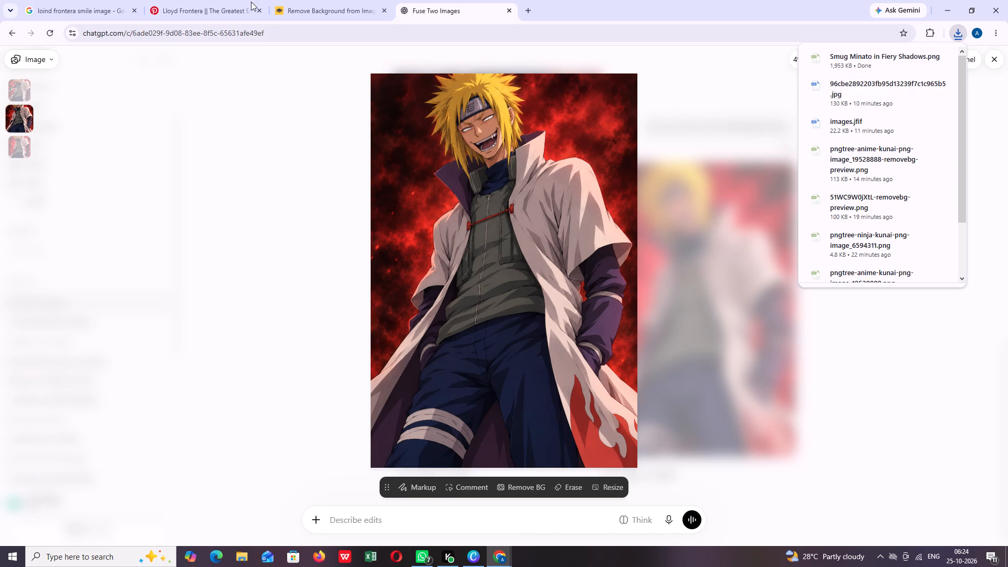
In the remove.bg tab, upload "Smug Minato in Fiery Shadows" from the Downloads folder for background removal.
click(329, 5)
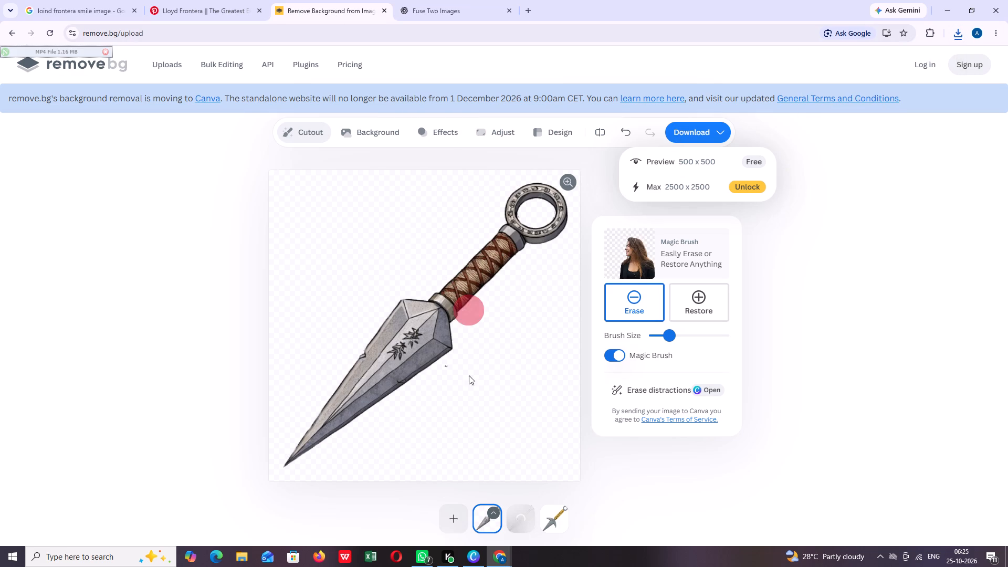
click(456, 521)
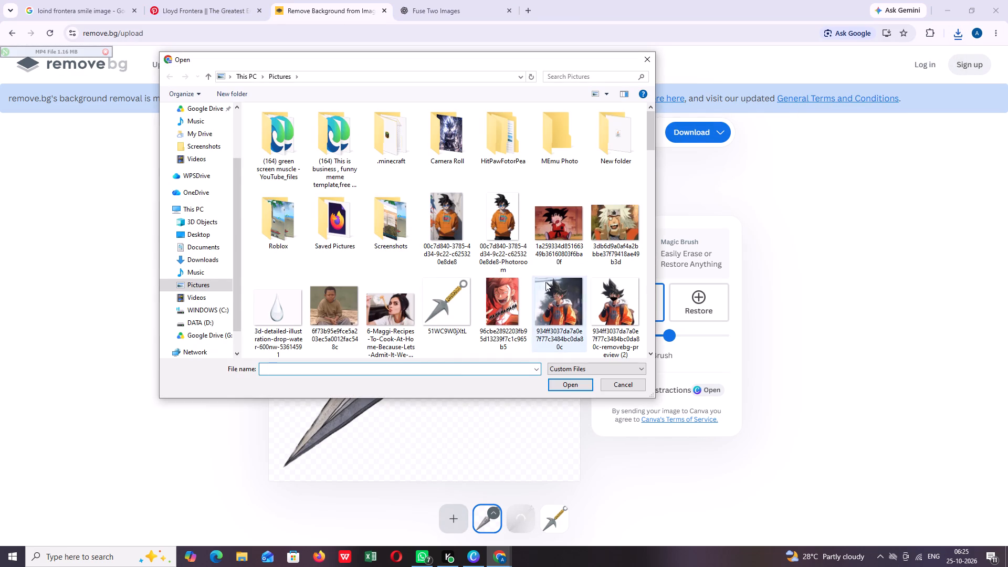
scroll(505, 246, down, 1)
scroll(505, 246, up, 1)
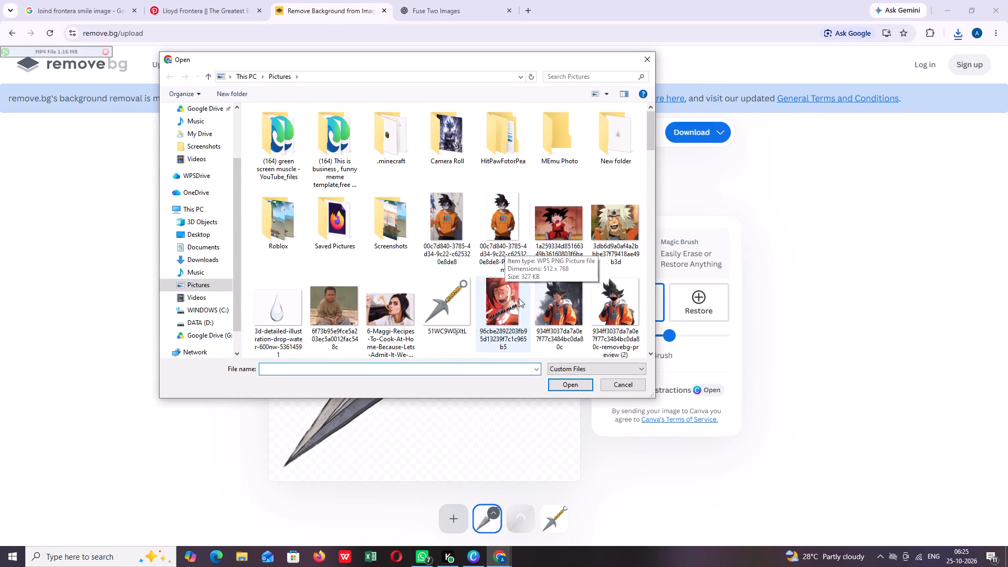
click(203, 261)
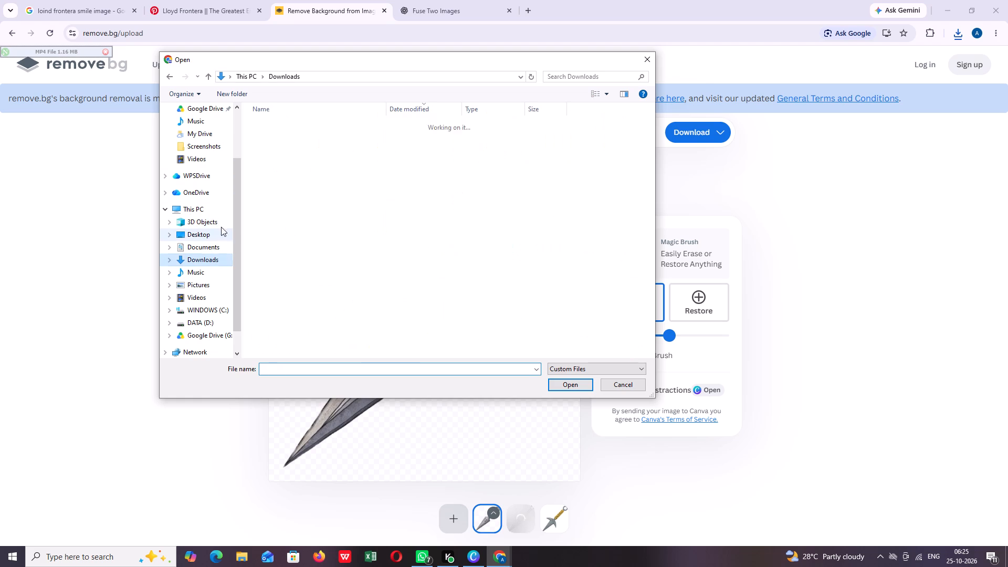
click(314, 141)
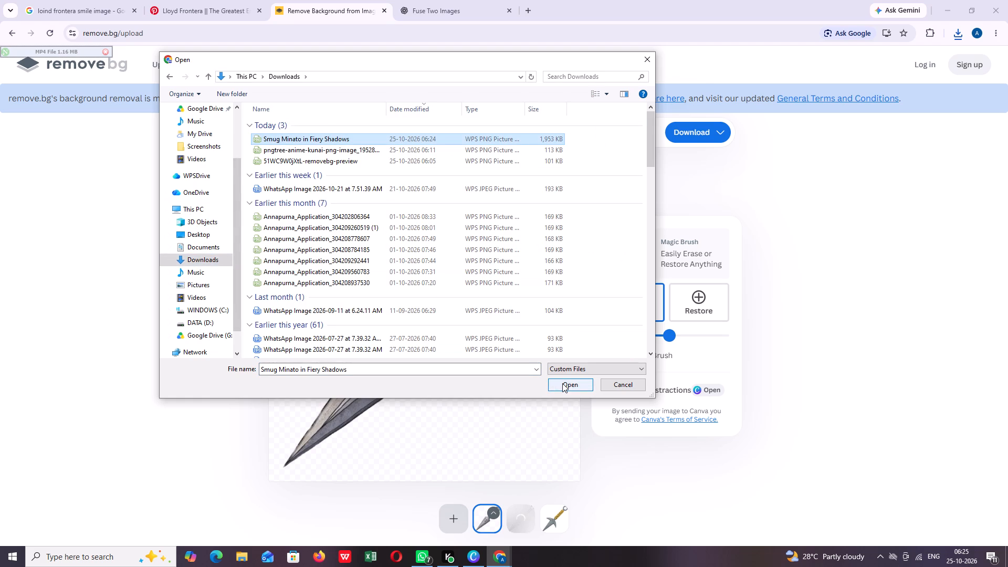
click(562, 383)
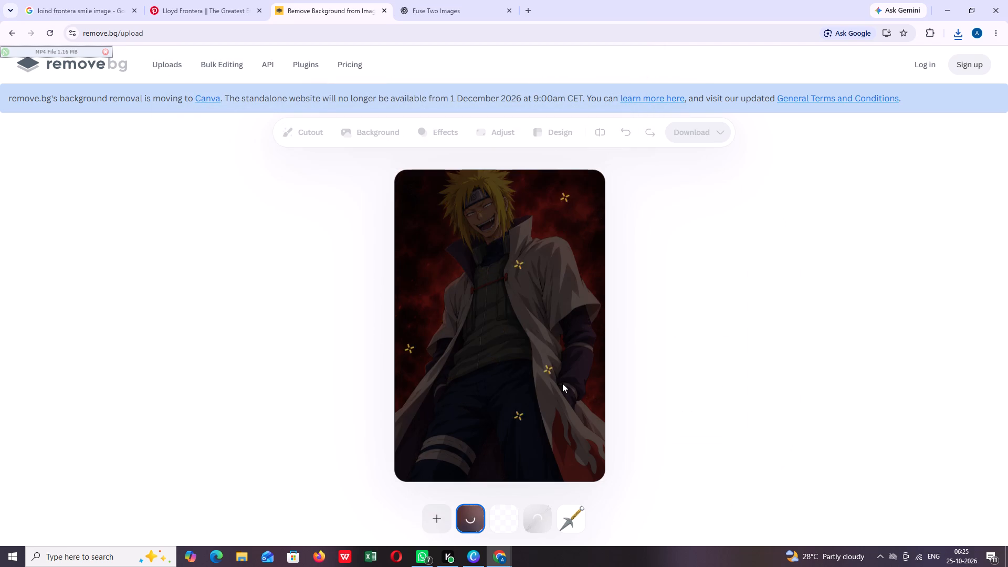
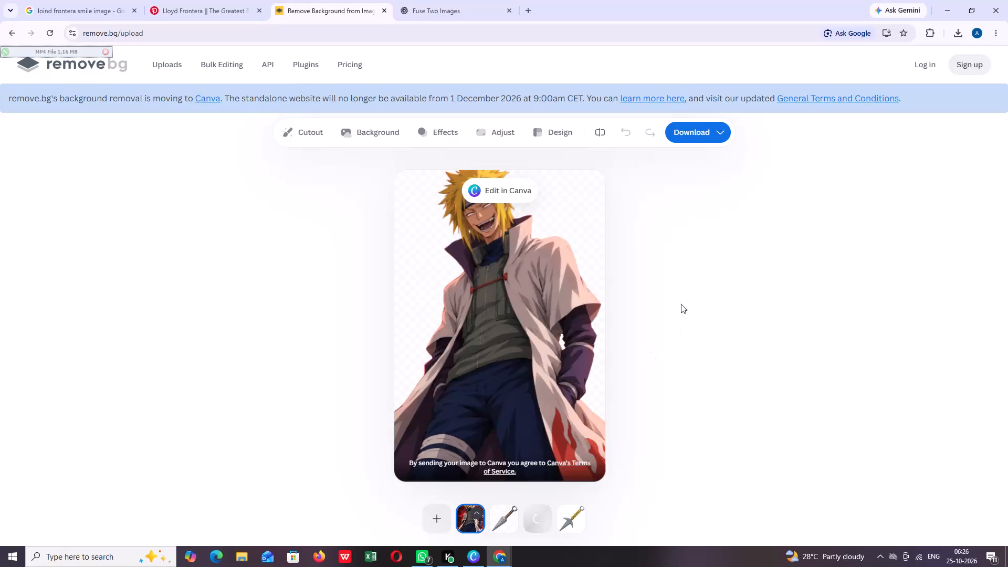
Download the free 411 x 607 preview of the background-free Minato image.
click(701, 129)
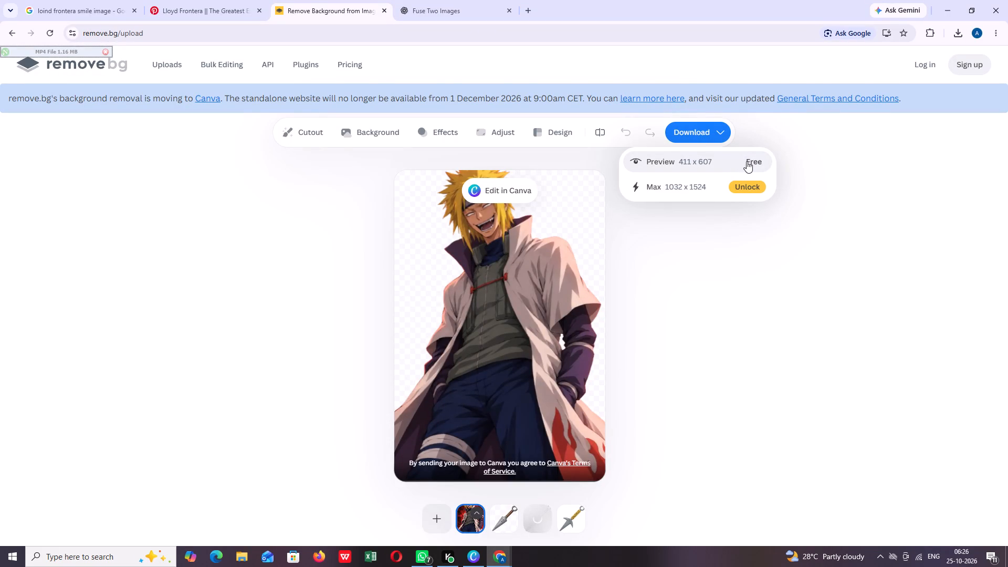
click(751, 162)
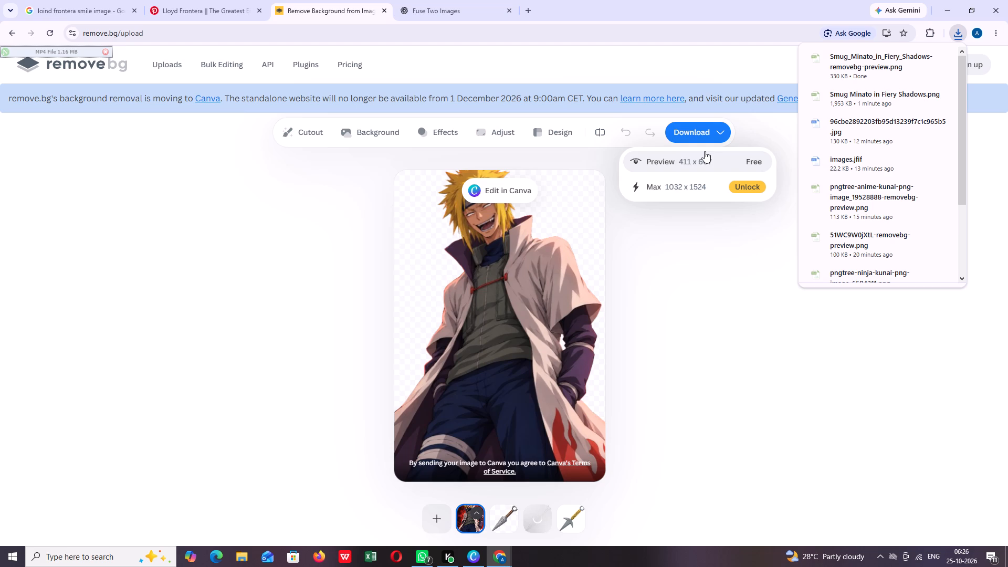
Switch to Canva and upload Smug_Minato_in_Fiery_Shadows-removebg-preview from the Downloads folder.
click(476, 557)
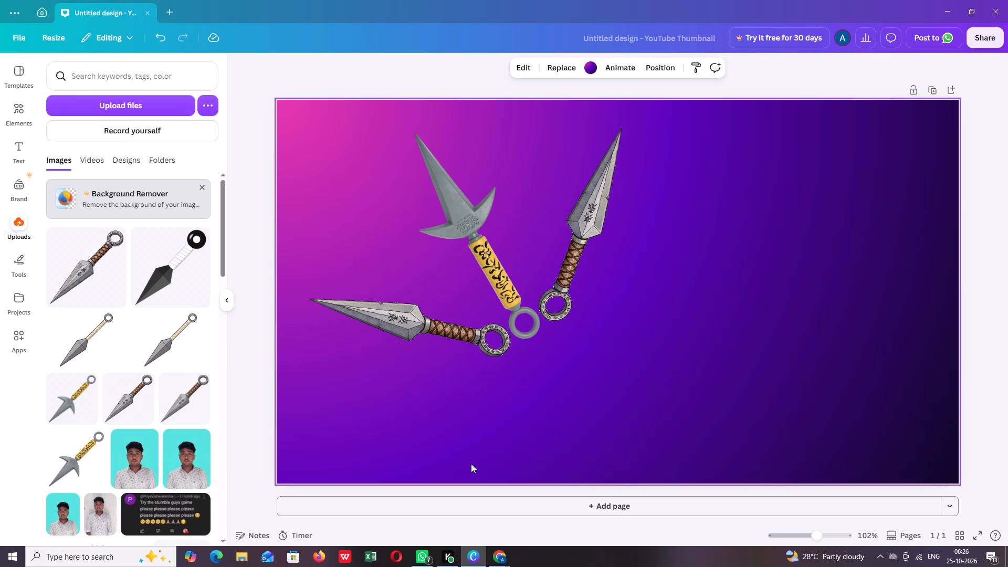
click(132, 103)
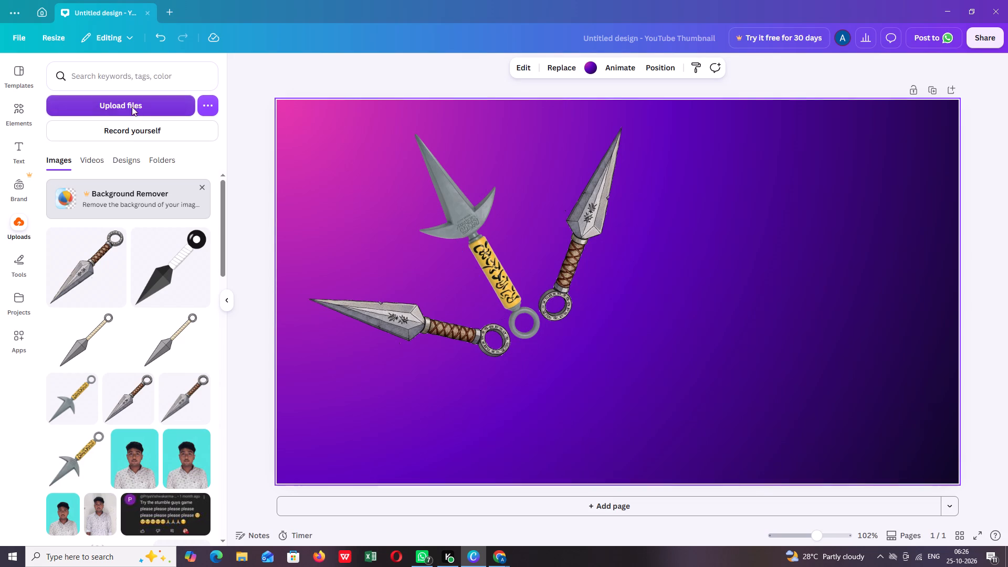
click(202, 87)
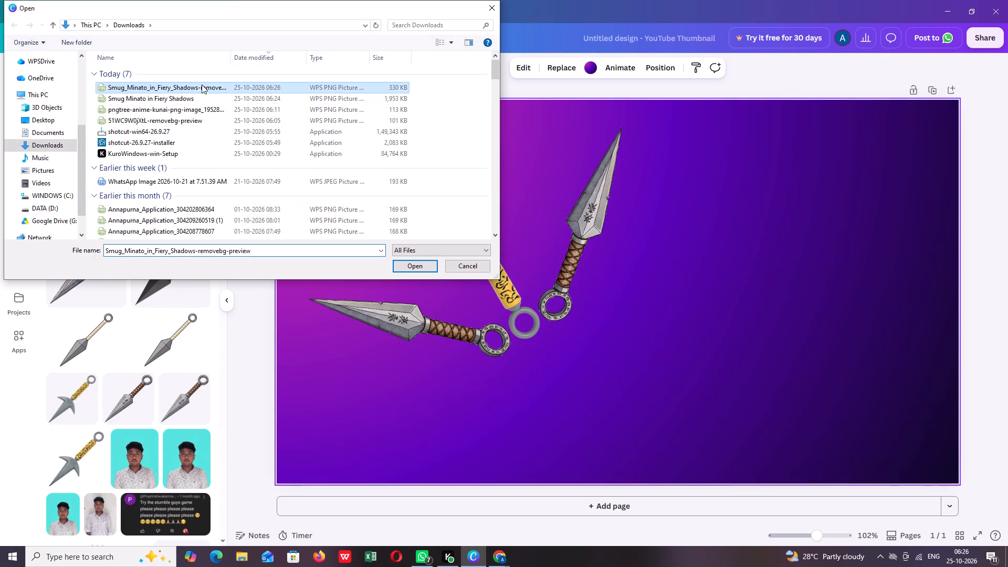
click(414, 267)
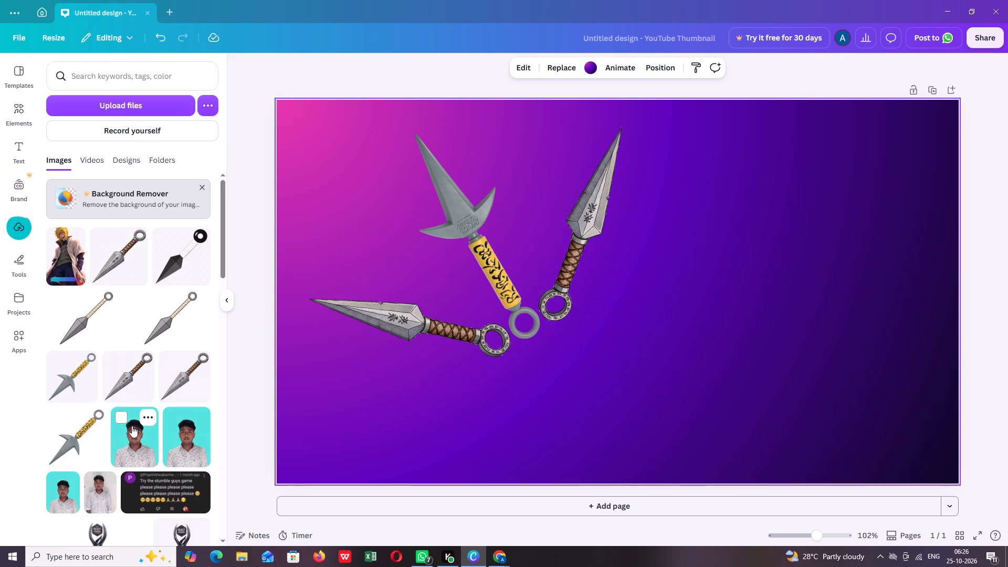
Remove the four portrait photos of the man in a cap from the uploads folder.
click(143, 417)
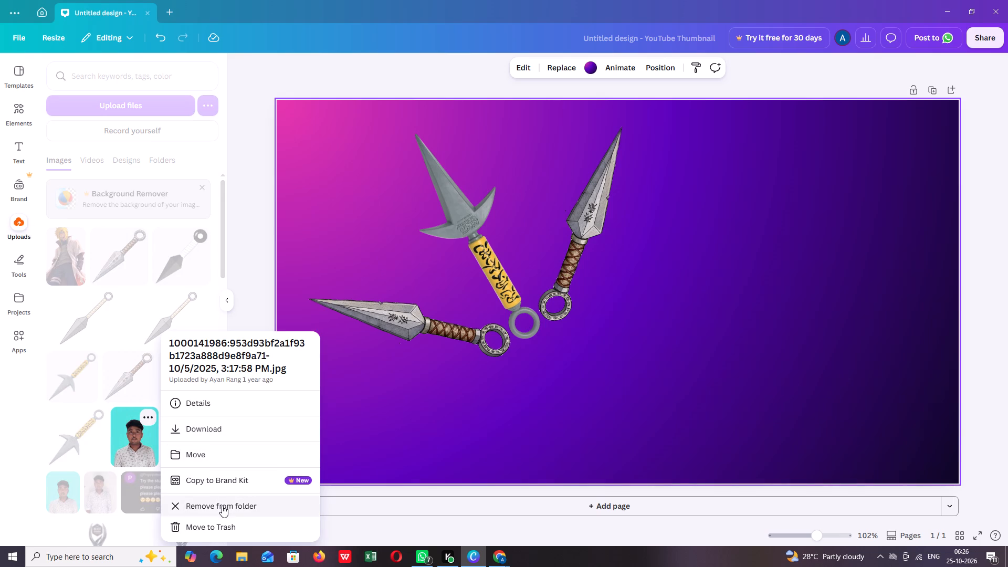
click(222, 506)
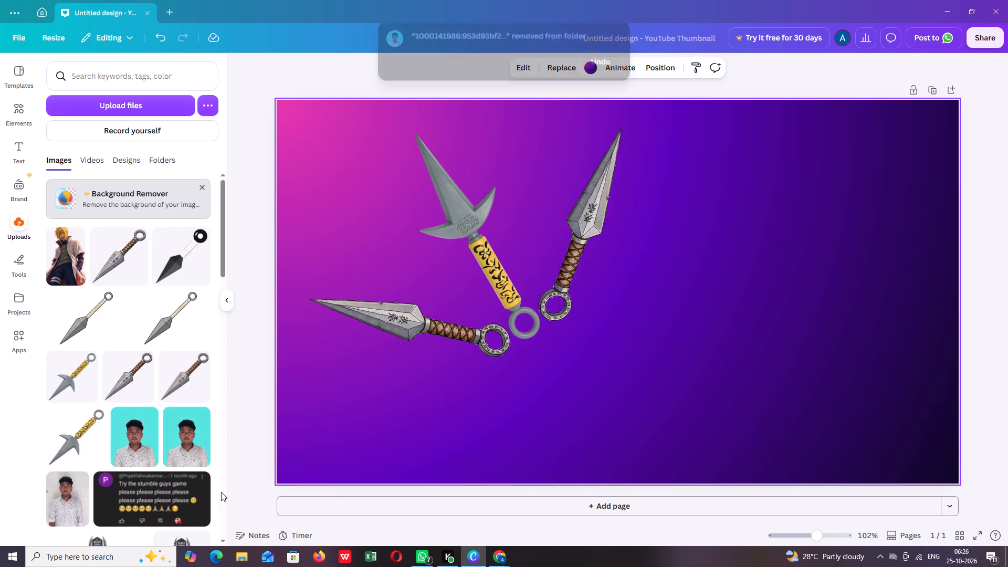
click(150, 412)
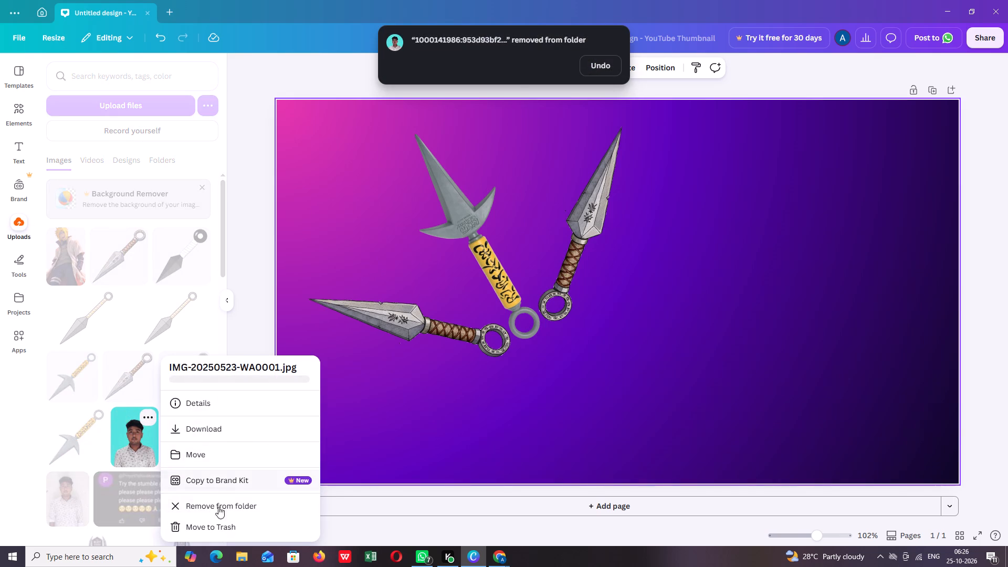
click(222, 500)
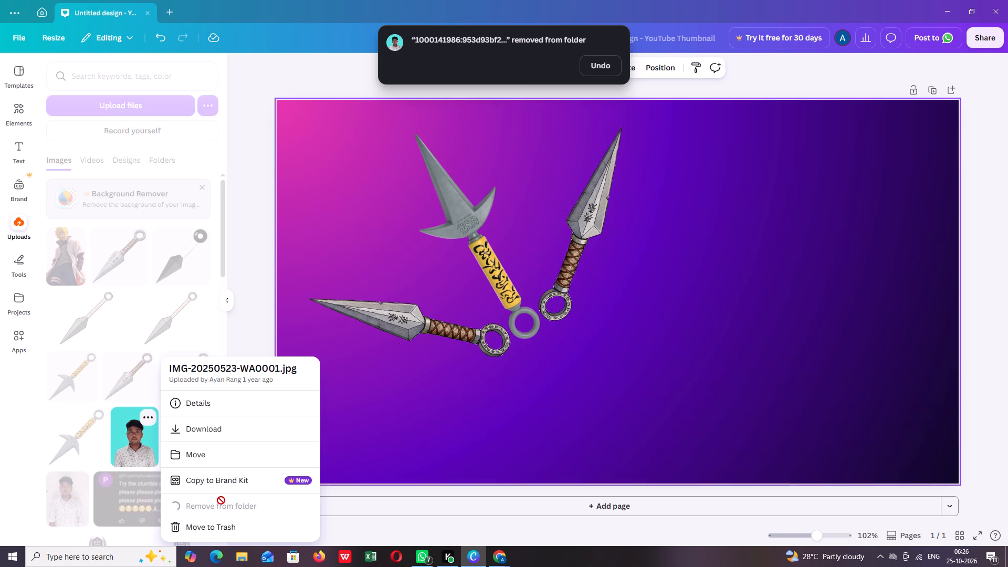
click(149, 418)
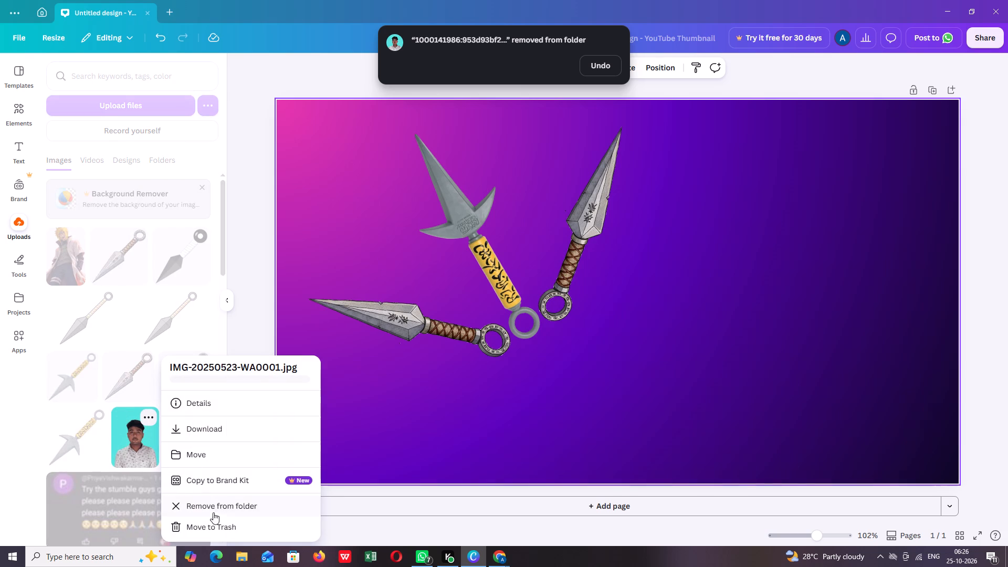
click(218, 508)
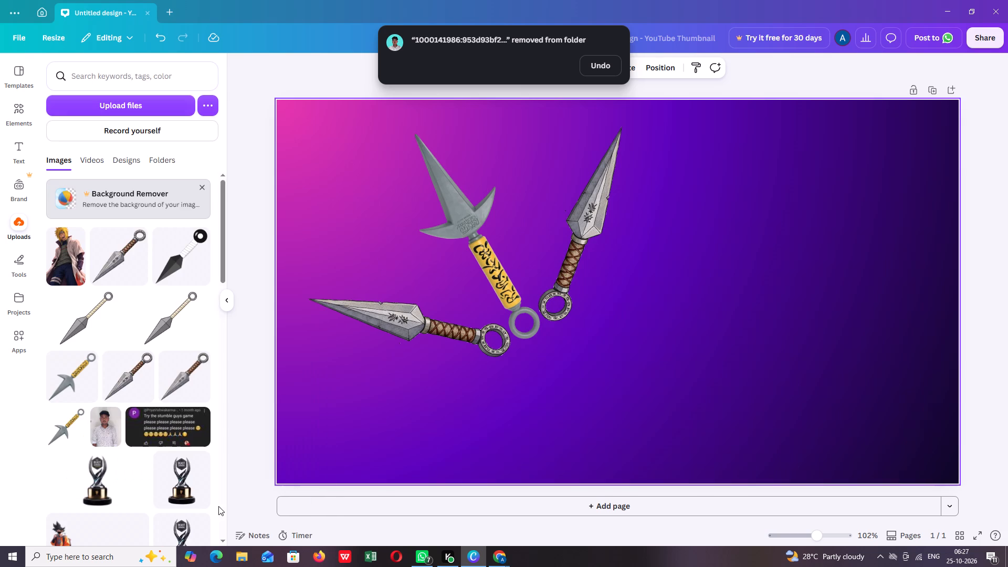
click(114, 414)
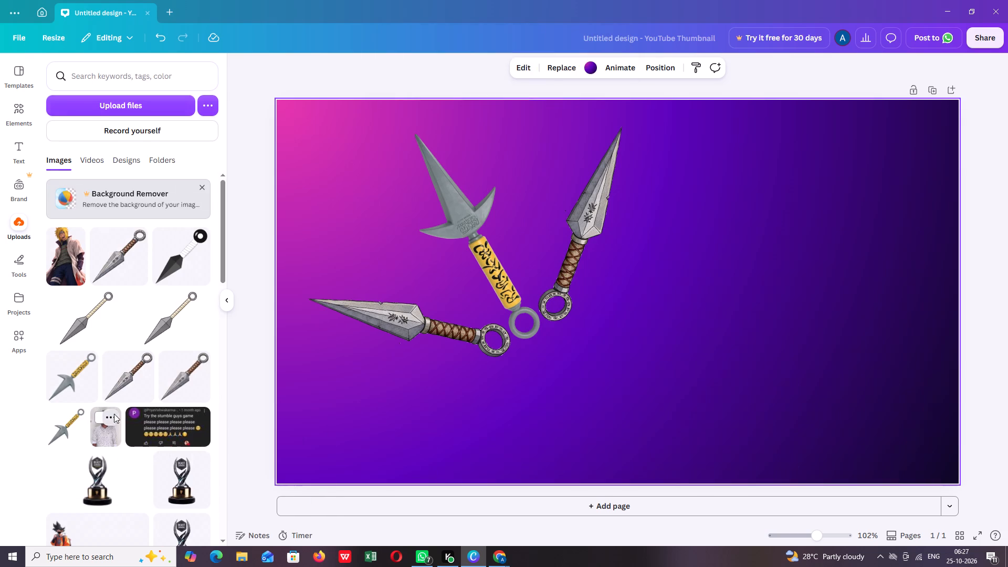
click(203, 506)
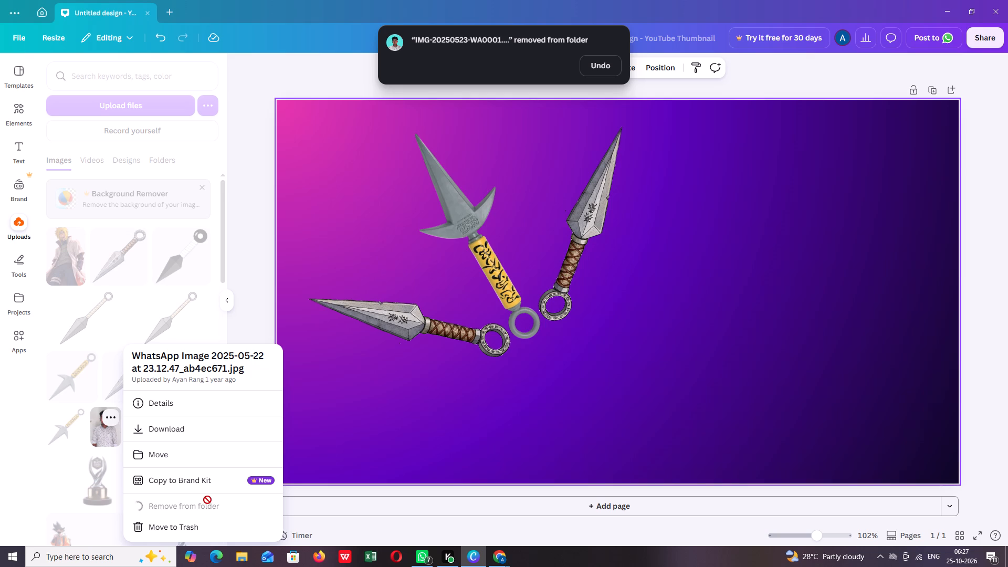
Add the uploaded Minato cutout to the right of the kunai fan and enlarge it to the full page height.
click(71, 256)
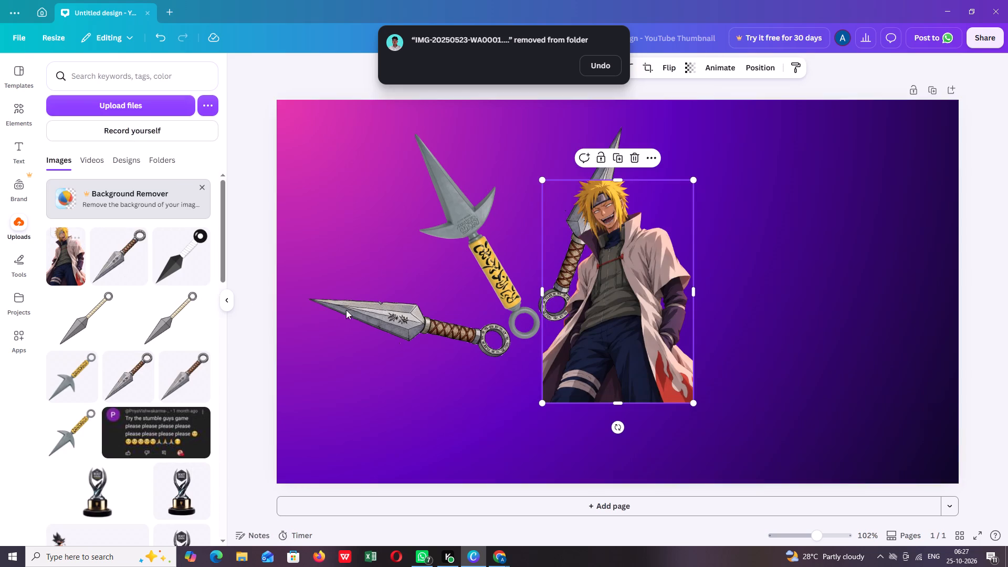
drag(600, 304, 754, 281)
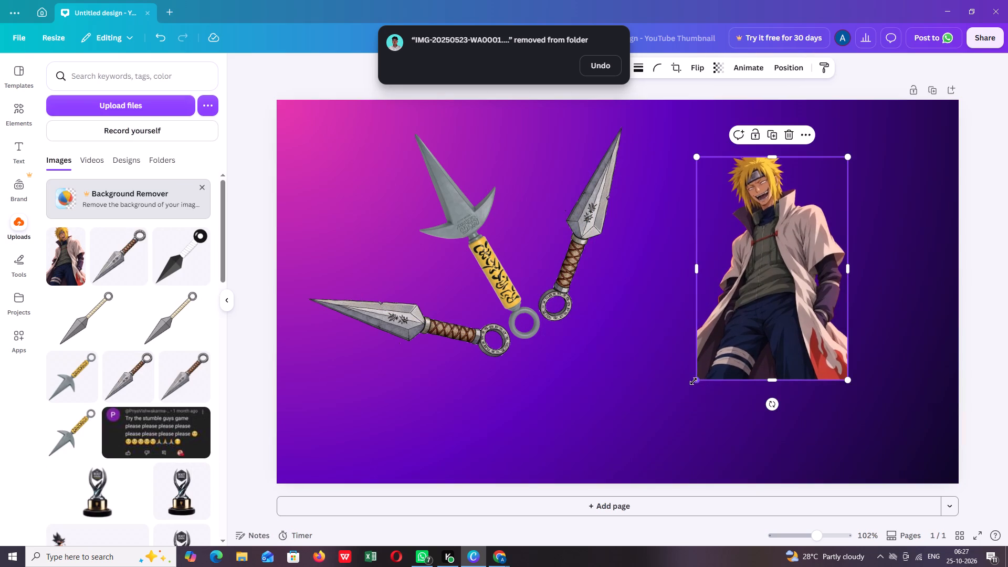
drag(697, 381, 644, 495)
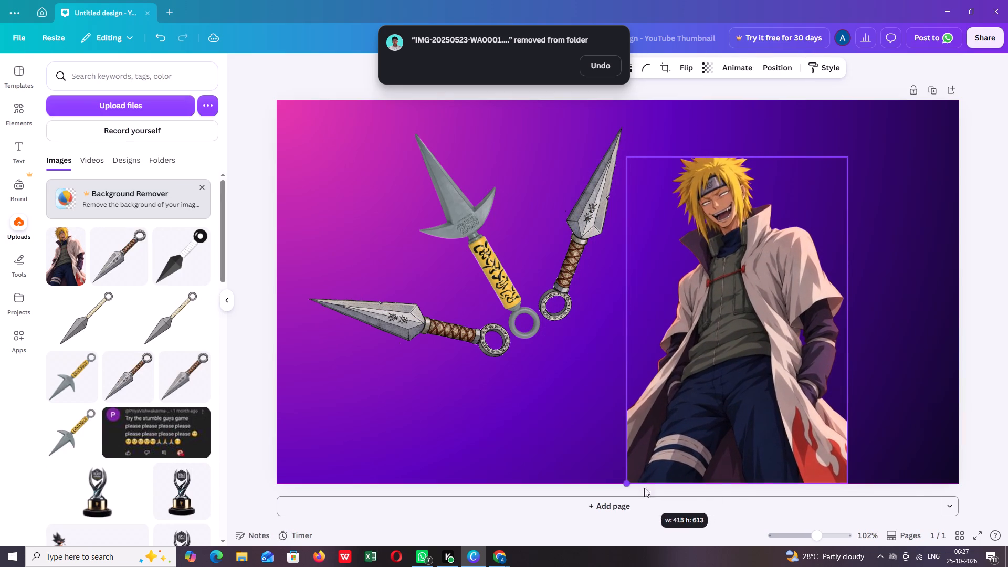
drag(738, 335, 820, 334)
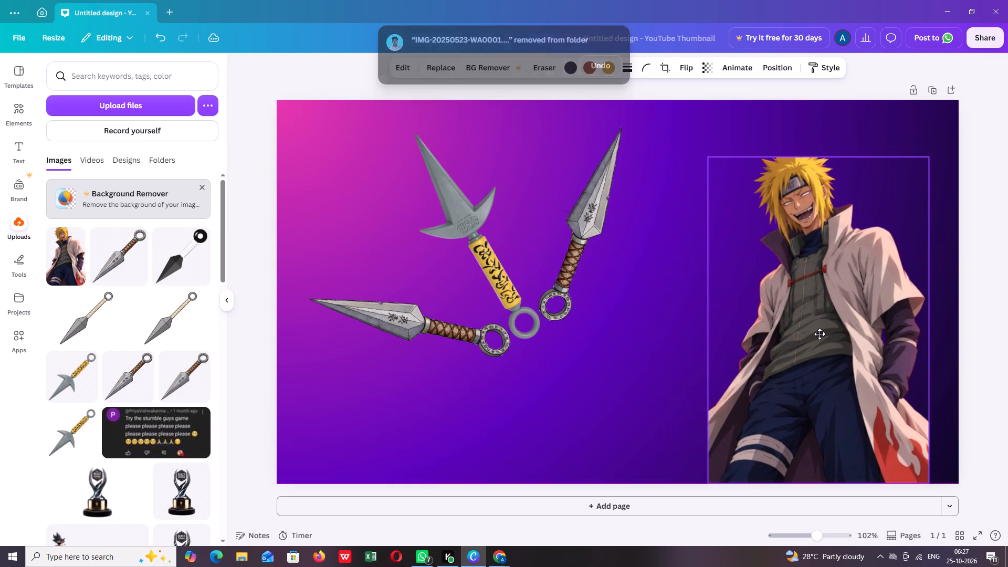
drag(820, 334, 820, 334)
drag(713, 157, 702, 125)
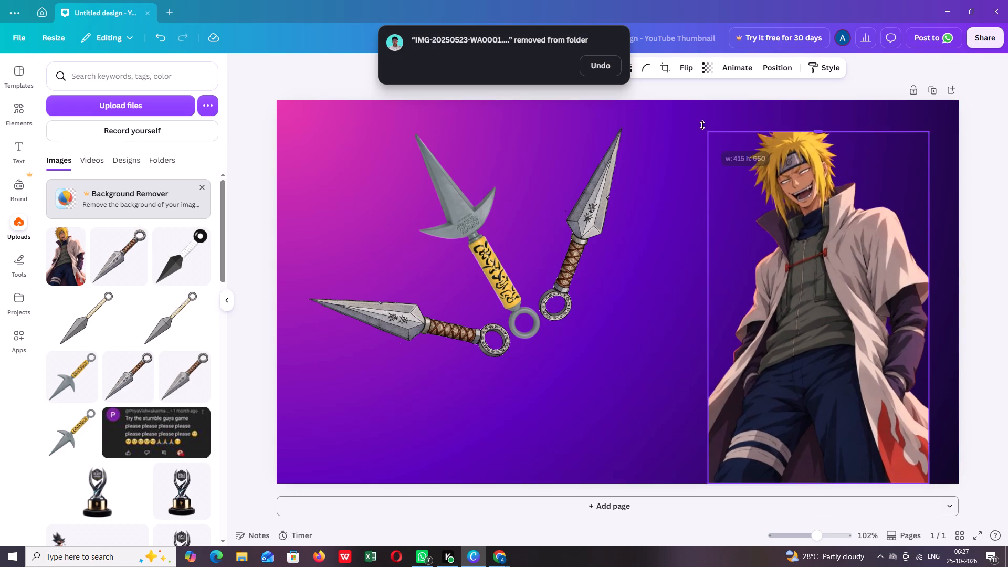
drag(702, 125, 703, 101)
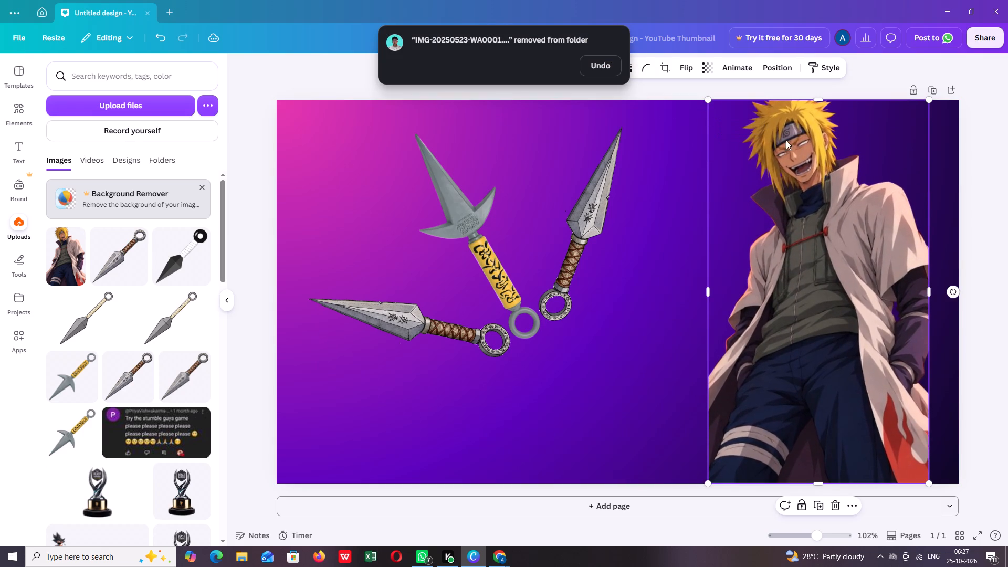
Move Minato flush against the page's right edge and extend the image's left side slightly towards the kunai.
drag(881, 232, 910, 233)
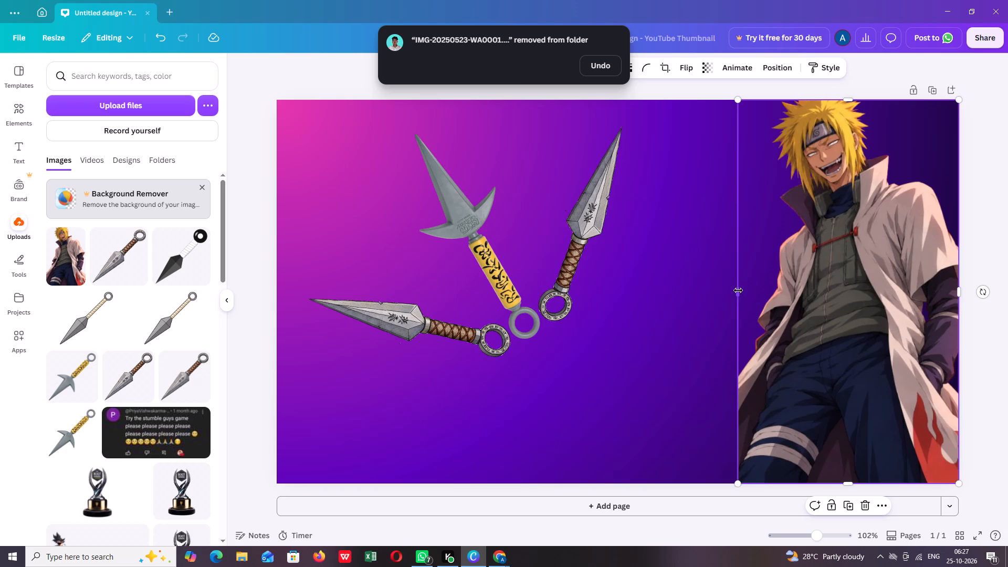
drag(738, 290, 738, 297)
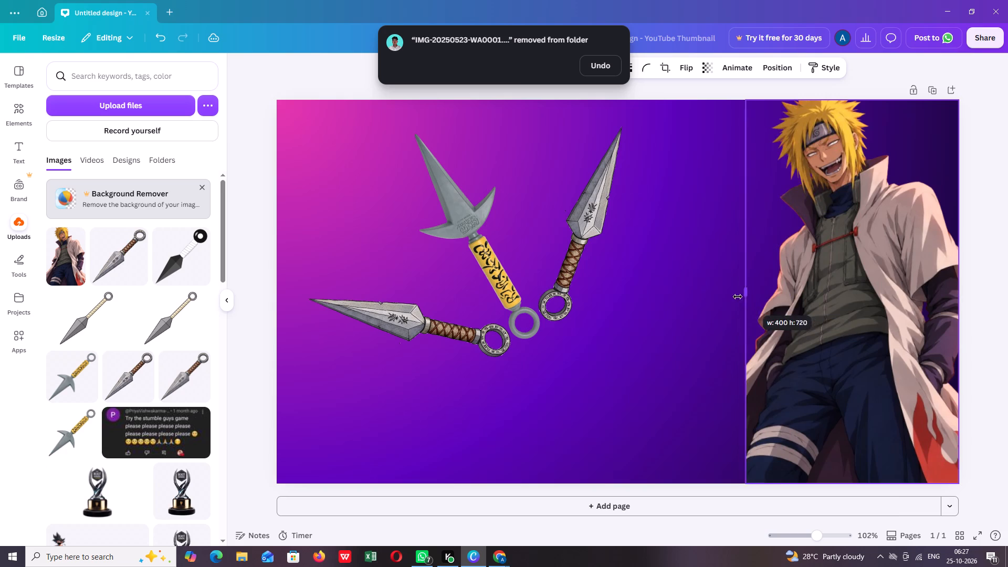
drag(738, 297, 739, 302)
click(846, 102)
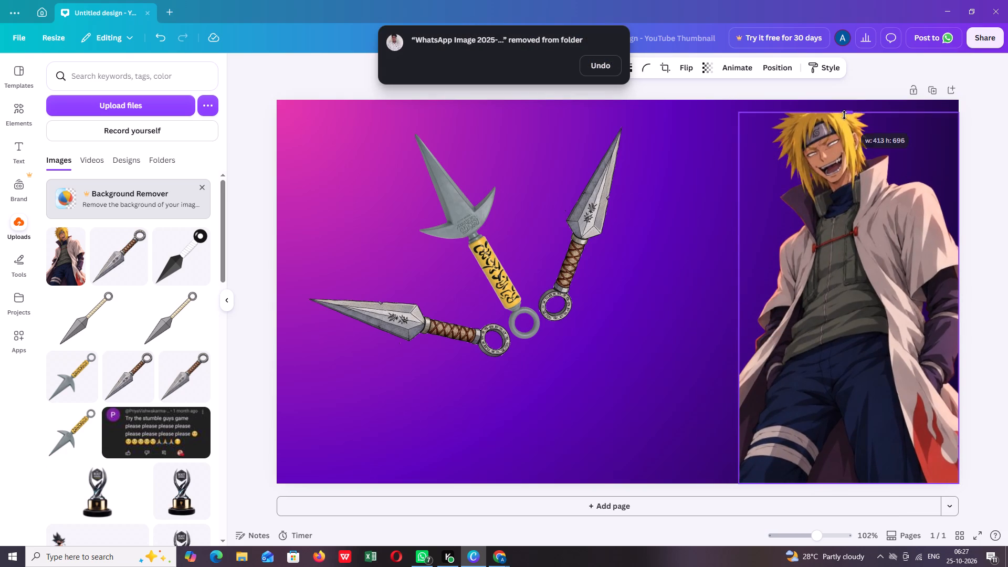
click(710, 222)
click(811, 280)
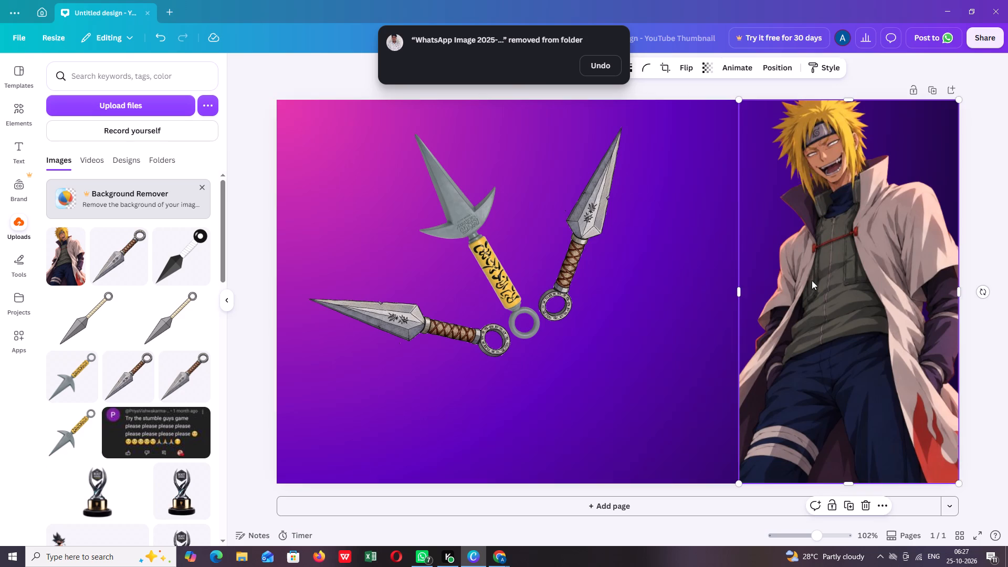
drag(740, 289, 730, 282)
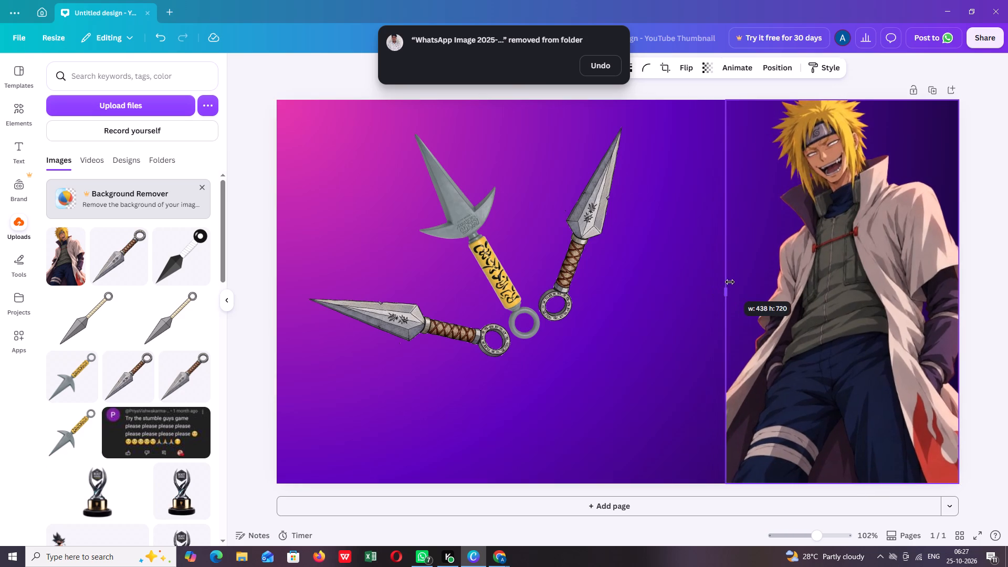
drag(730, 282, 719, 281)
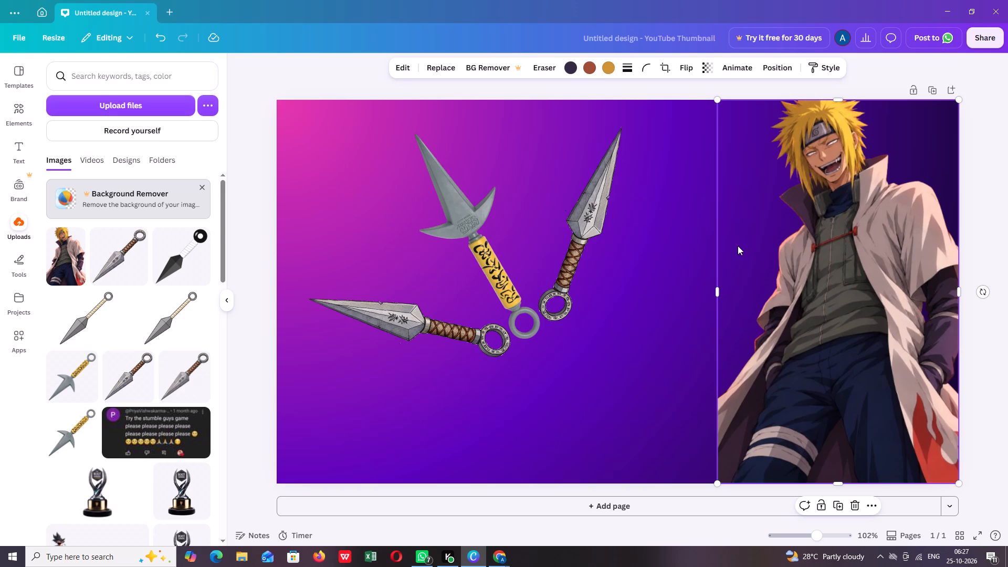
click(675, 247)
click(713, 209)
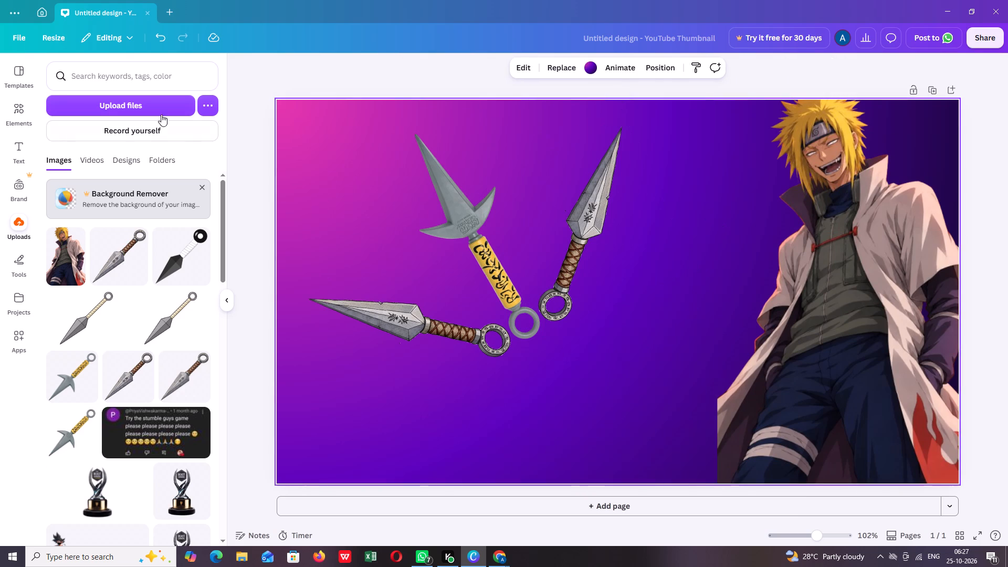
Browse the ready-made text font combinations for a style that suits the thumbnail.
click(19, 153)
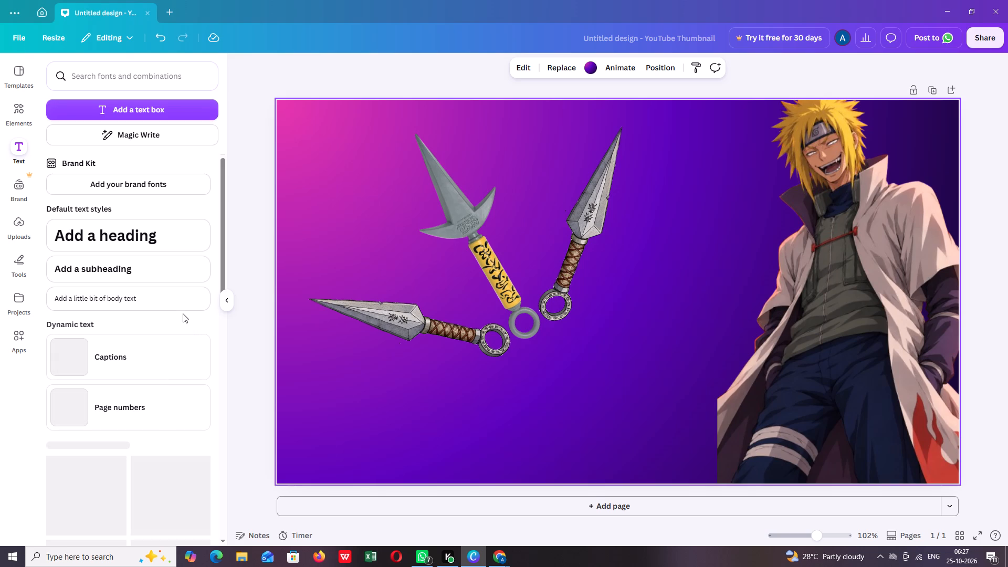
scroll(183, 315, down, 4)
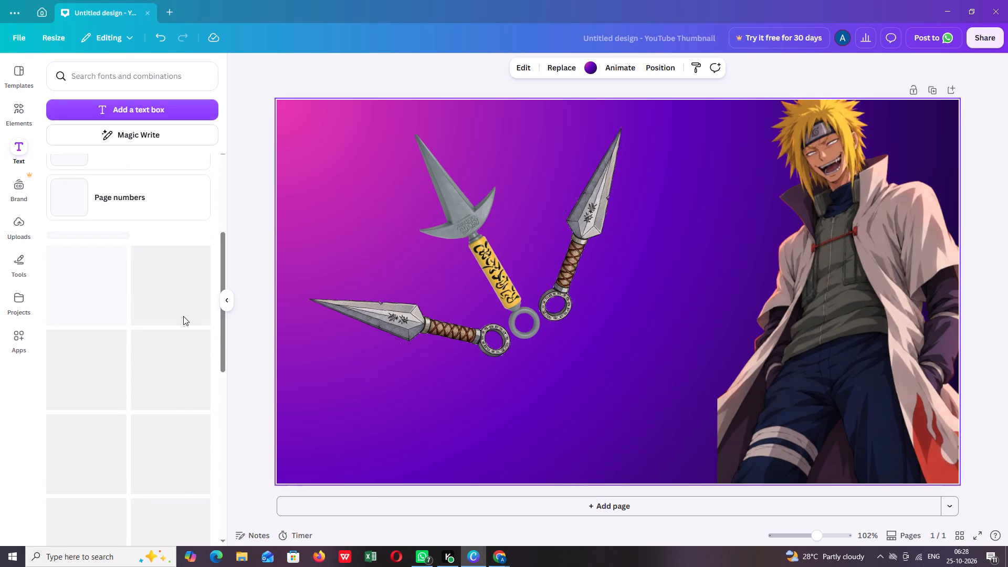
scroll(184, 316, down, 1)
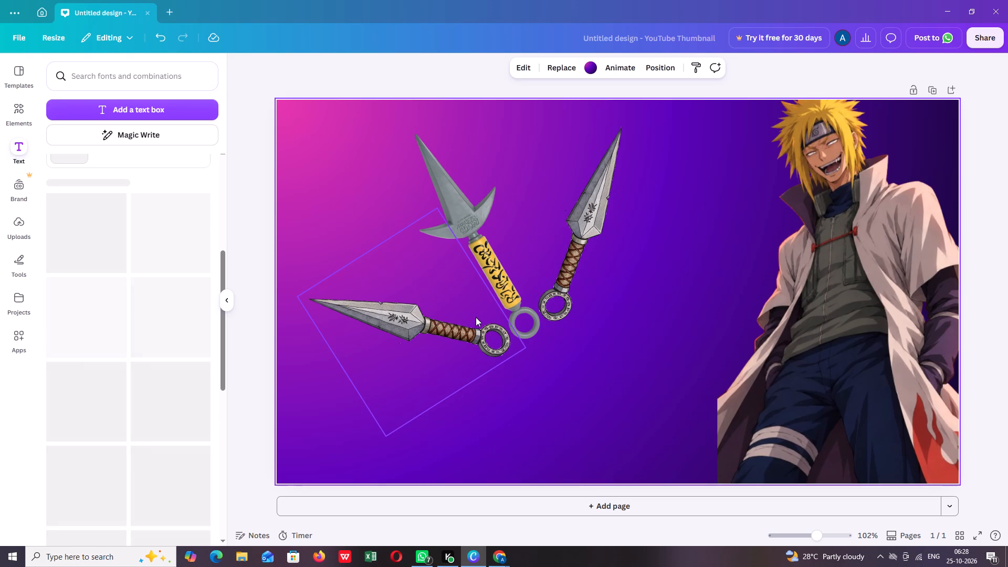
click(428, 325)
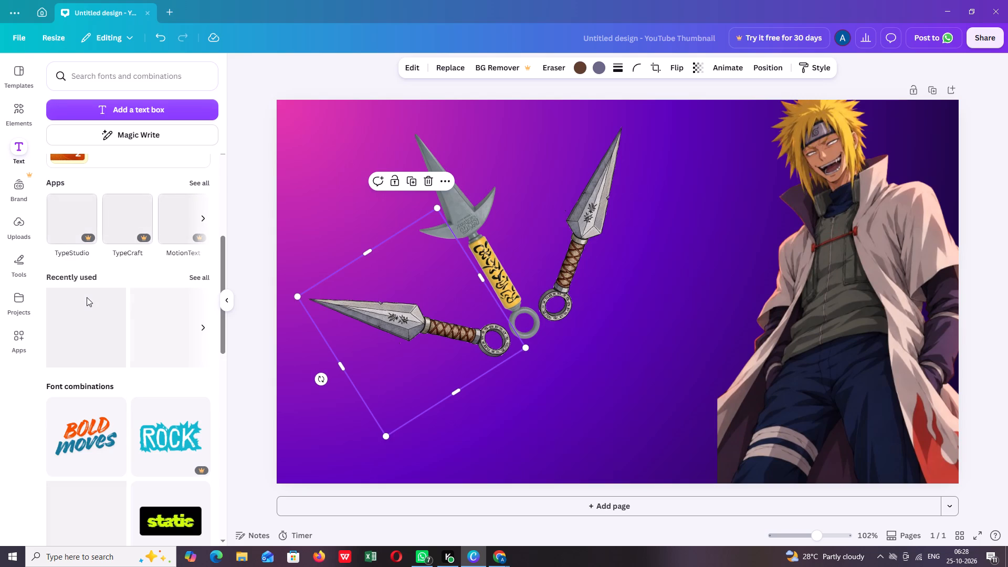
scroll(119, 427, down, 1)
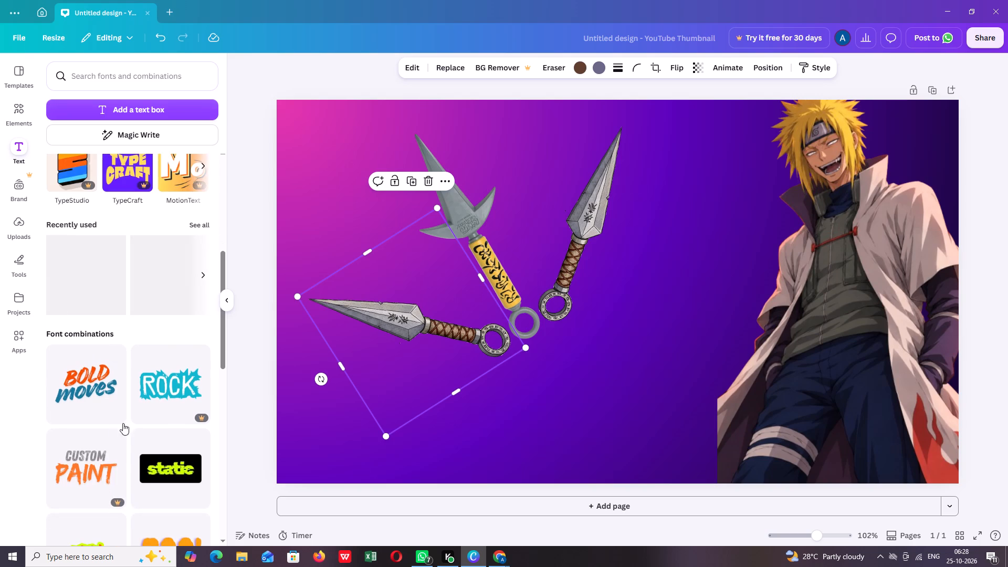
scroll(125, 409, down, 5)
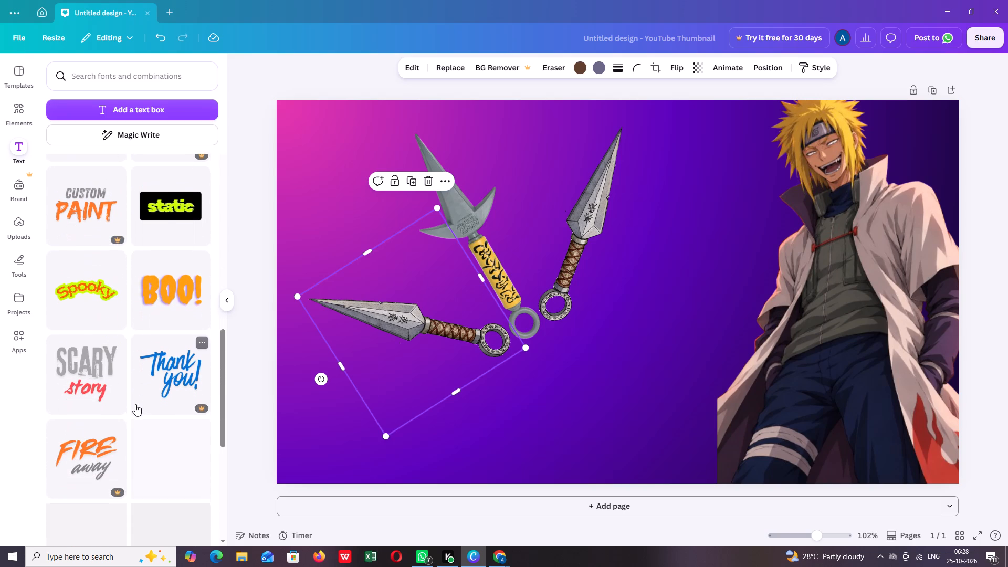
scroll(135, 396, down, 3)
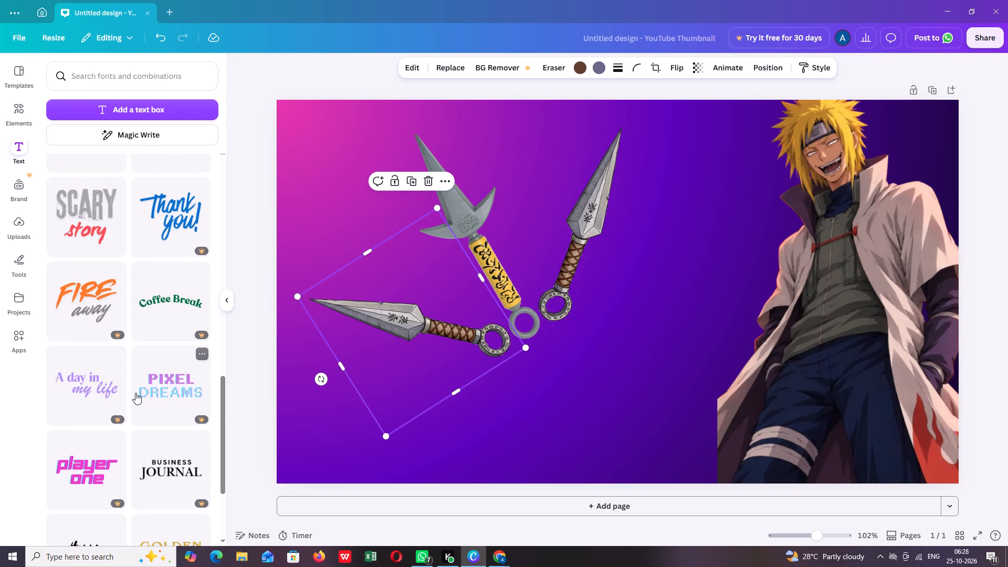
scroll(135, 393, down, 3)
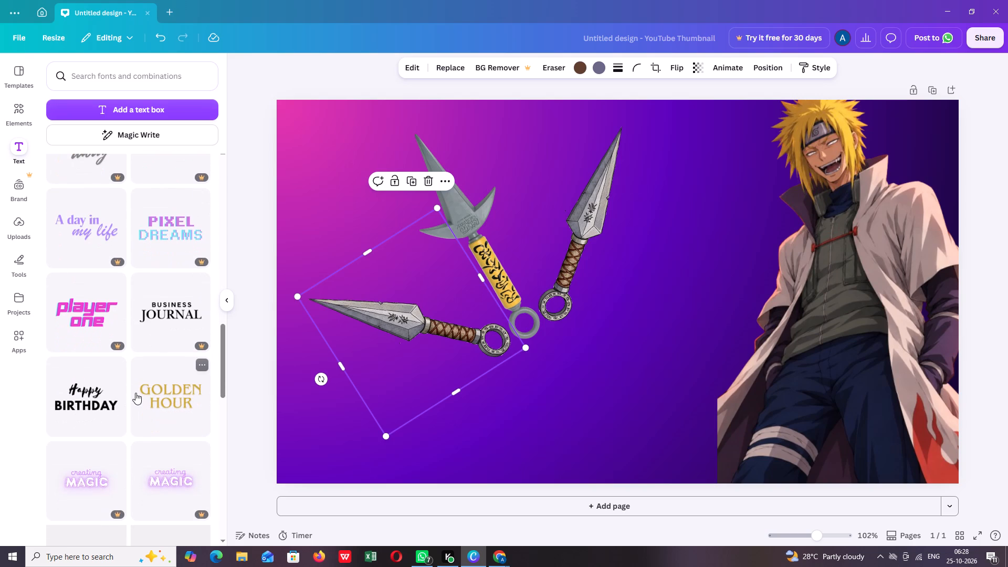
scroll(135, 393, down, 4)
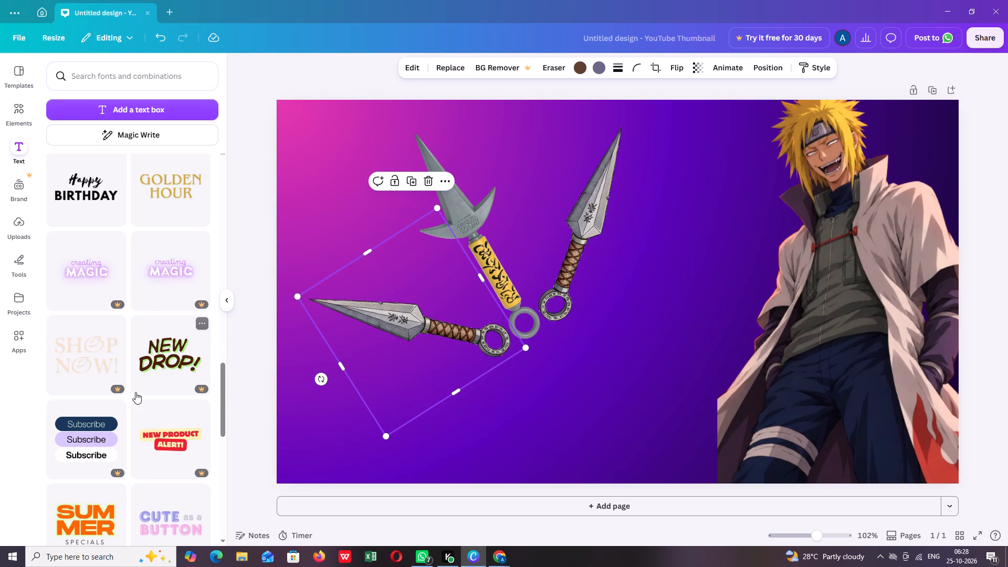
scroll(135, 393, down, 6)
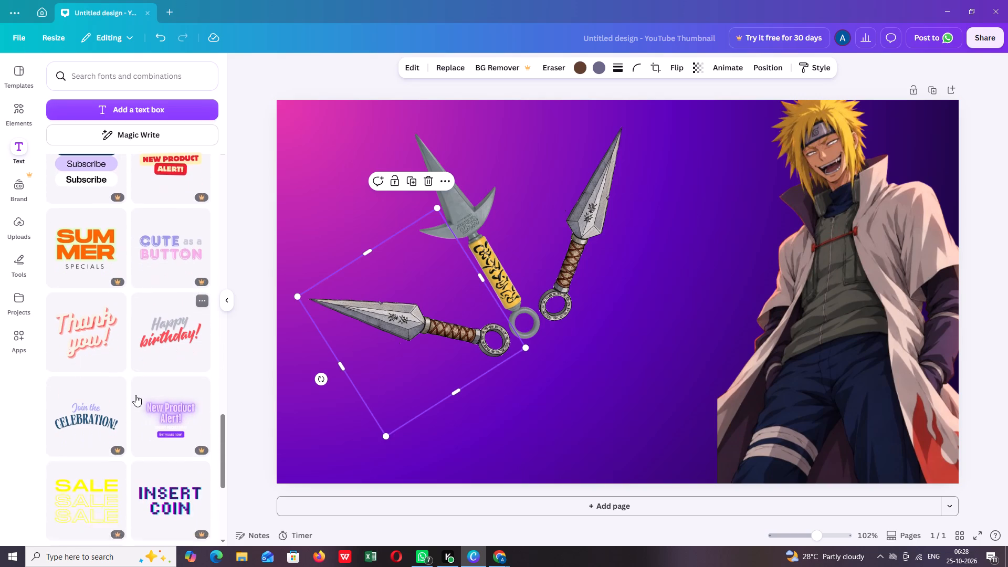
scroll(135, 395, down, 1)
scroll(135, 395, up, 1)
scroll(135, 395, down, 6)
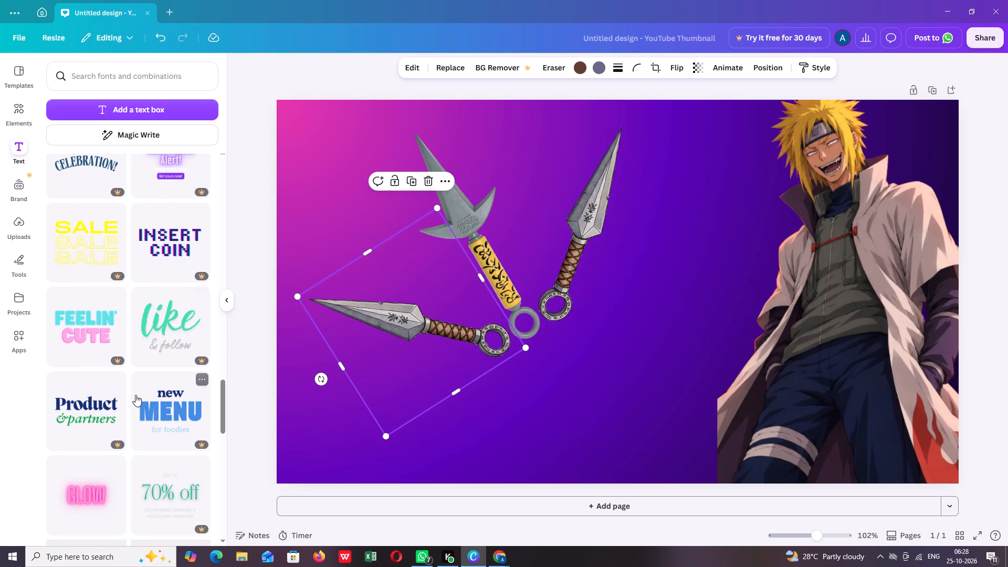
scroll(135, 395, down, 8)
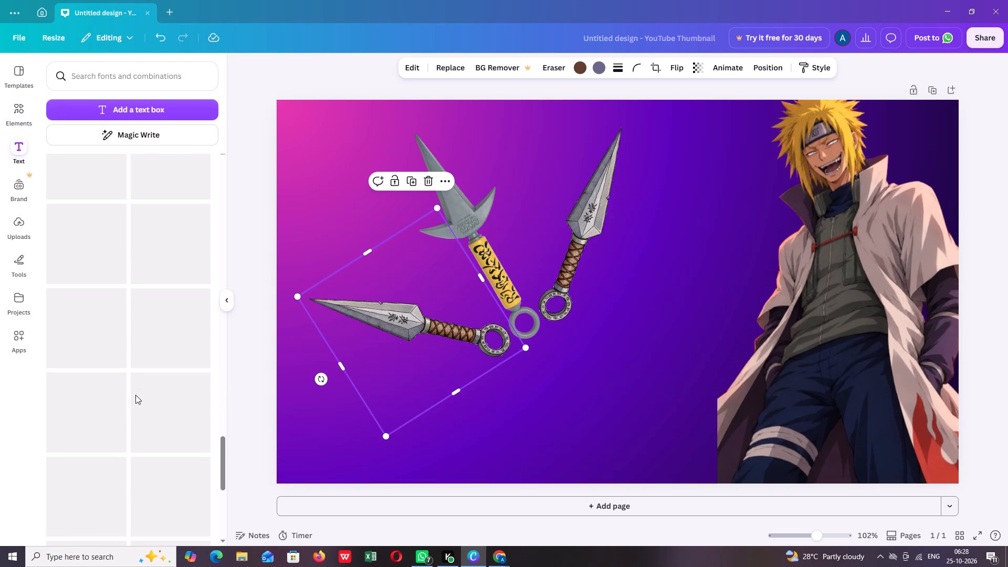
scroll(135, 395, up, 2)
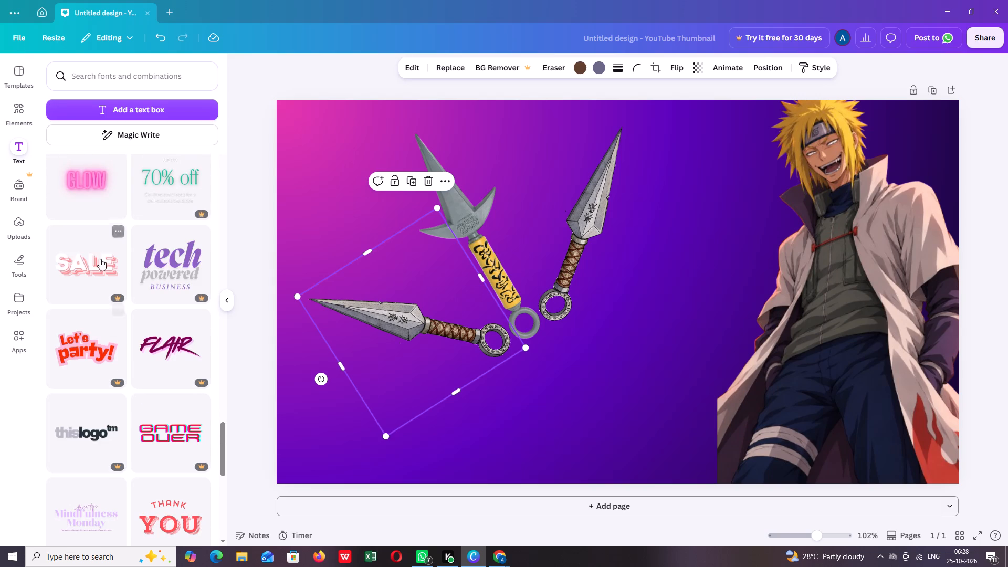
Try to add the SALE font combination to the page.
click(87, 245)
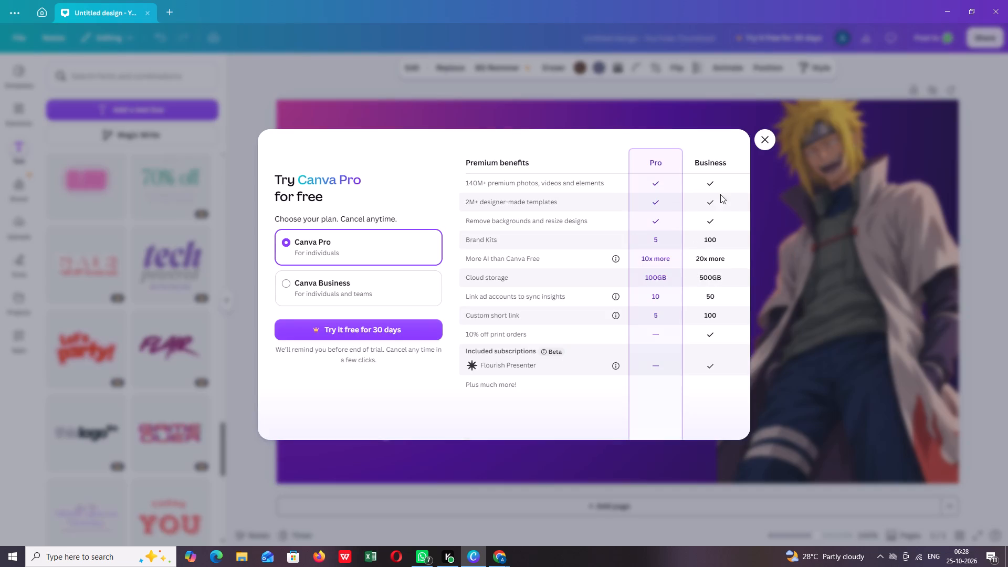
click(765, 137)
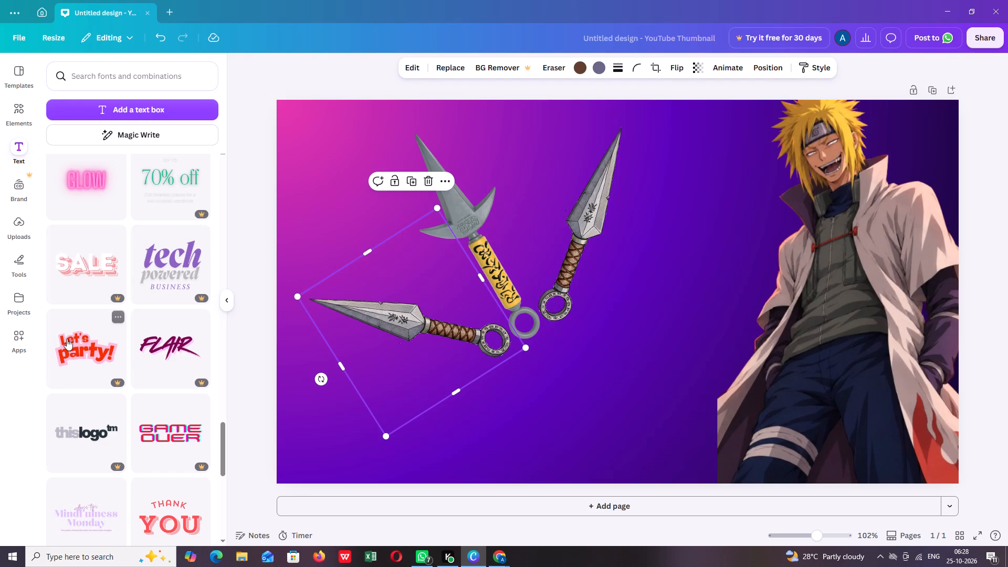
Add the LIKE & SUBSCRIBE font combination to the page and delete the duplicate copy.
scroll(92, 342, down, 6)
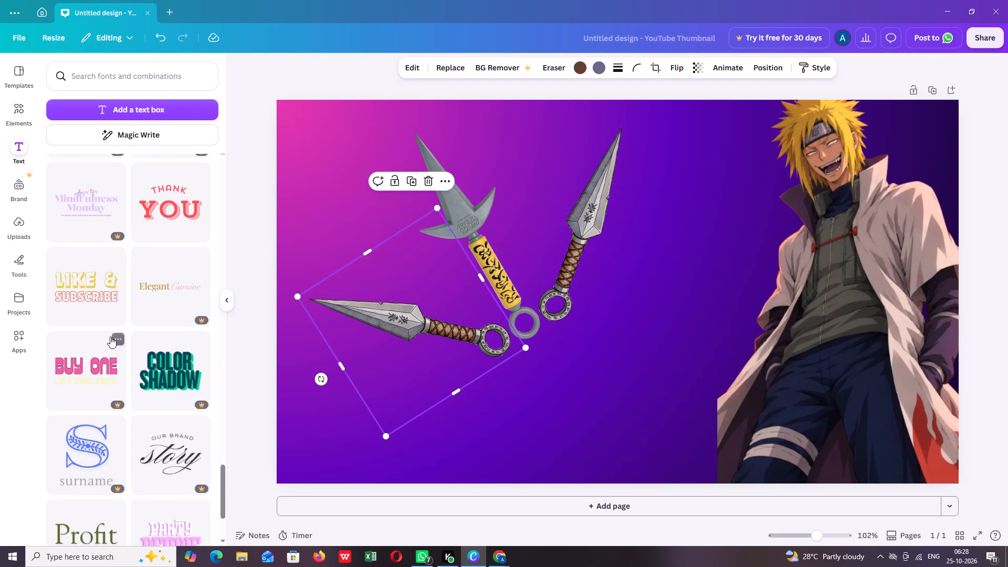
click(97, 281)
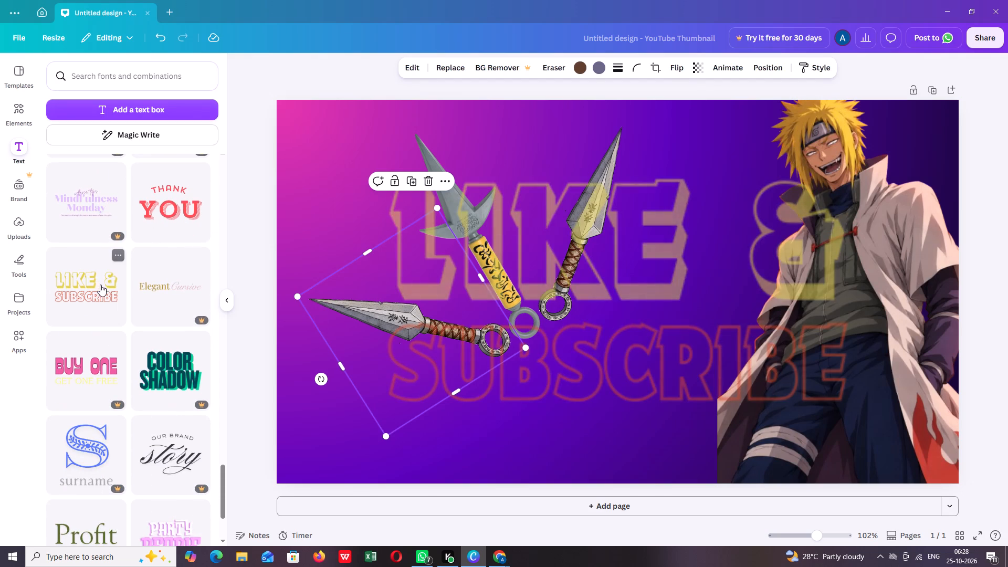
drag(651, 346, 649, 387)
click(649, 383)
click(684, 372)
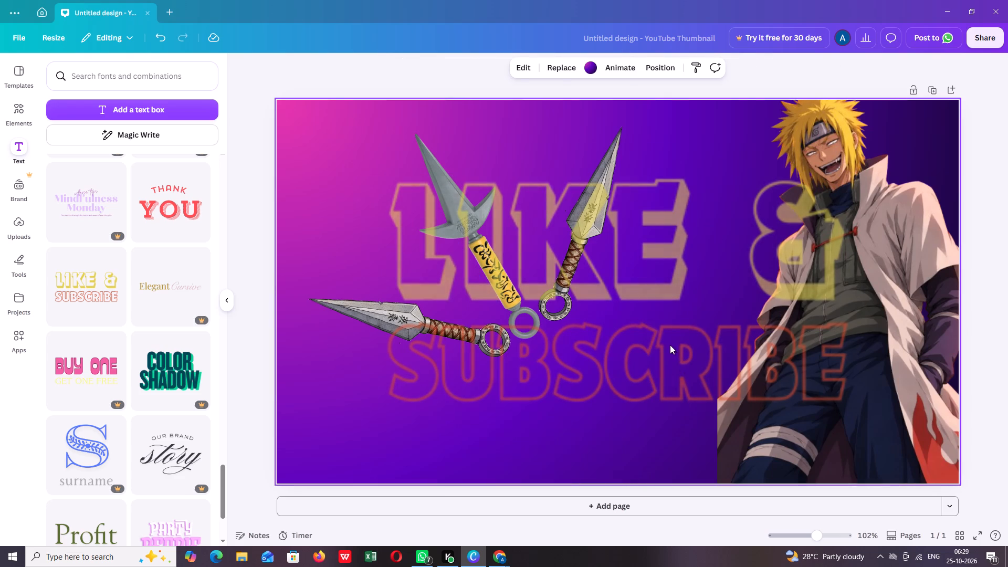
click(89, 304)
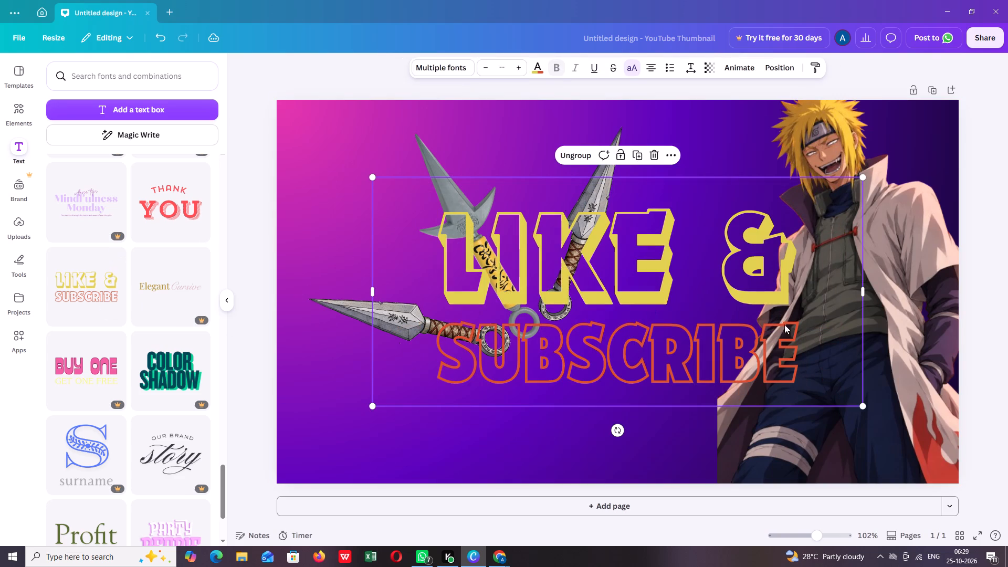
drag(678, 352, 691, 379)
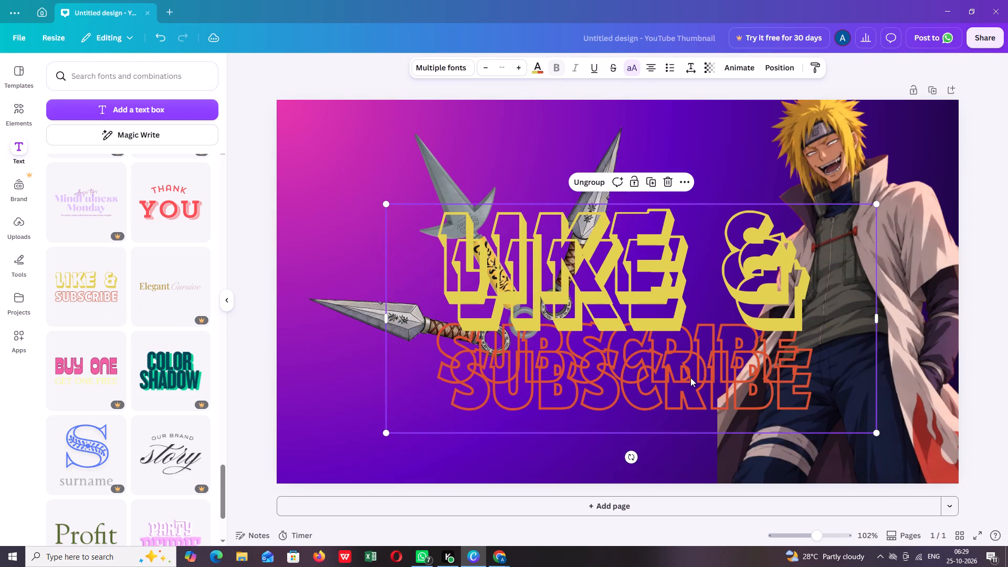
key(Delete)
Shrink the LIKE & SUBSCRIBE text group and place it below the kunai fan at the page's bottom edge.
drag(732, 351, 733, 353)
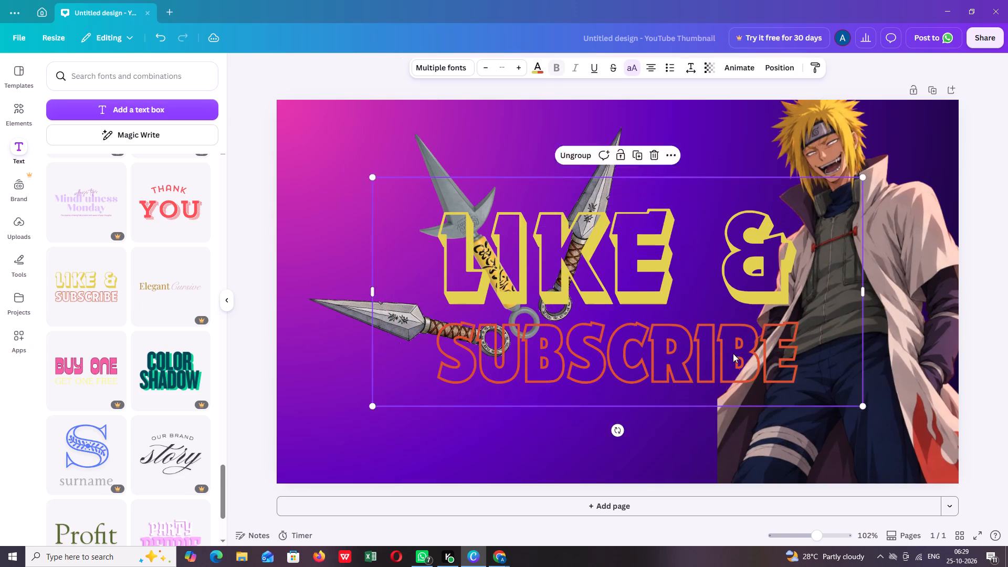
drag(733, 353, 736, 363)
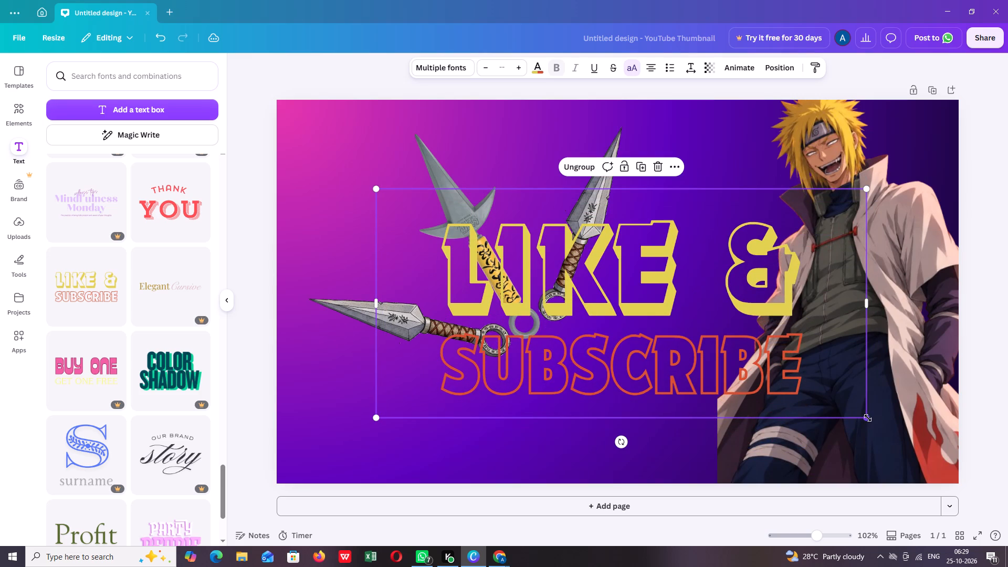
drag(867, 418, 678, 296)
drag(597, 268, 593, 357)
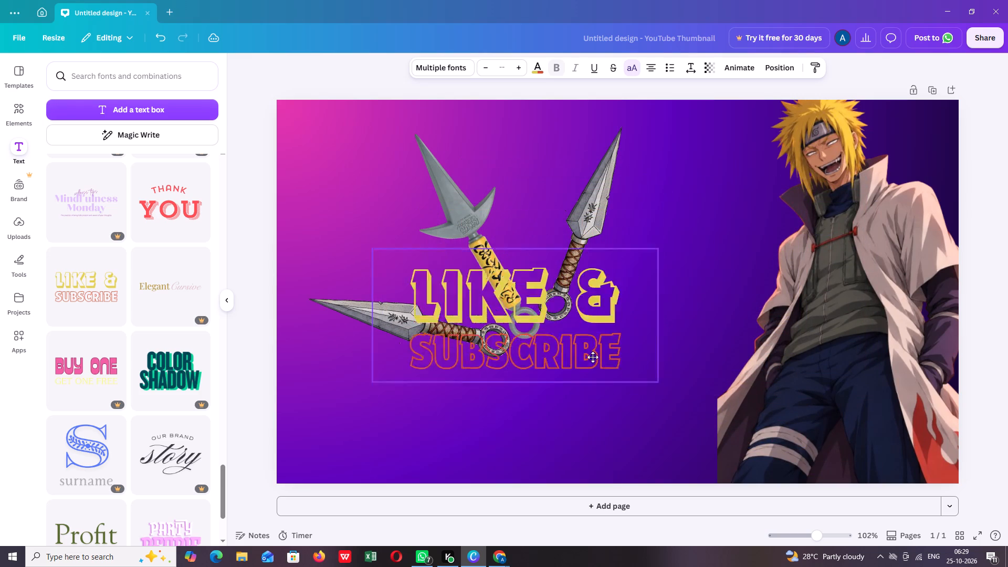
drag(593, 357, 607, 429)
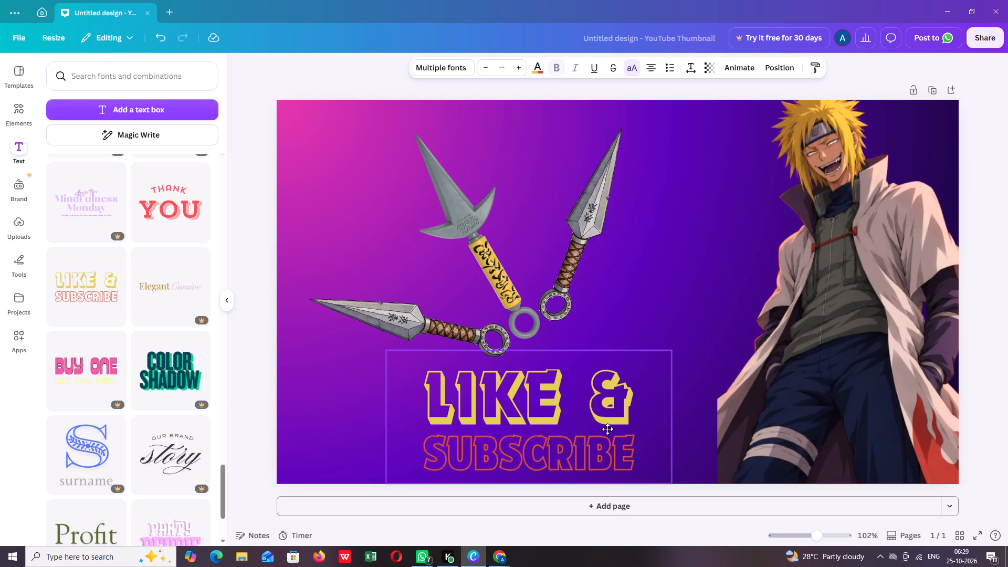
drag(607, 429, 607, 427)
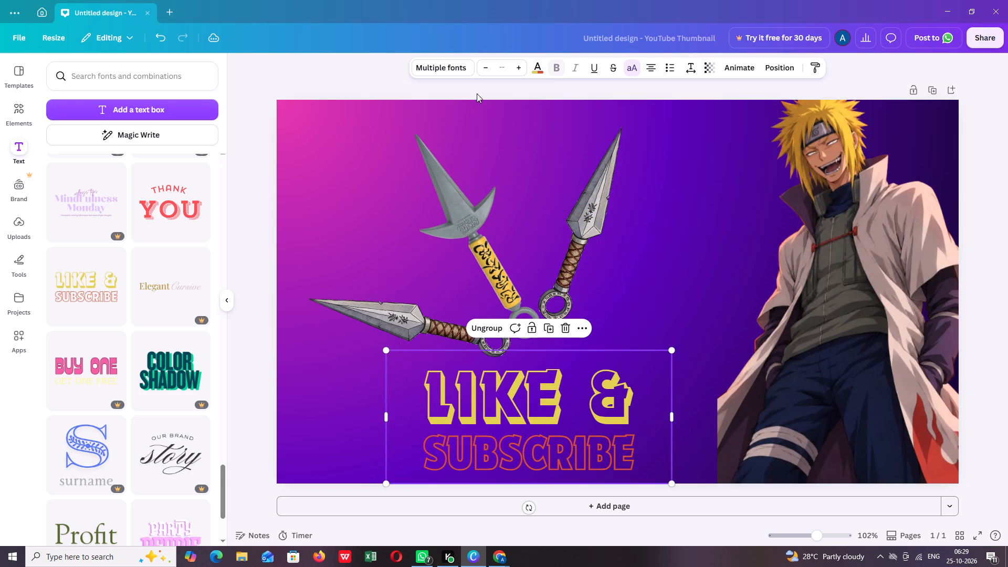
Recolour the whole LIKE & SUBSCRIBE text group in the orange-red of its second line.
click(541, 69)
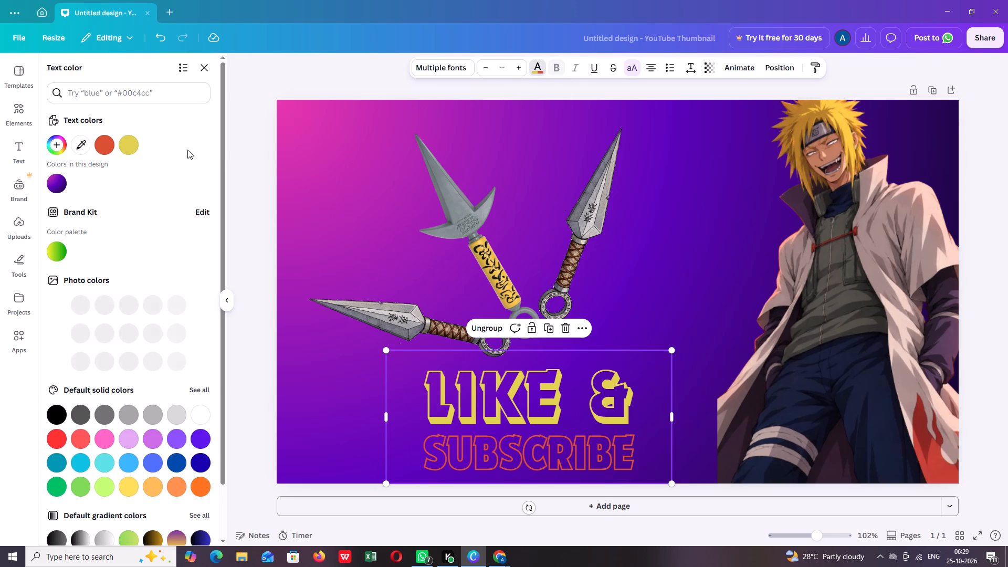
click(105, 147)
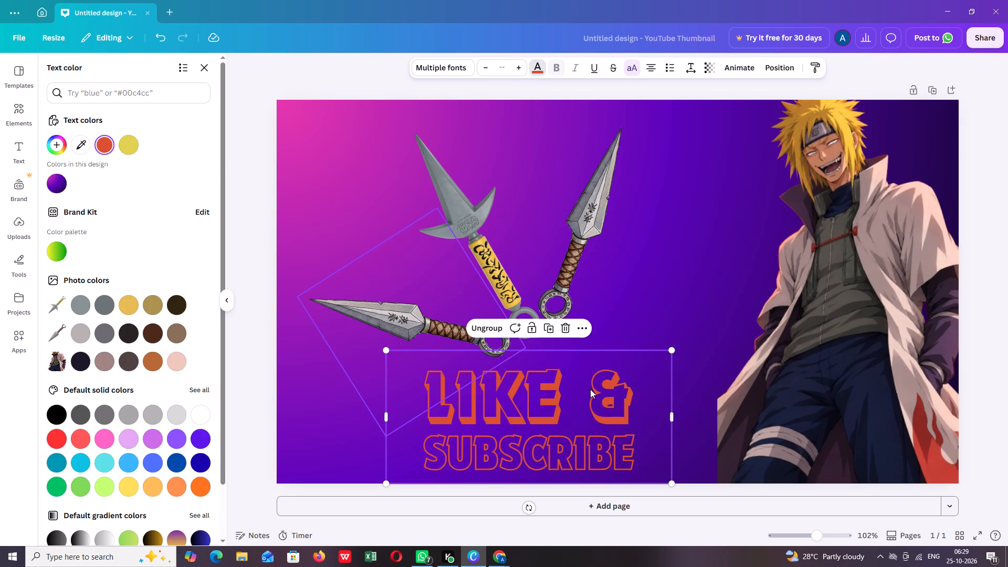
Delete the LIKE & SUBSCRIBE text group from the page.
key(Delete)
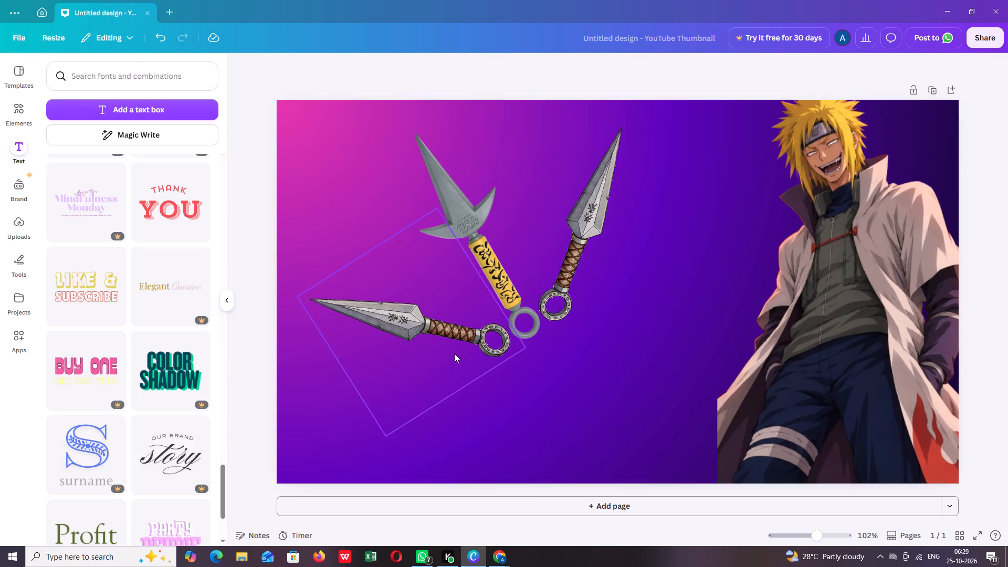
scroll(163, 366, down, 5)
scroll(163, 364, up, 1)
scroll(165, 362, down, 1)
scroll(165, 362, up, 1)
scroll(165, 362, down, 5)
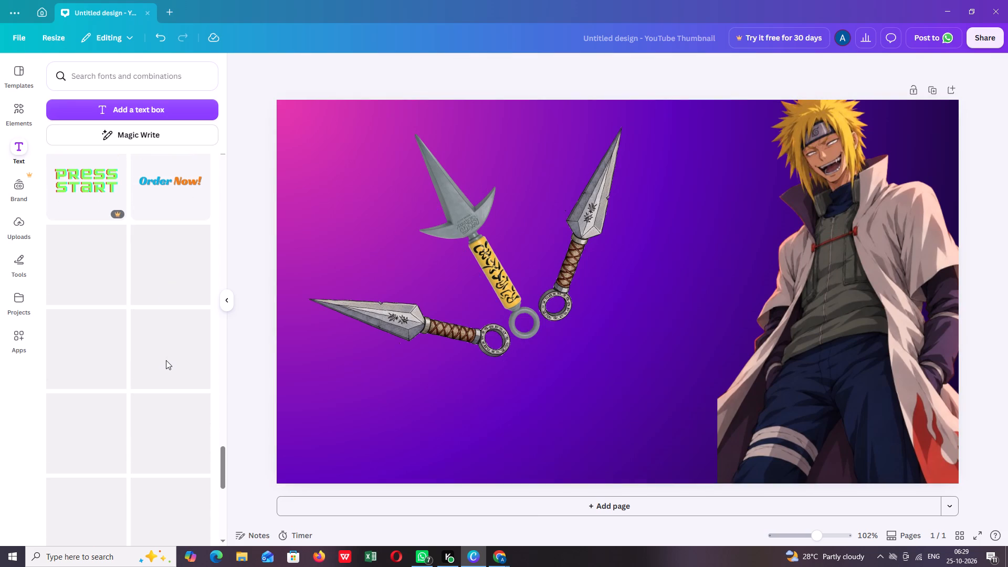
Enlarge the lowest, near-horizontal kunai and shift it slightly down and towards the page's left edge.
click(385, 319)
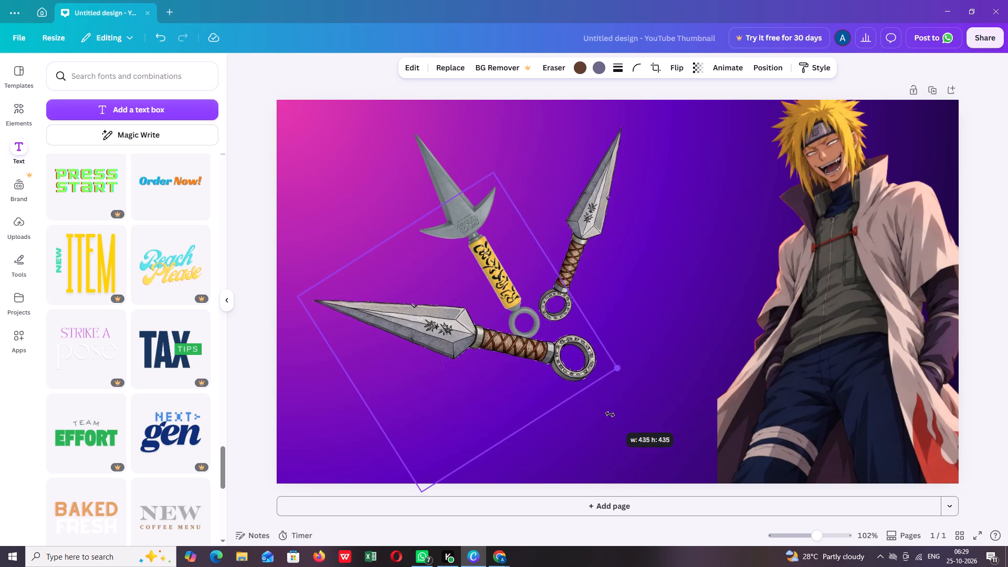
drag(510, 365, 493, 377)
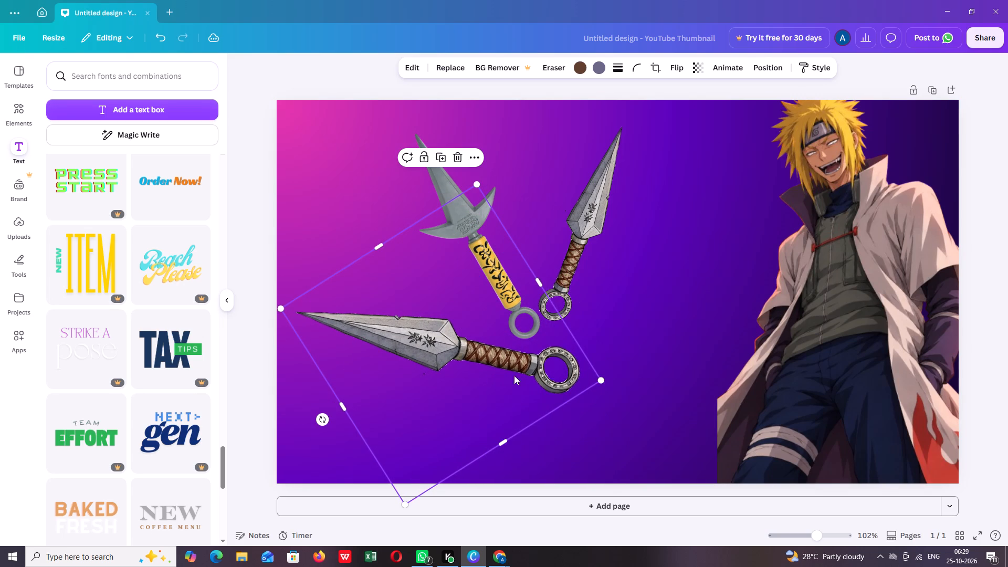
drag(599, 383, 560, 386)
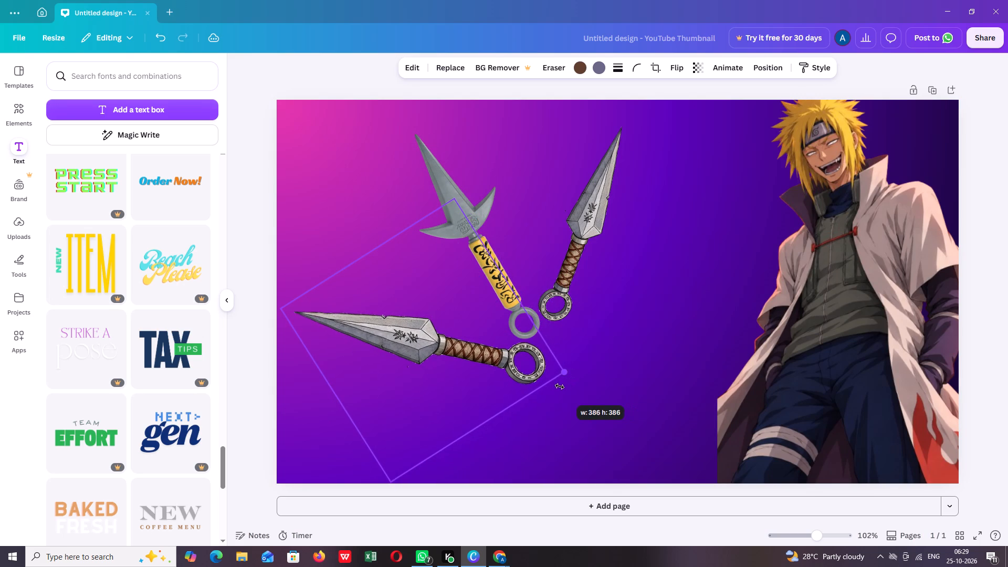
drag(560, 386, 569, 387)
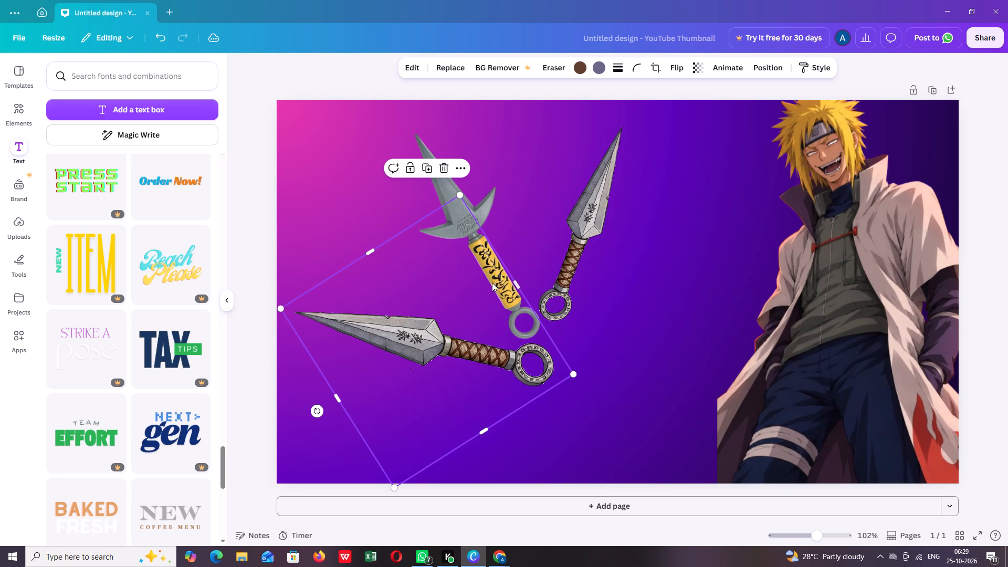
Enlarge the yellow-handled kunai and move it so its ring overlaps the lowest kunai's ring, nudging the lowest kunai slightly down.
click(408, 136)
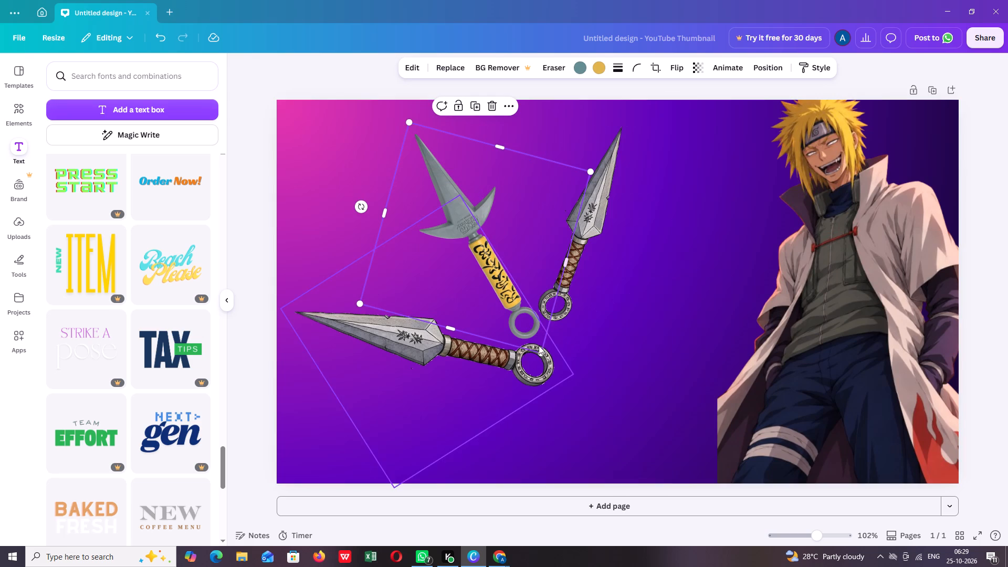
drag(542, 354, 588, 442)
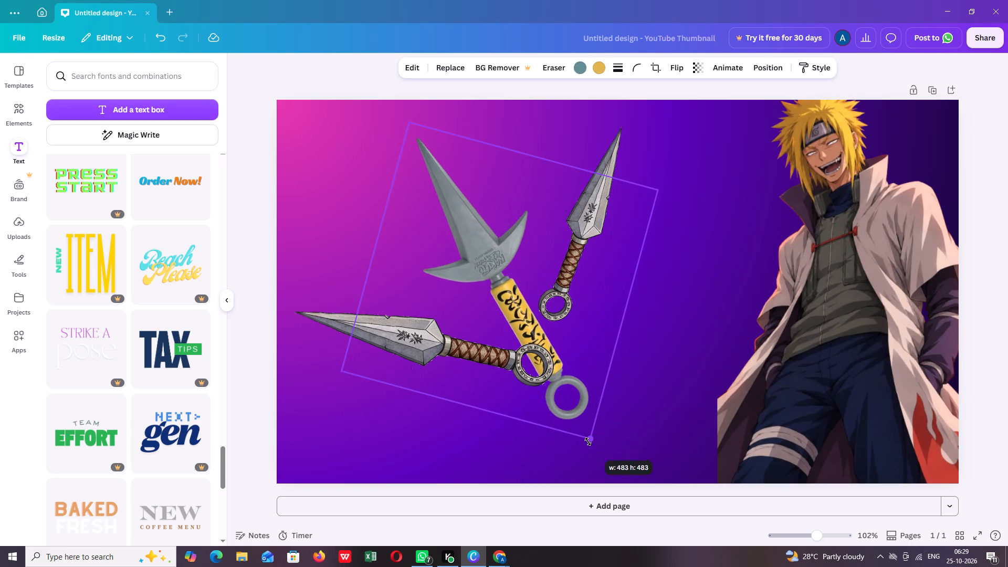
drag(588, 442, 594, 454)
drag(583, 410, 552, 372)
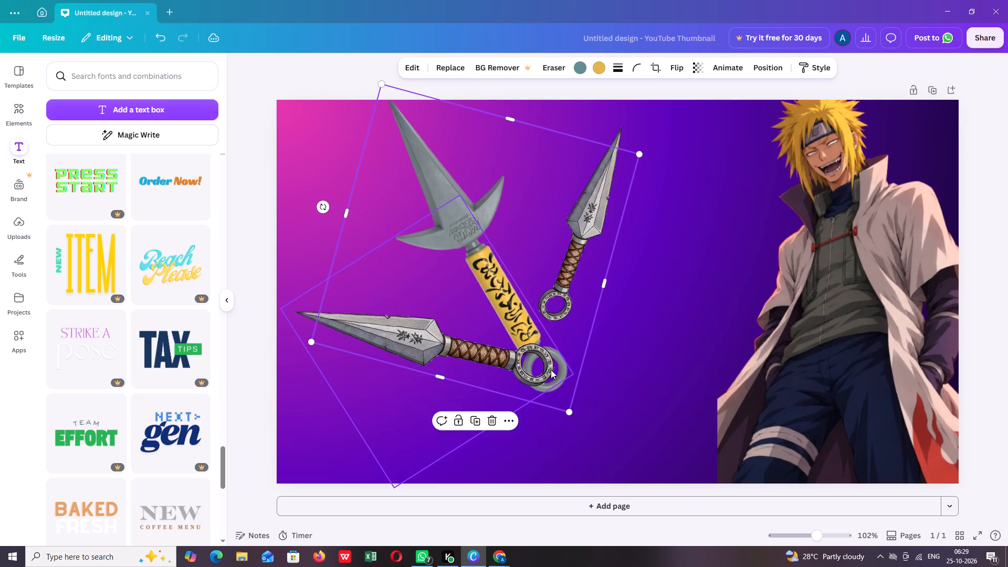
drag(384, 394, 381, 419)
click(429, 161)
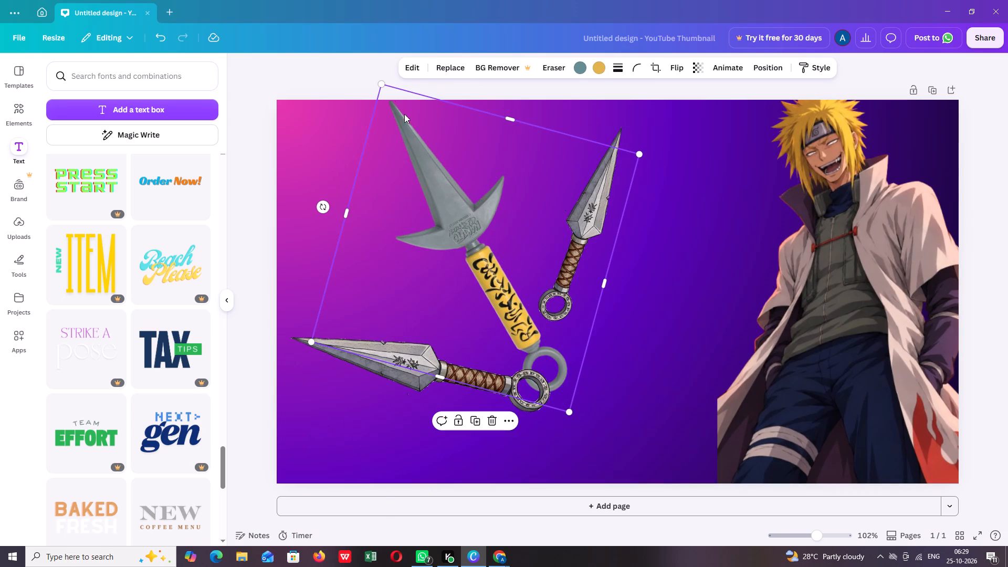
drag(383, 83, 389, 109)
Enlarge the upright brown-handled kunai nearest Minato and move it so its ring meets the other two kunai rings.
click(623, 141)
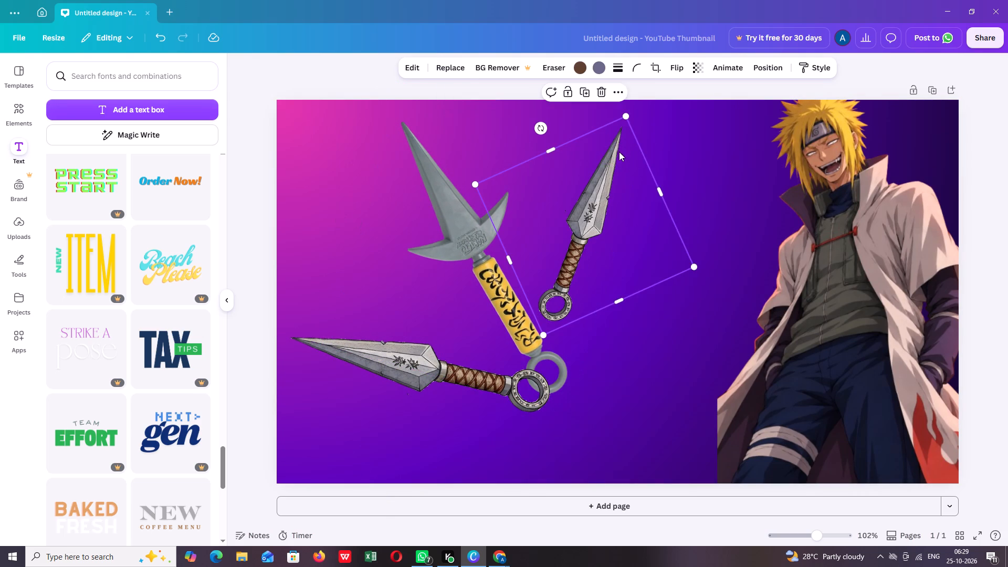
drag(544, 335, 538, 360)
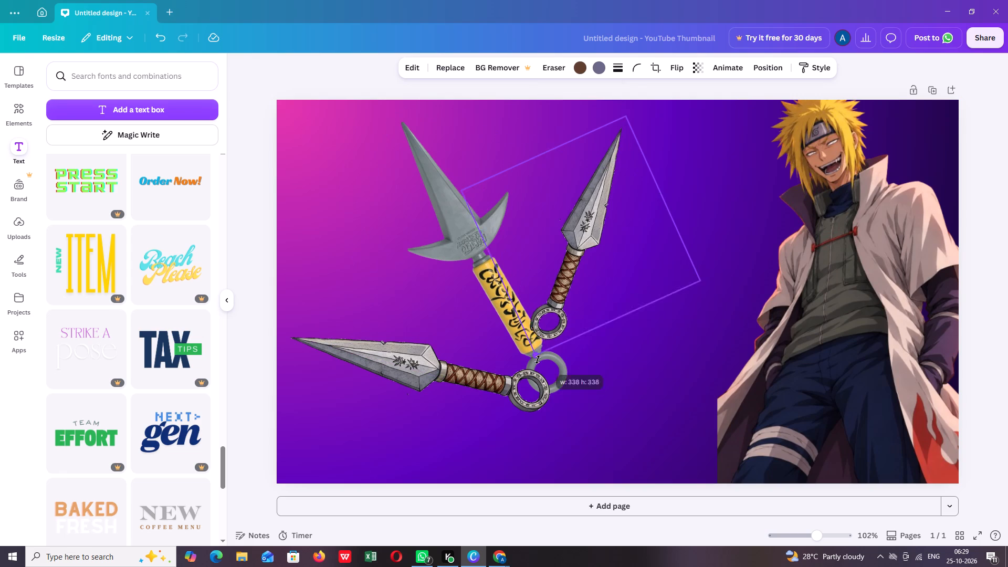
drag(538, 360, 528, 396)
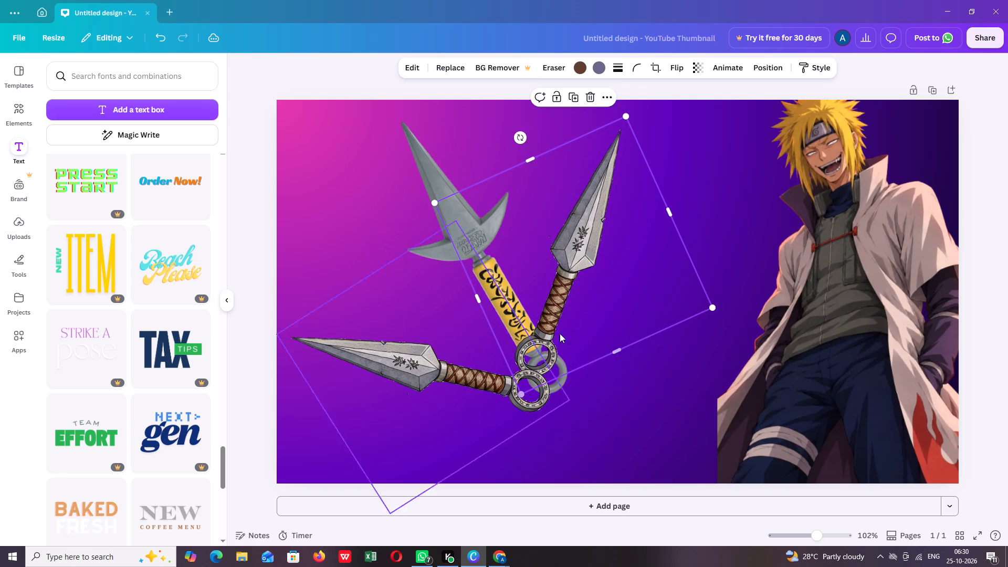
drag(575, 306, 600, 322)
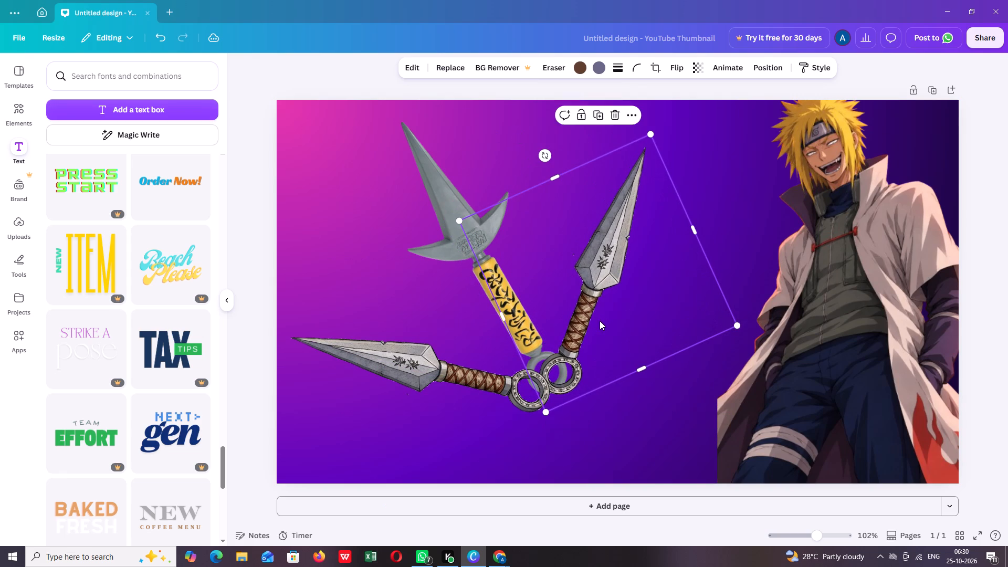
click(649, 440)
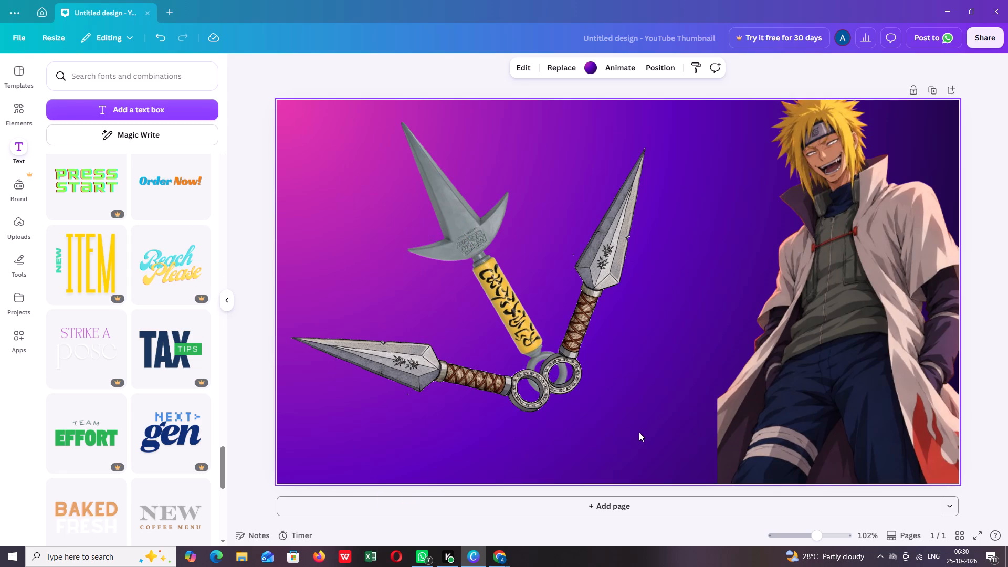
Crop away Minato's lower legs, align the image with the page's bottom edge, and scale him up to the full page height.
click(762, 415)
drag(841, 486, 831, 395)
drag(854, 324, 853, 398)
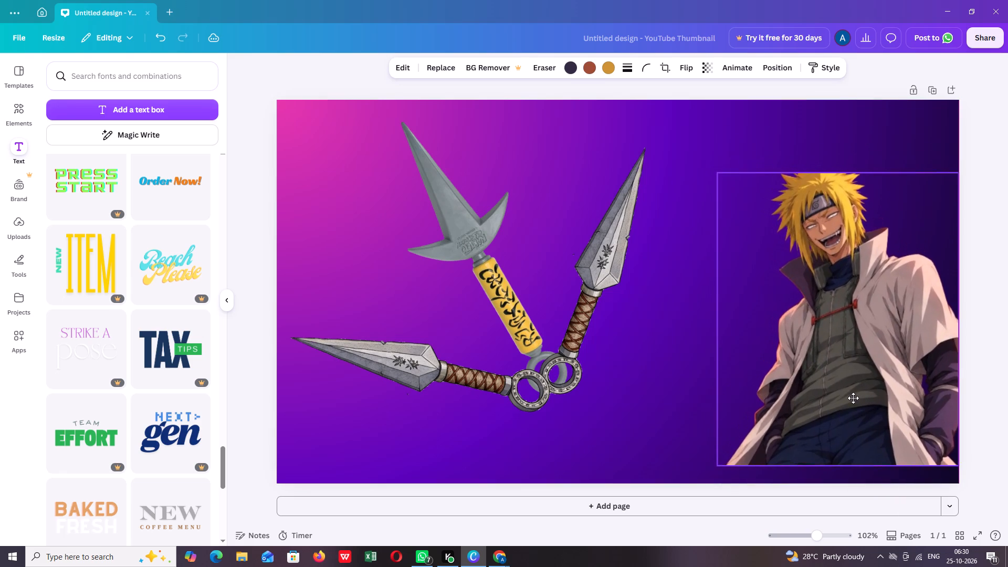
drag(853, 398, 855, 409)
drag(839, 184, 839, 183)
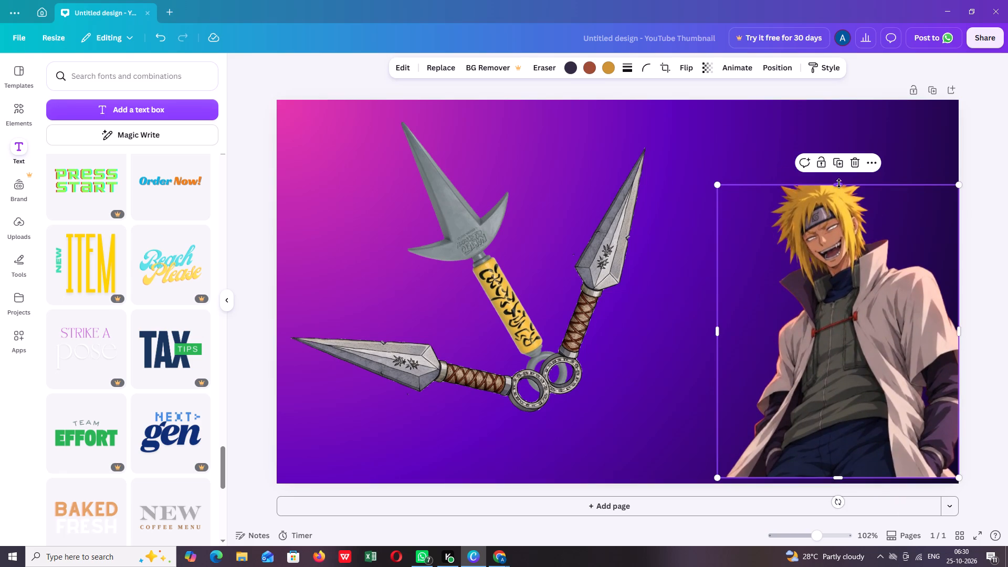
drag(839, 183, 837, 94)
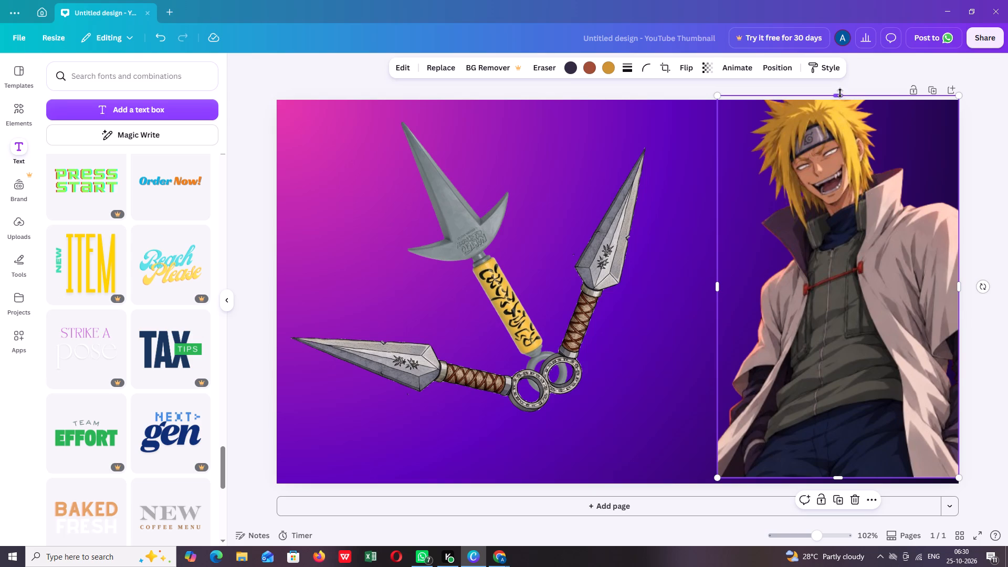
drag(840, 93, 842, 98)
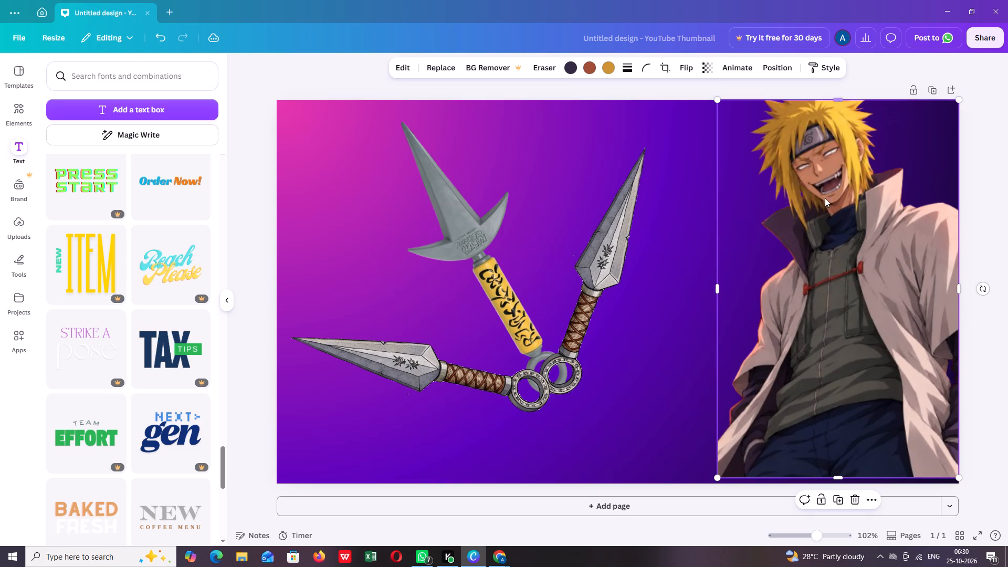
drag(832, 380, 829, 386)
drag(840, 103, 840, 104)
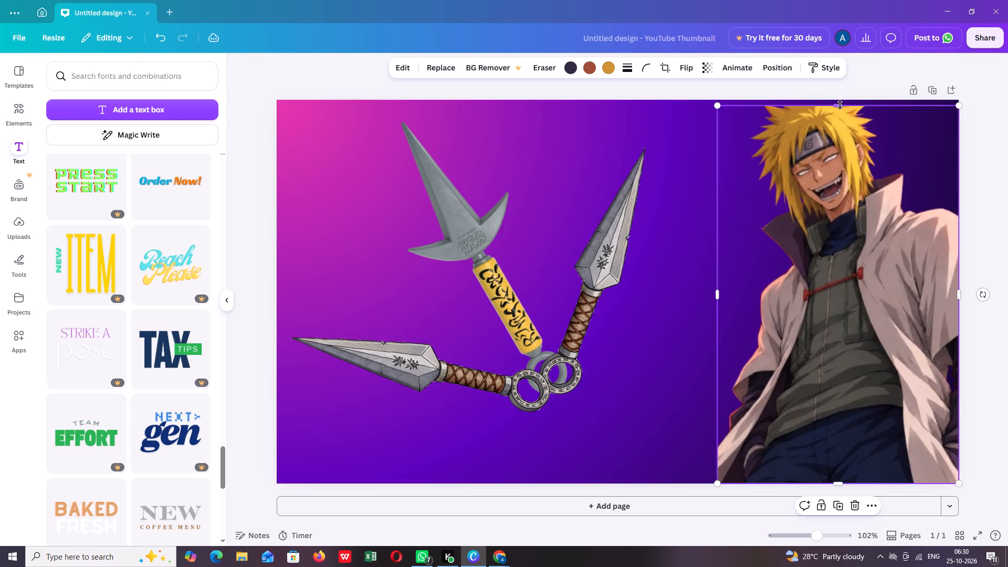
drag(840, 104, 840, 98)
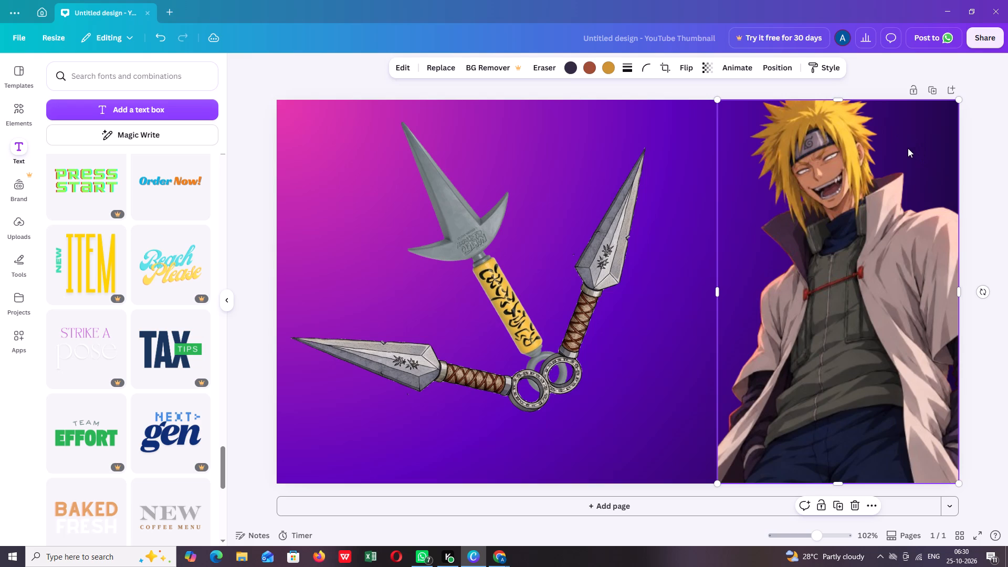
click(567, 132)
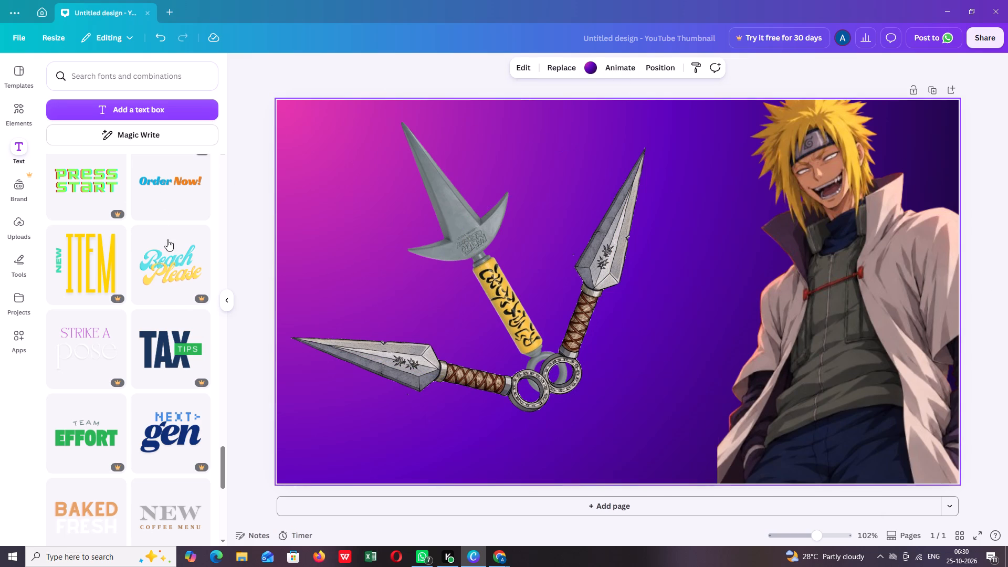
Browse the ready-made font combinations for a suitable text style.
scroll(156, 389, down, 12)
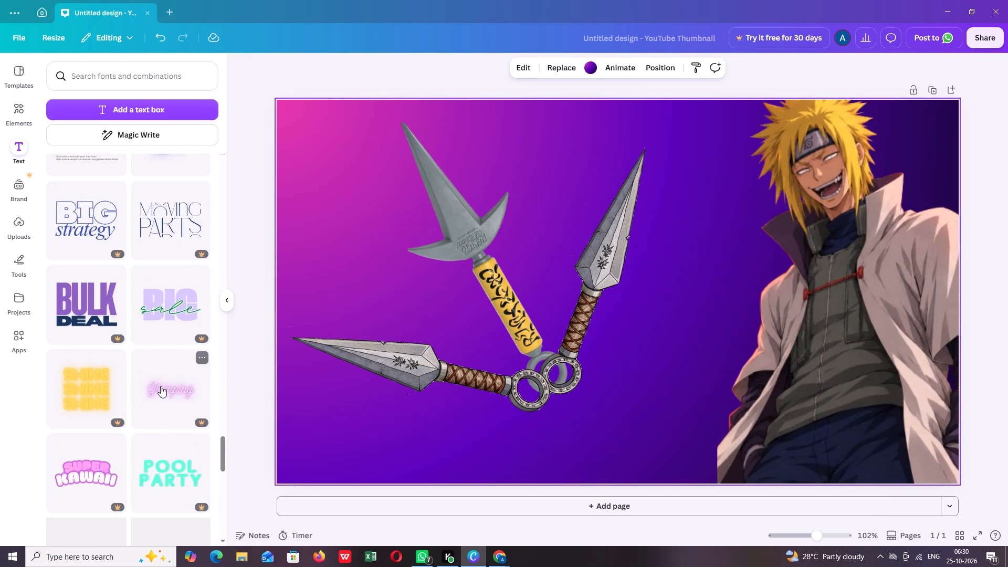
scroll(162, 383, up, 14)
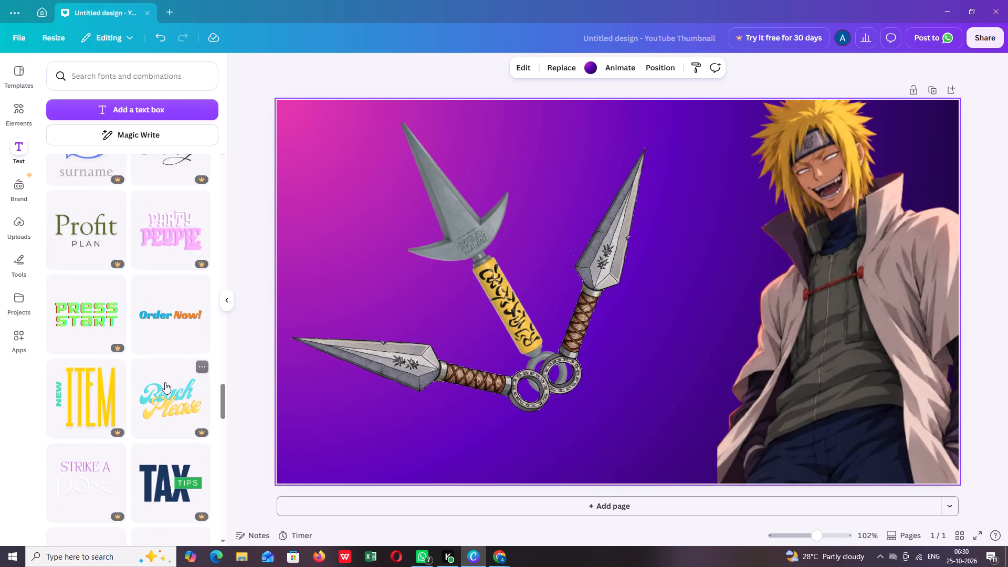
scroll(165, 382, up, 5)
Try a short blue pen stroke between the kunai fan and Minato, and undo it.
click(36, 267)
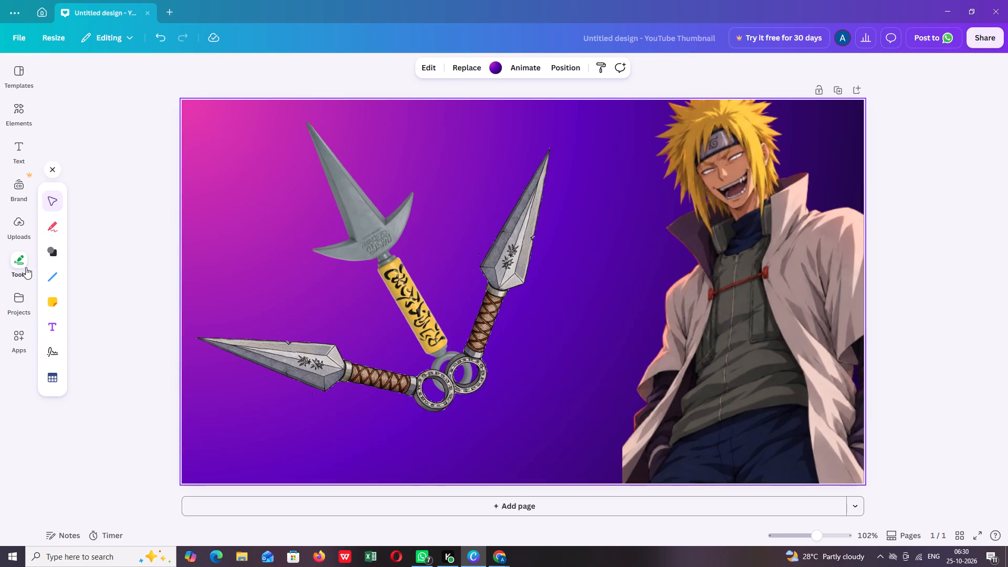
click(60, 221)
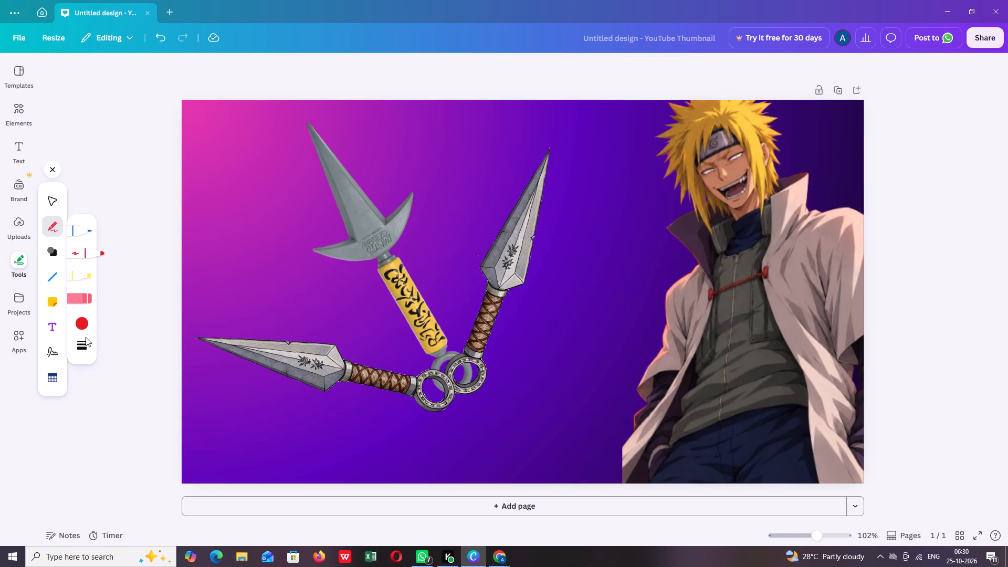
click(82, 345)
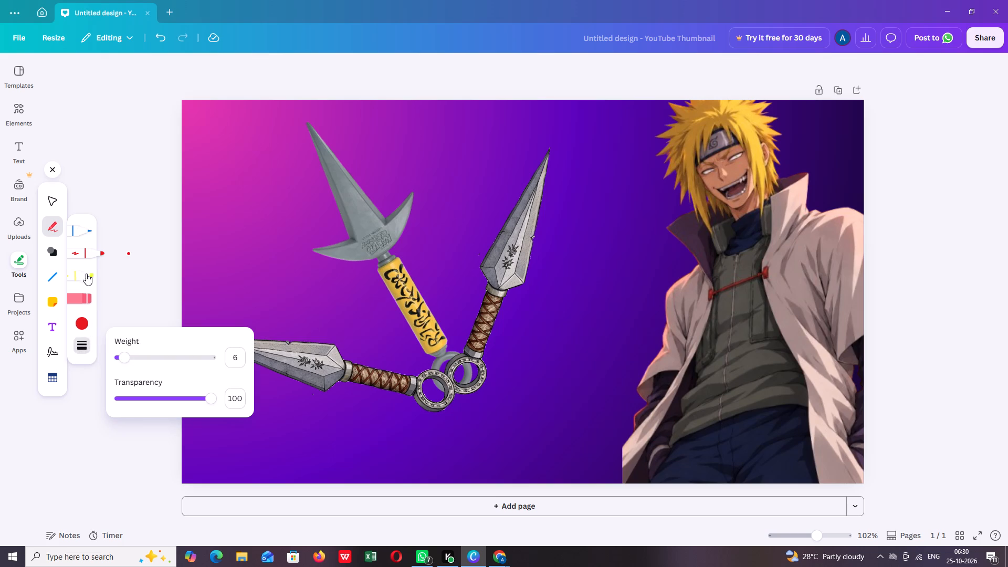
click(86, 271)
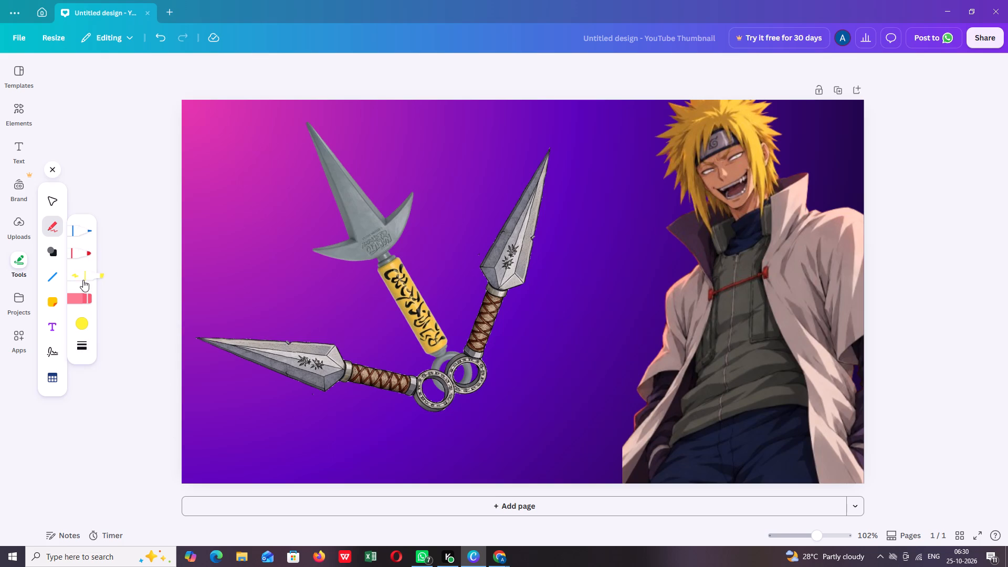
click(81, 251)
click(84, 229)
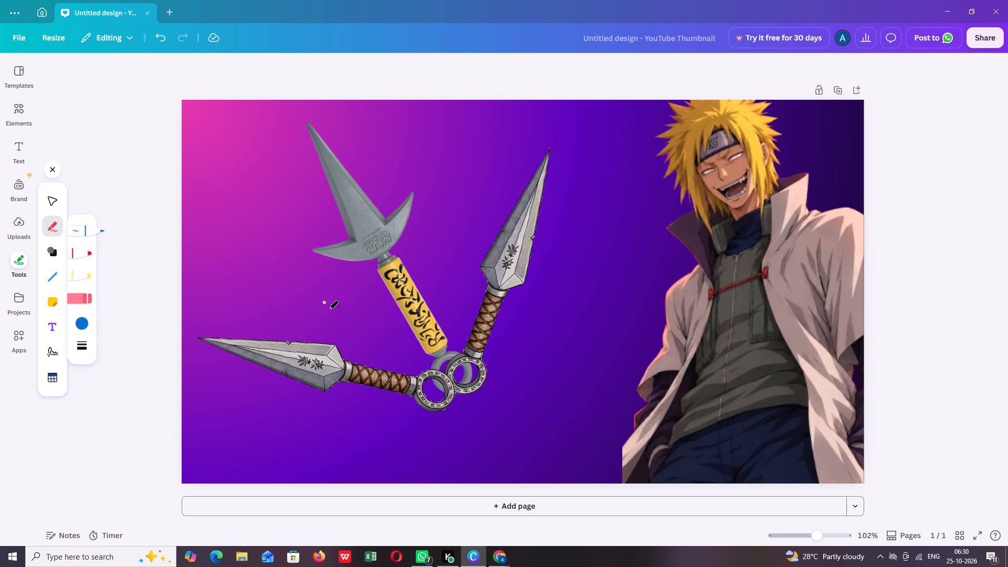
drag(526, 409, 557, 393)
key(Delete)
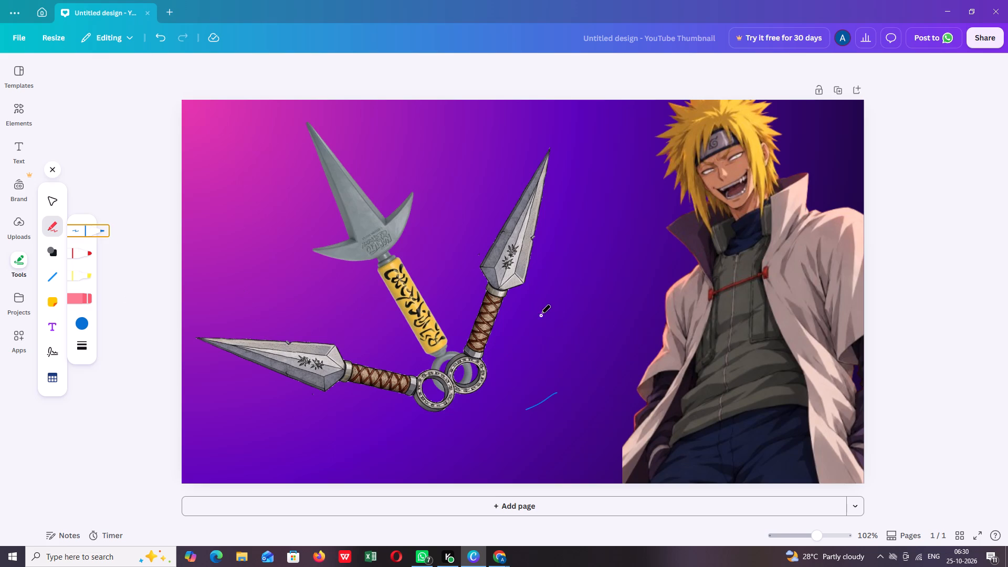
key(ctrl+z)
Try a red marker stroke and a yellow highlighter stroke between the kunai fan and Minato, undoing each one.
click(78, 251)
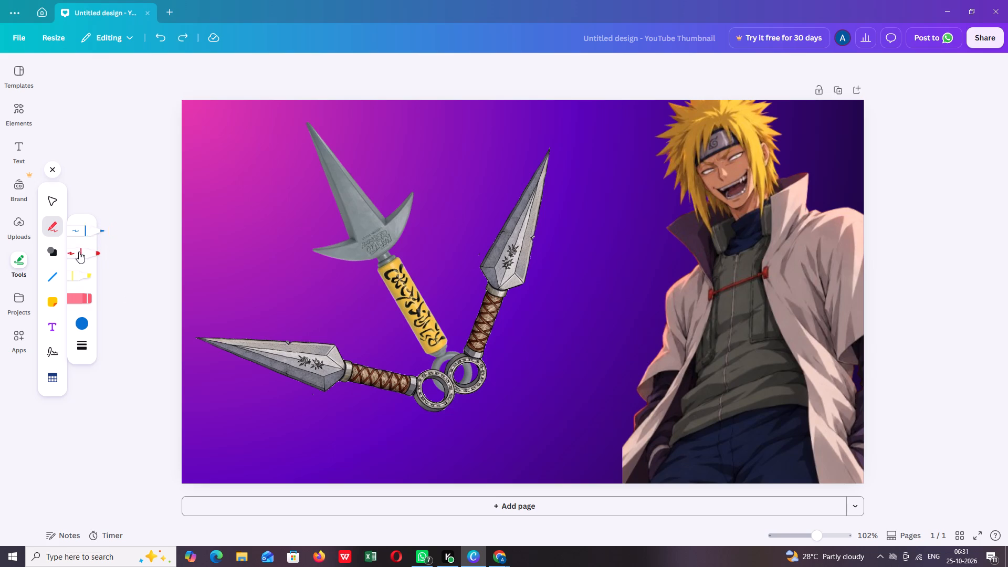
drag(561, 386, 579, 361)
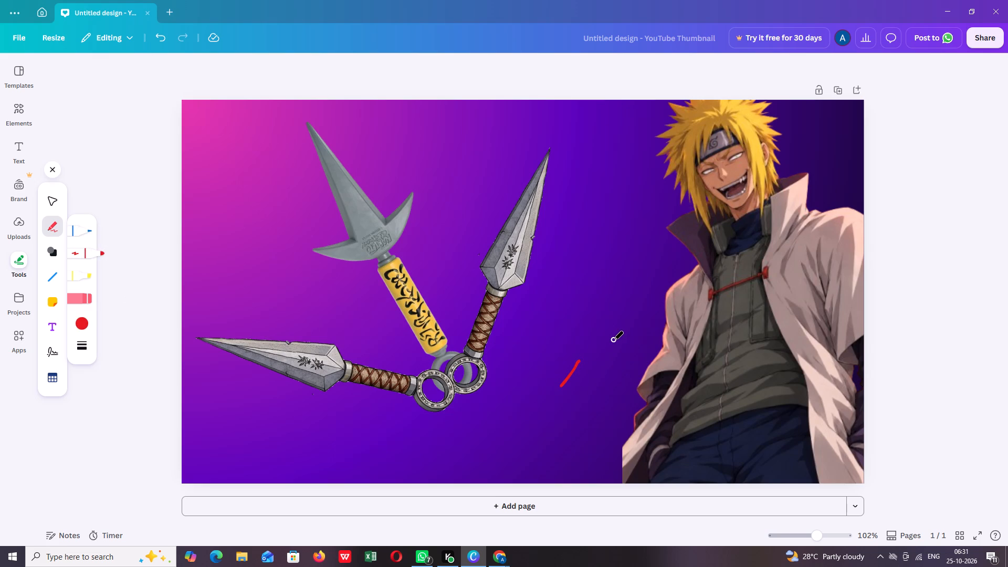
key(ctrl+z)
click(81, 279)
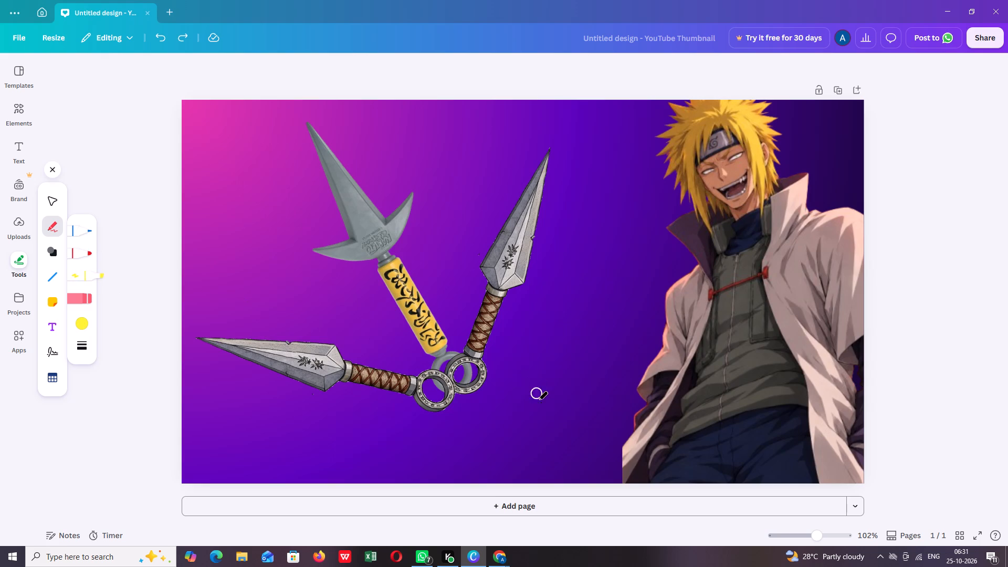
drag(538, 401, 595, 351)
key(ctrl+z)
Set the red marker's colour to the off-white #F2F3F7, sampled from the area outside the page.
click(88, 249)
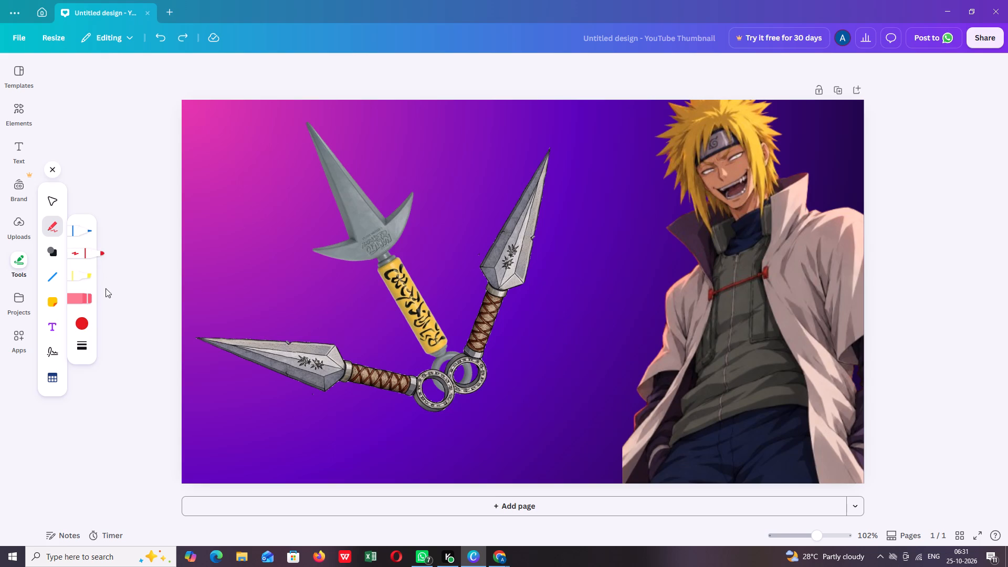
click(85, 327)
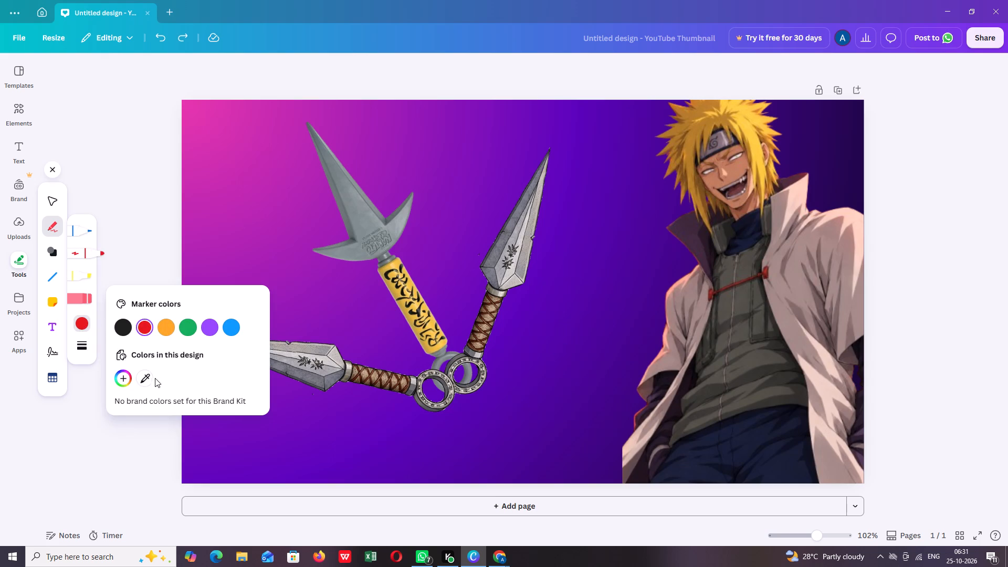
click(140, 377)
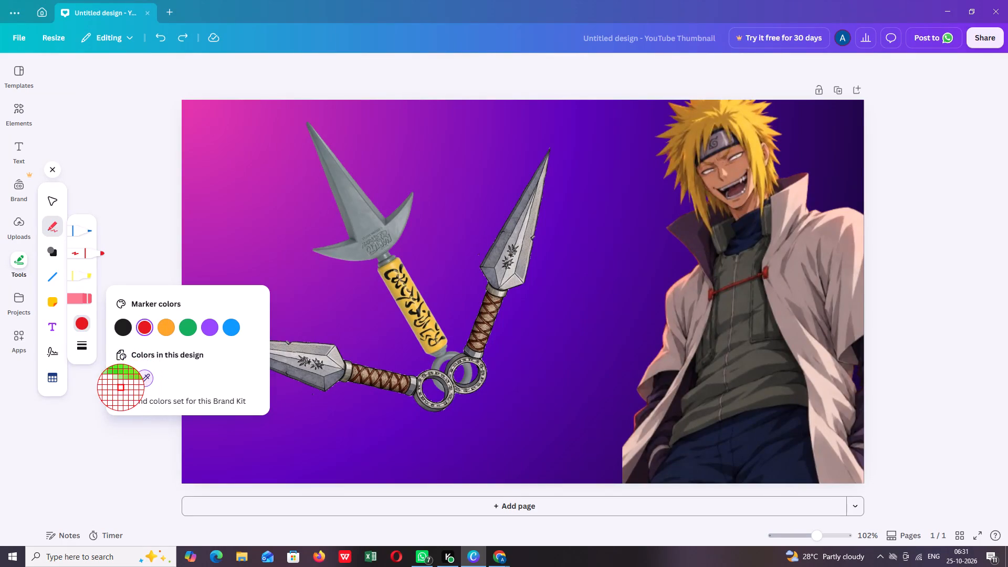
click(120, 387)
click(128, 381)
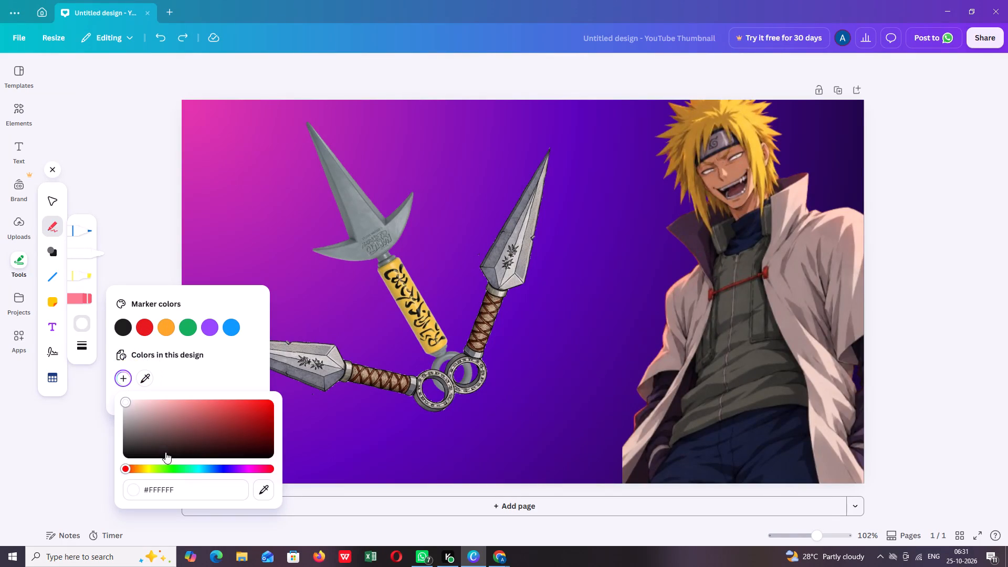
click(128, 403)
drag(128, 402, 112, 392)
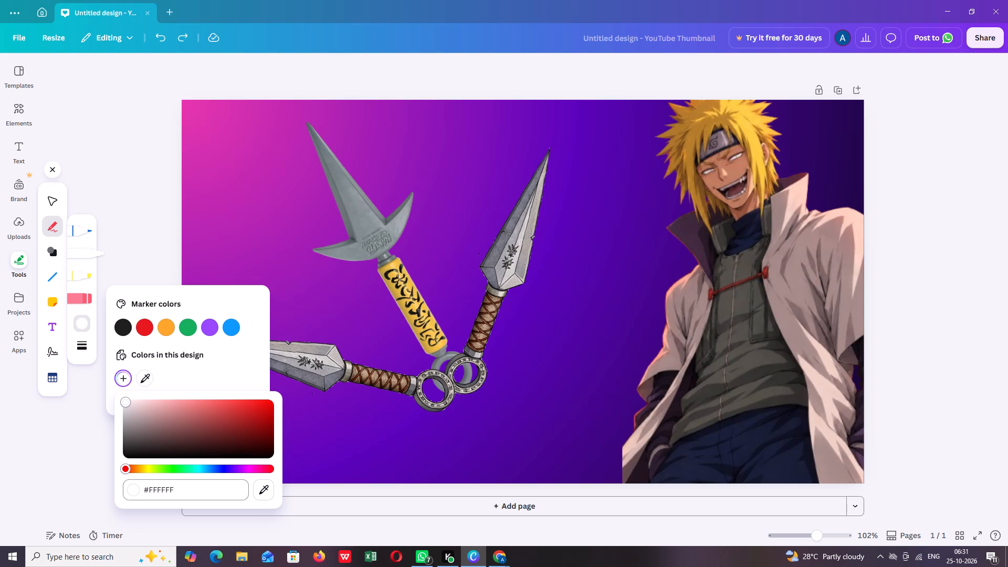
click(131, 492)
click(260, 489)
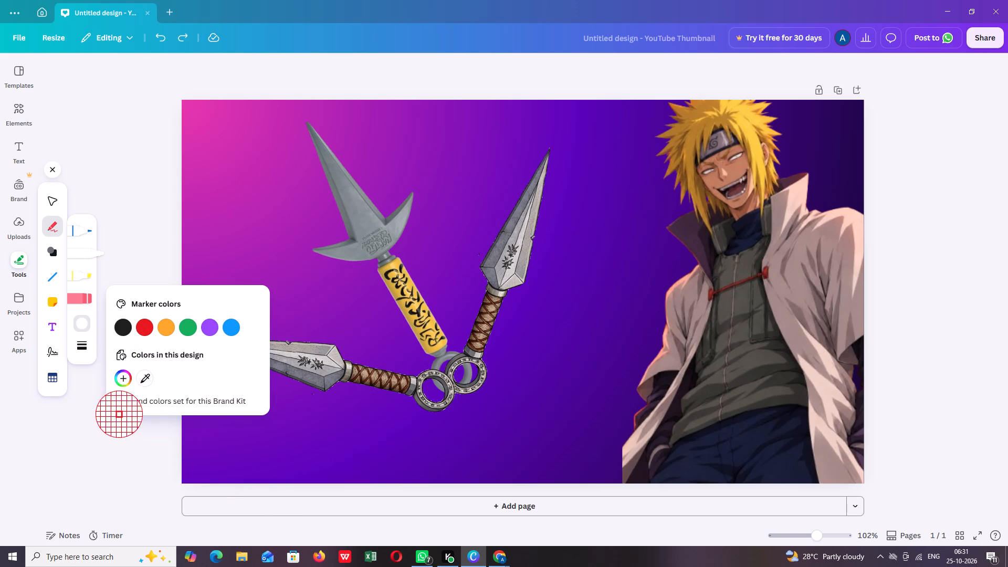
click(105, 467)
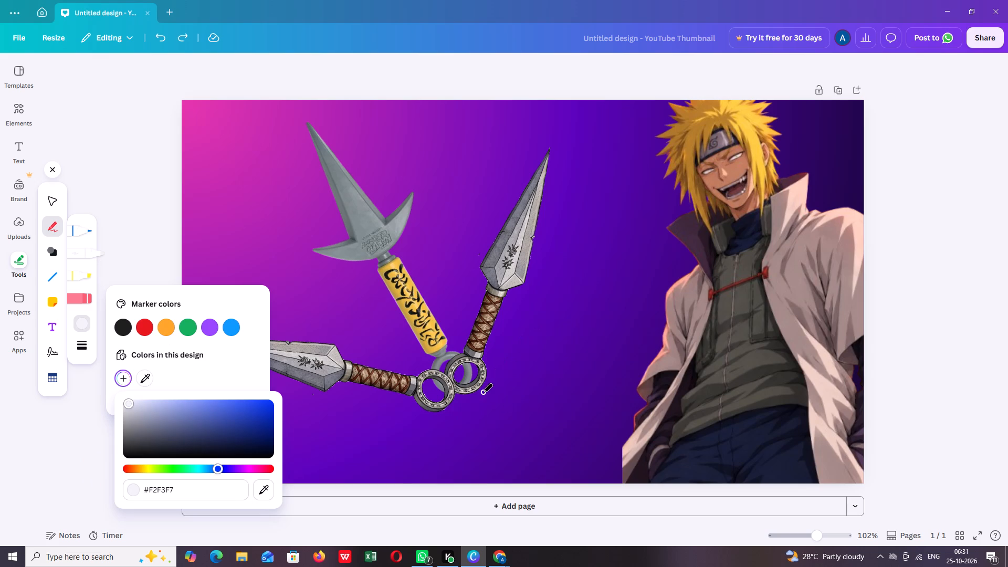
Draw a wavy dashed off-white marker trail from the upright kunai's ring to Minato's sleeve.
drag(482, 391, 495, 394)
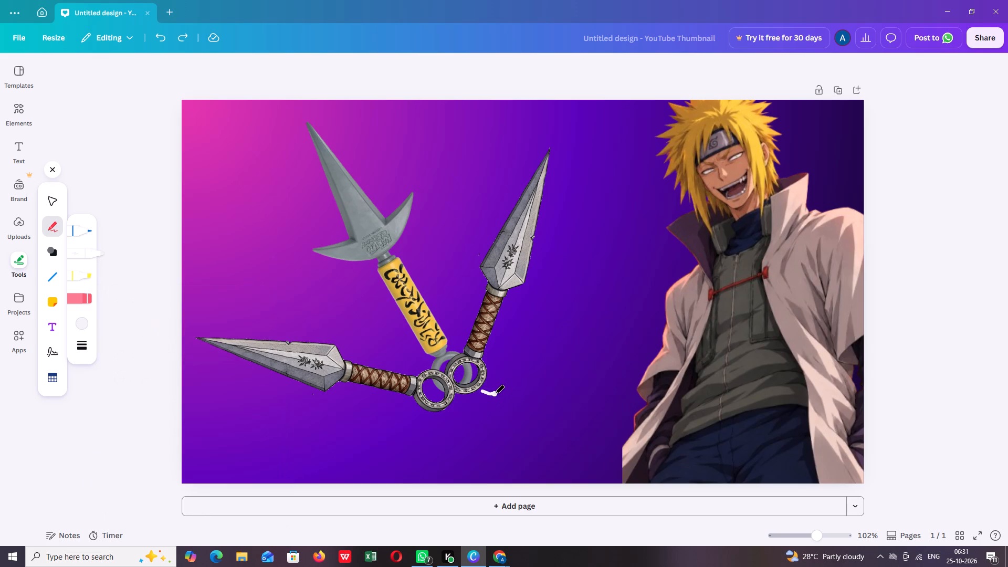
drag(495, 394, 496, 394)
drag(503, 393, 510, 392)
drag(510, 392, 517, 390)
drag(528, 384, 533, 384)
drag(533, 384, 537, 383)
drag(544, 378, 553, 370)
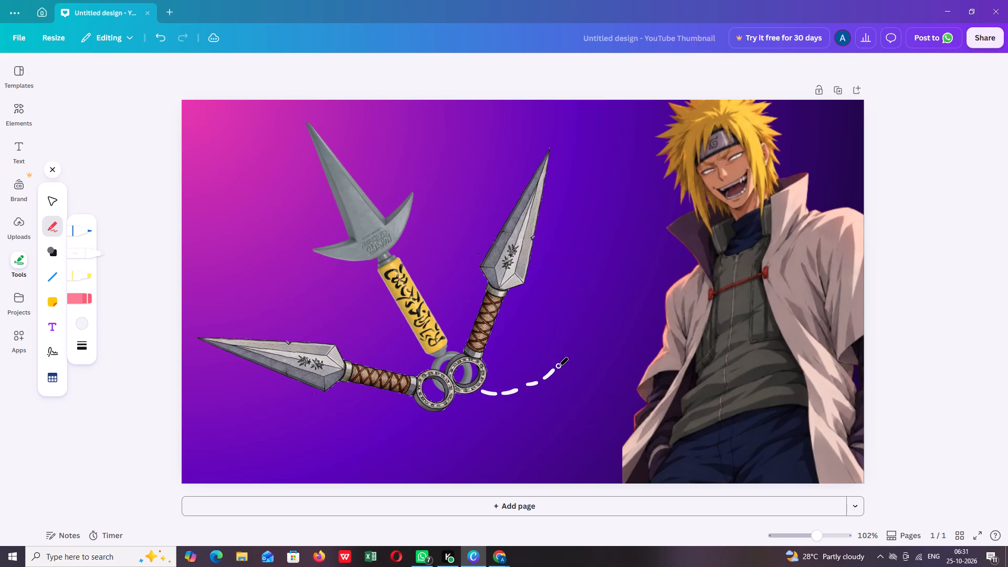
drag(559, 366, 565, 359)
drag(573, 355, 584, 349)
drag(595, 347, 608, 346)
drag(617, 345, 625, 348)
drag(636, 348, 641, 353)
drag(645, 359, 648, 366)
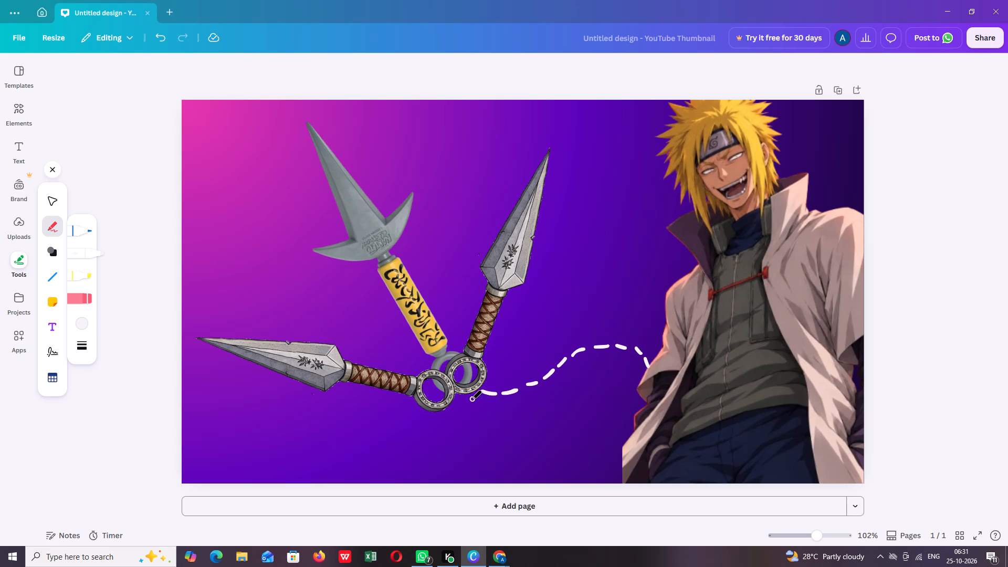
Draw a second dashed marker trail below the first, running from between the kunai rings to Minato's sleeve.
drag(456, 398, 456, 399)
drag(456, 399, 463, 408)
drag(470, 409, 479, 412)
drag(487, 410, 490, 411)
drag(490, 411, 495, 411)
drag(506, 413, 523, 408)
drag(528, 404, 535, 397)
drag(543, 393, 549, 388)
drag(558, 383, 559, 383)
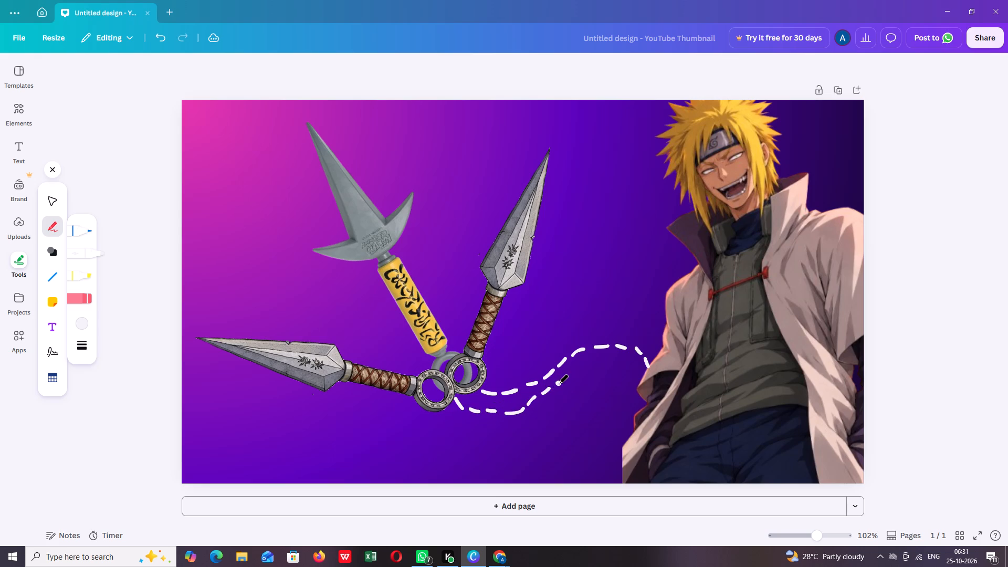
drag(559, 383, 567, 376)
drag(572, 374, 583, 370)
drag(591, 368, 597, 364)
drag(611, 363, 625, 362)
drag(633, 364, 640, 370)
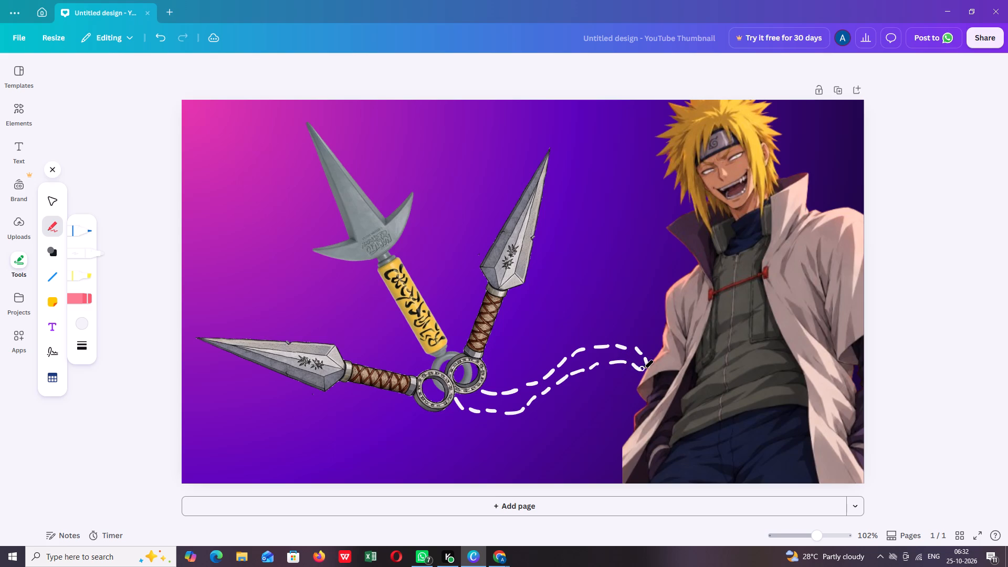
click(645, 369)
Draw a third dashed marker trail below the other two, from the lowest kunai ring to Minato's sleeve.
drag(443, 415, 450, 429)
drag(455, 430, 474, 436)
drag(484, 435, 499, 436)
drag(503, 434, 520, 428)
drag(527, 427, 532, 418)
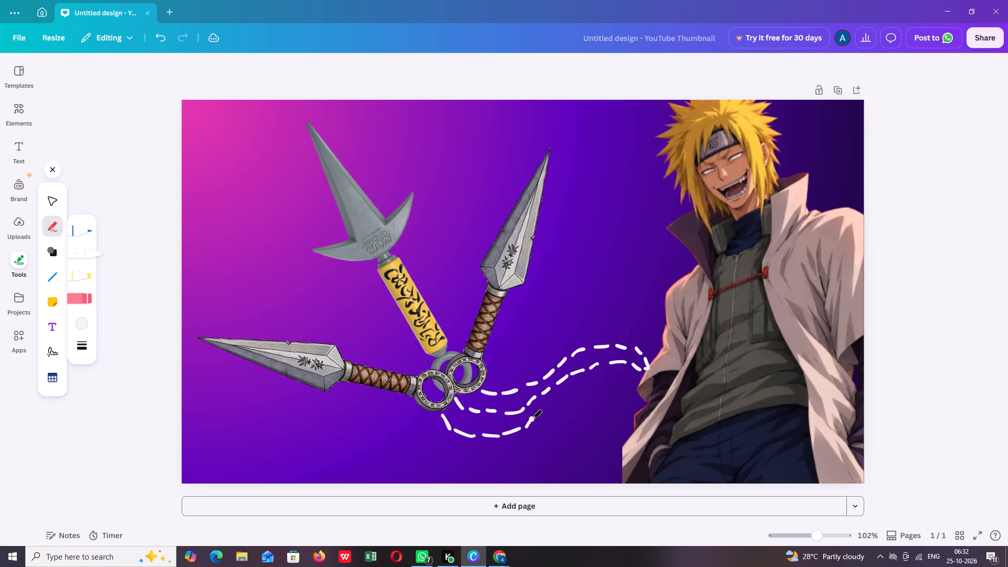
drag(532, 418, 533, 417)
drag(542, 415, 561, 407)
drag(568, 407, 574, 401)
drag(582, 398, 591, 392)
drag(601, 389, 611, 382)
drag(619, 382, 631, 382)
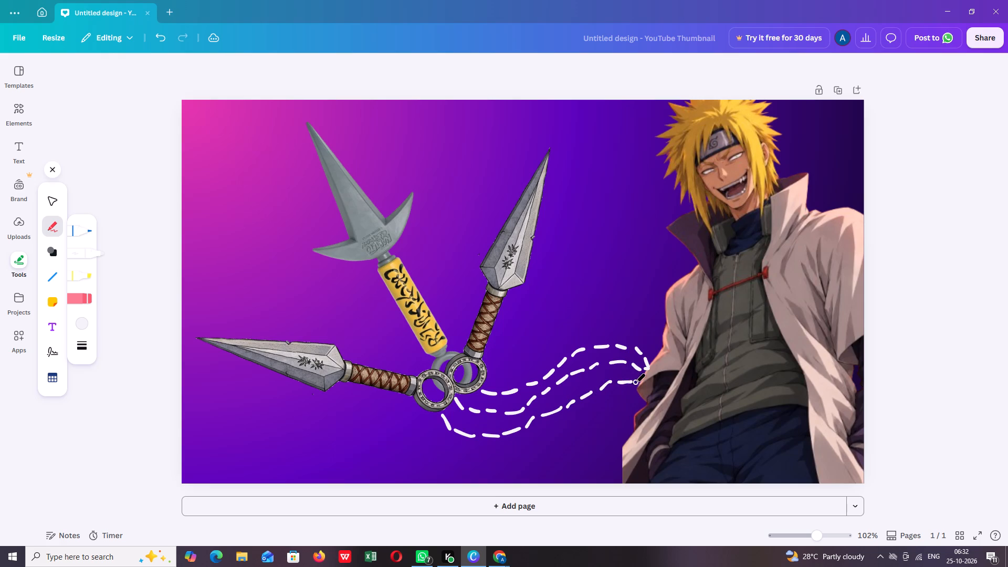
click(636, 382)
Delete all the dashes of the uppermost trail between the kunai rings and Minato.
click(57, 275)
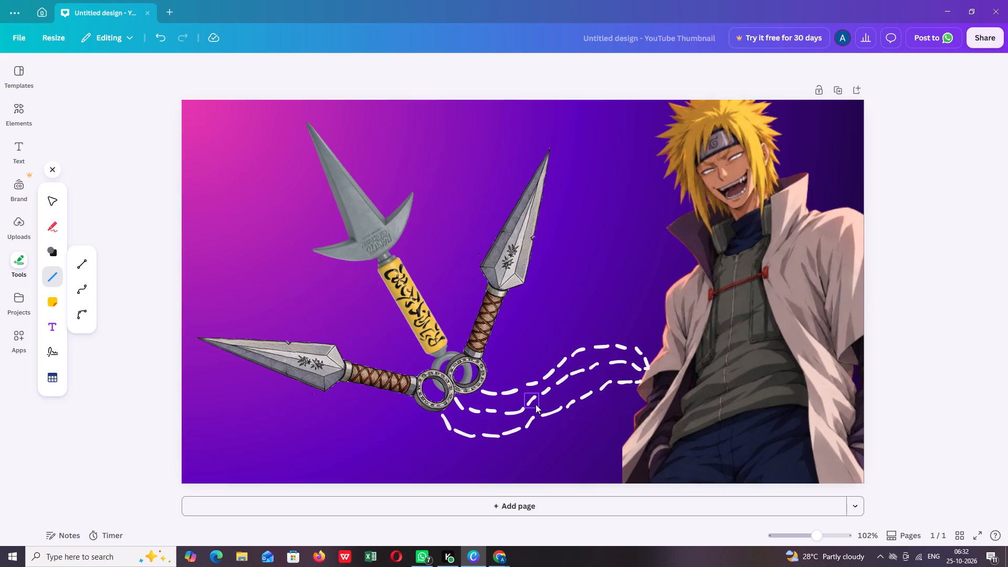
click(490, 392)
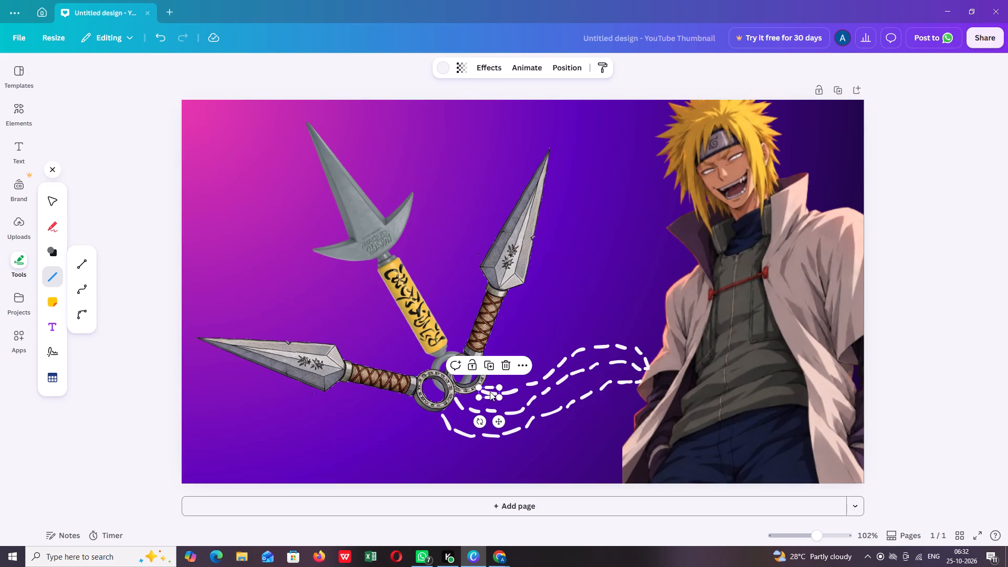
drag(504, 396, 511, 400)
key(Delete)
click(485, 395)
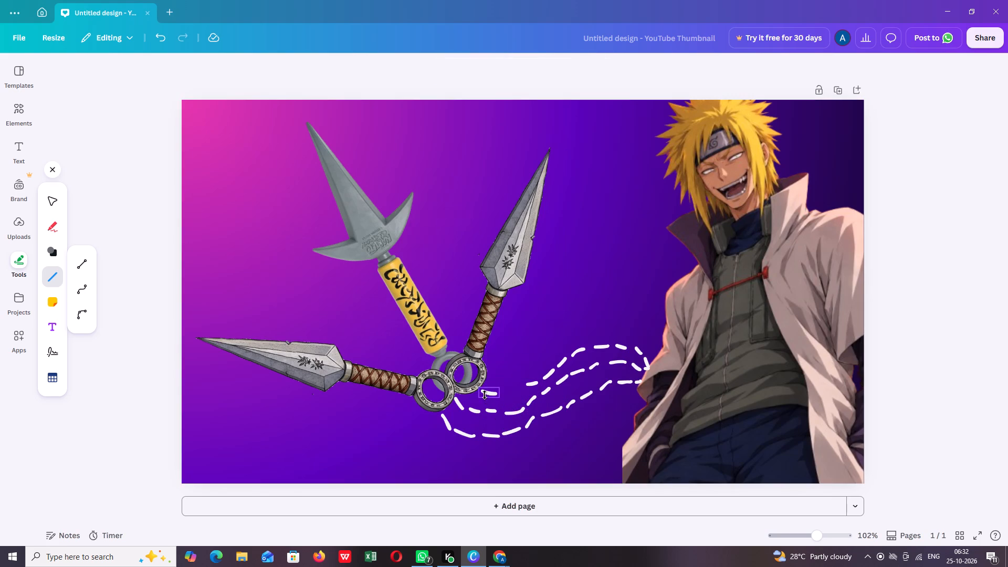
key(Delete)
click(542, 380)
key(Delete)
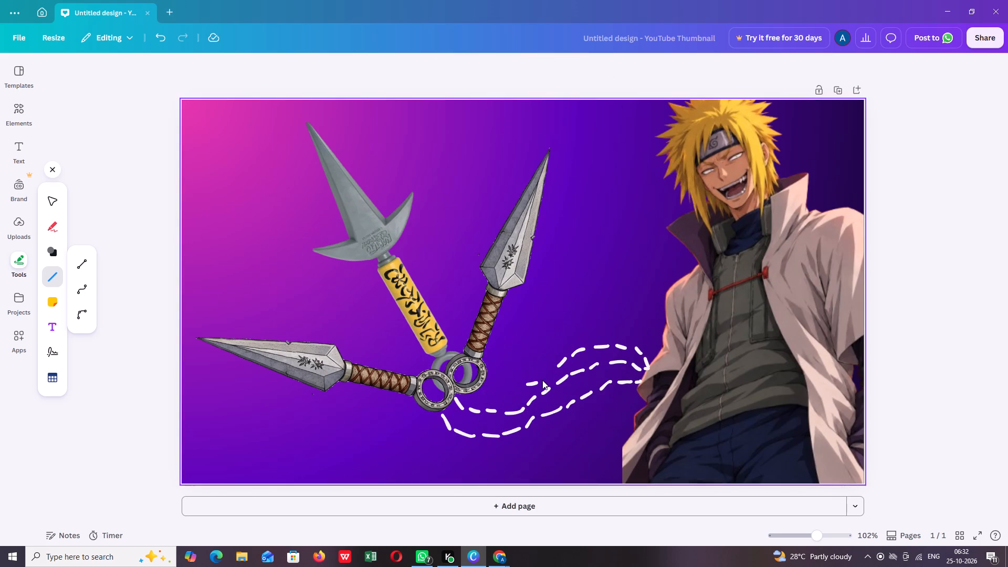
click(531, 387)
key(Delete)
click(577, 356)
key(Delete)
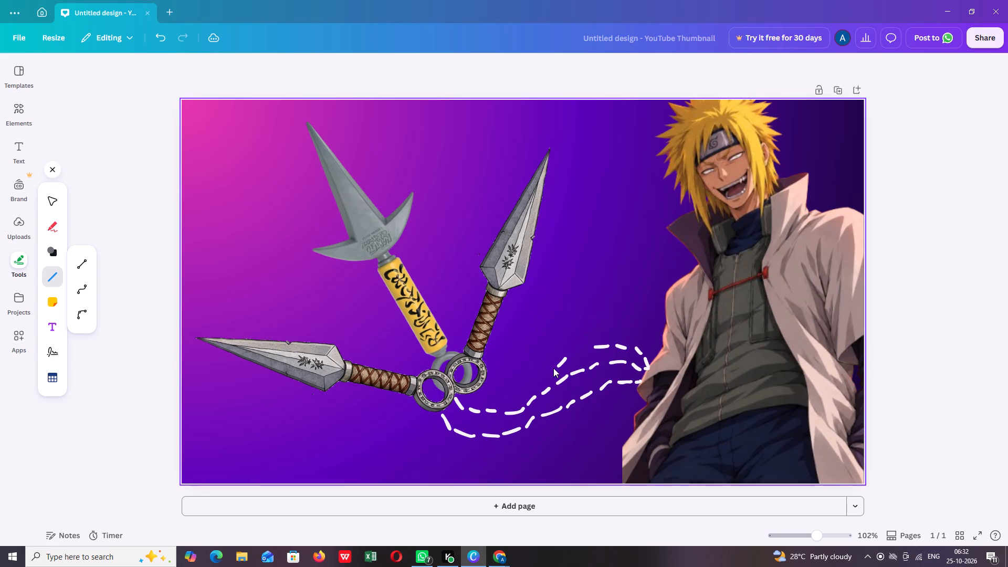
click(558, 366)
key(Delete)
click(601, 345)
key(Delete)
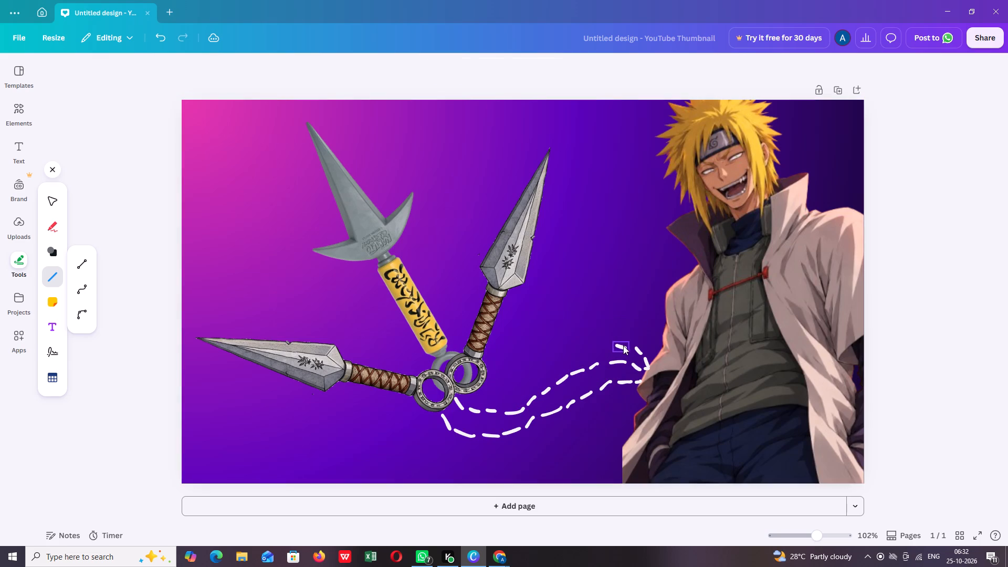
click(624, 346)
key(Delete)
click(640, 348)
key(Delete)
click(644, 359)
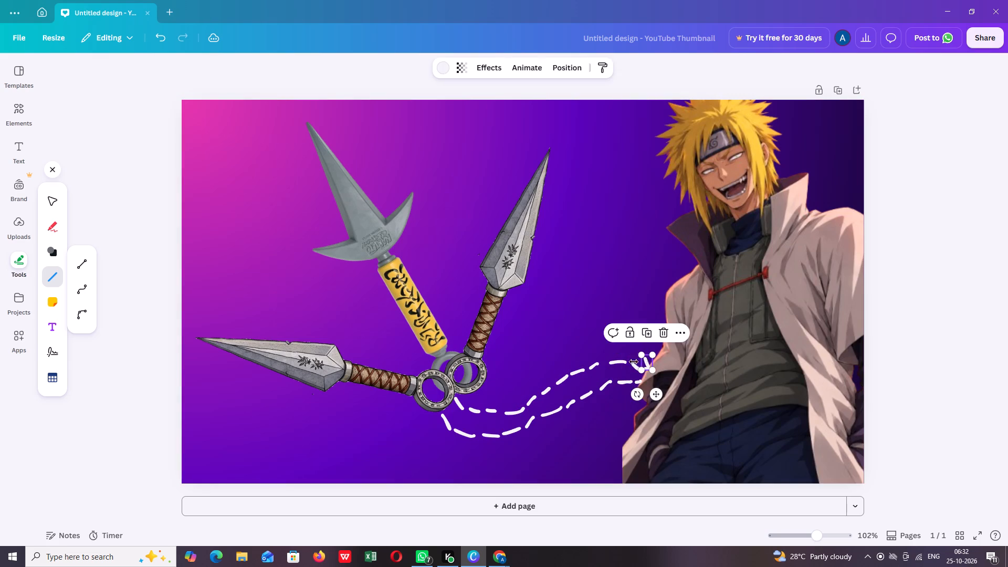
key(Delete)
Delete the dashes in the middle stretch of the two remaining marker trails between the kunai rings and Minato.
drag(518, 394, 579, 437)
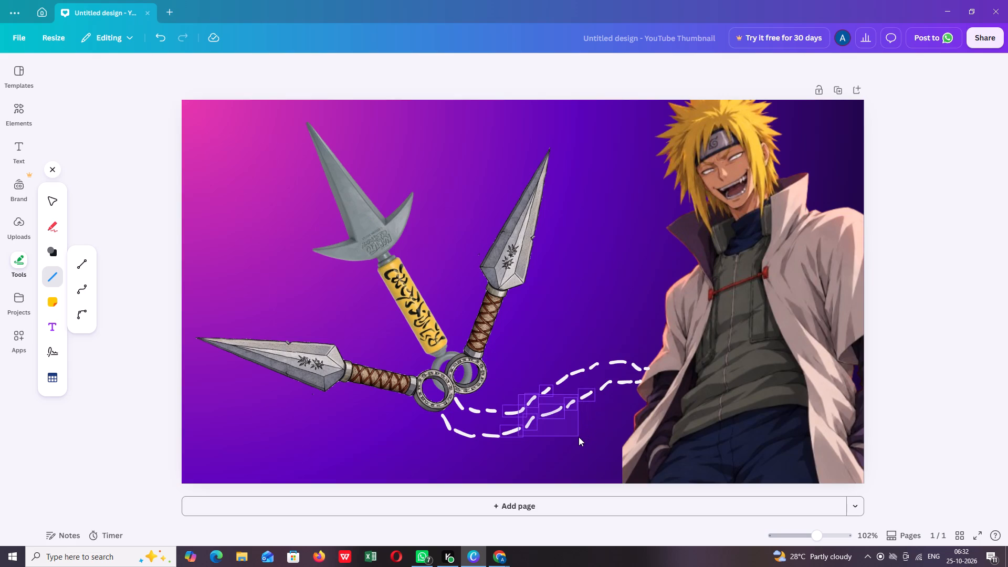
drag(579, 437, 579, 434)
key(Delete)
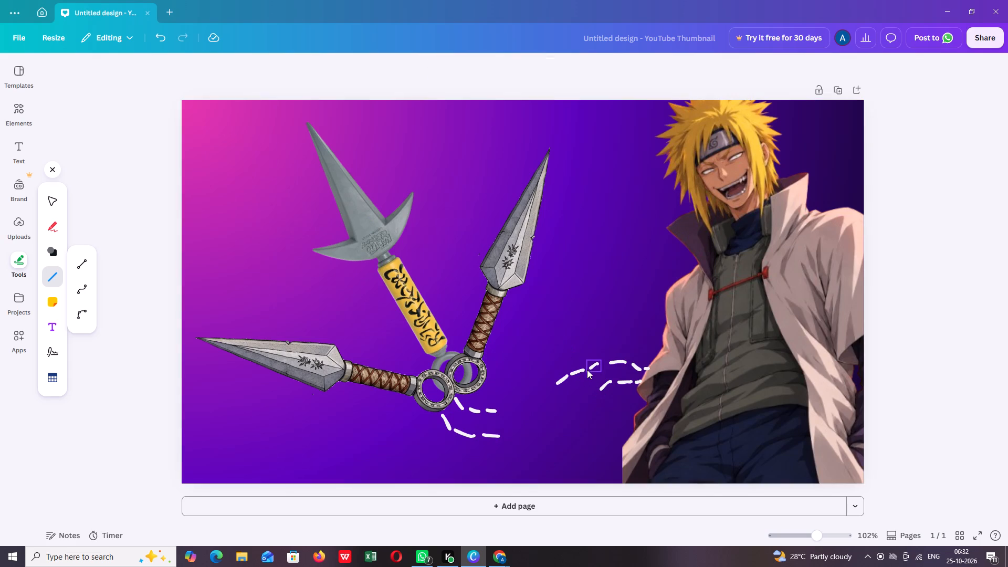
drag(537, 405, 570, 370)
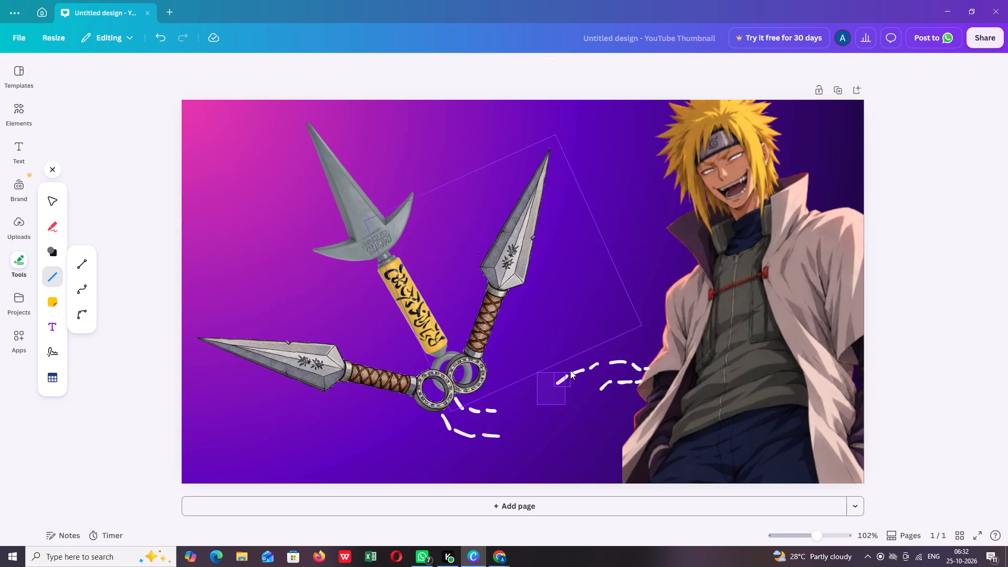
drag(570, 370, 618, 369)
drag(618, 369, 613, 374)
key(Delete)
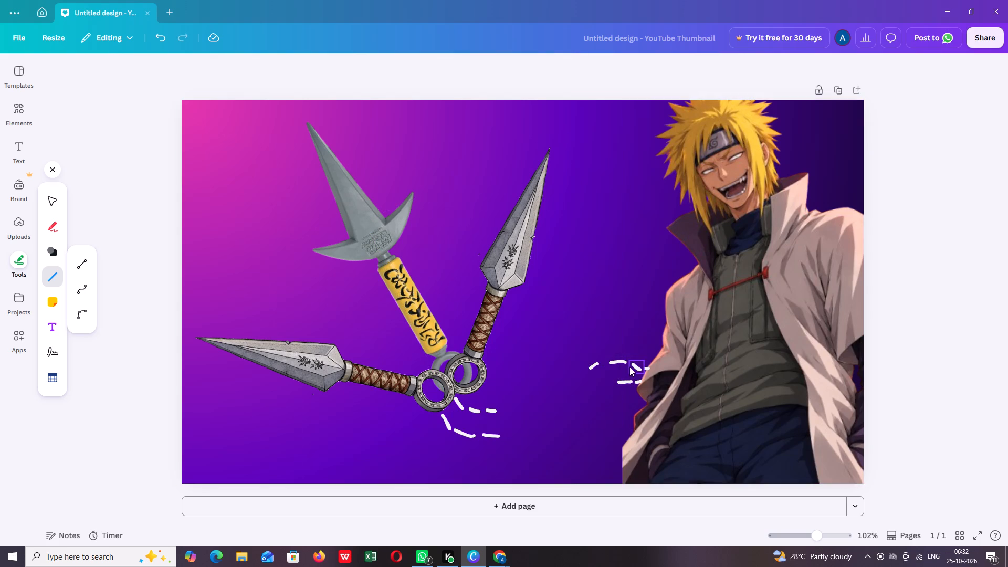
Delete the remaining trail dashes beside Minato's sleeve.
click(600, 364)
key(Delete)
click(614, 363)
key(Delete)
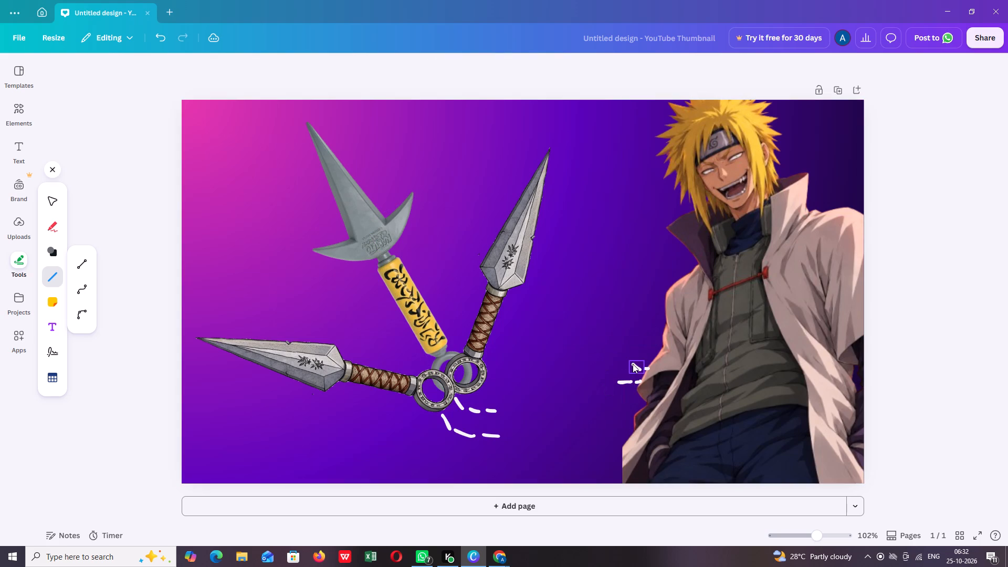
click(633, 365)
key(Delete)
click(647, 367)
key(Delete)
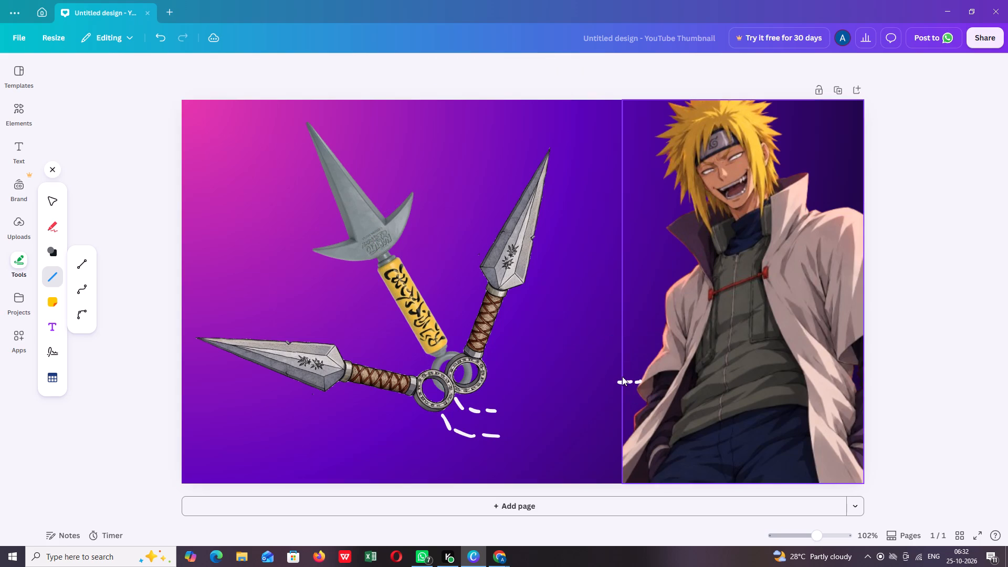
click(623, 382)
key(Delete)
click(638, 379)
key(Delete)
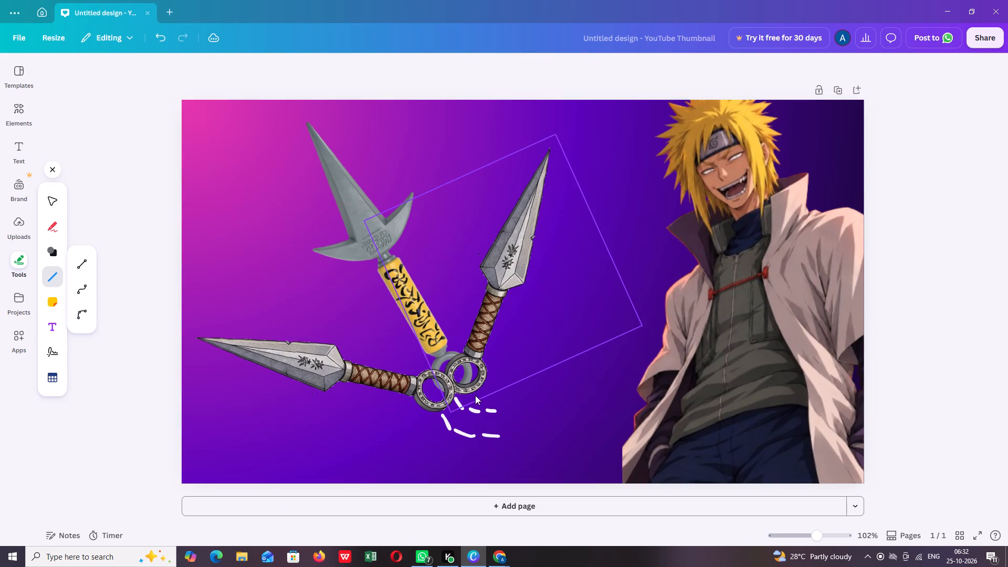
key(Delete)
Delete the leftover trail dashes below the kunai rings so no part of the dashed trails remains.
click(470, 408)
key(Delete)
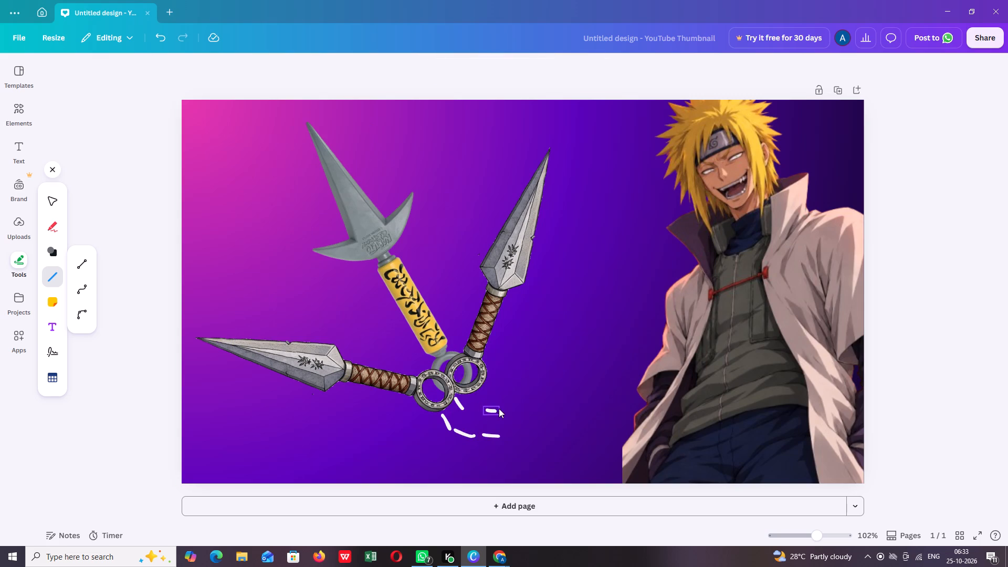
click(499, 408)
key(Delete)
click(460, 406)
key(Delete)
click(463, 431)
key(Delete)
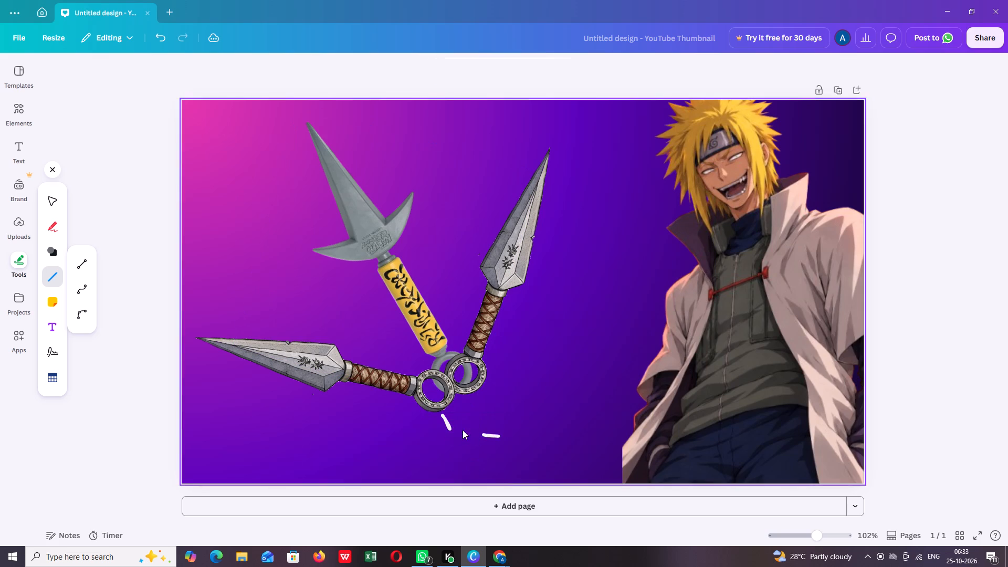
click(450, 423)
key(Delete)
click(498, 434)
key(Delete)
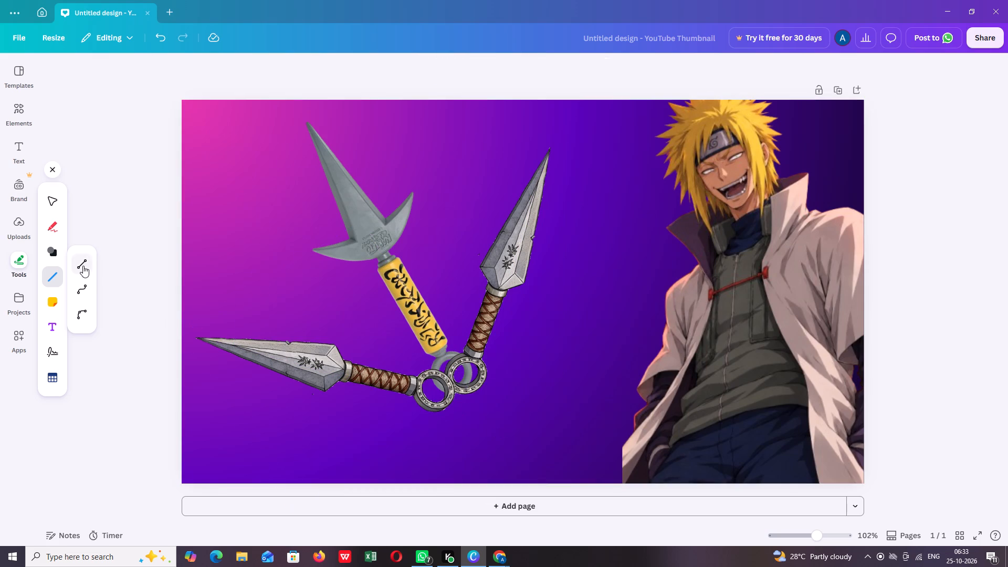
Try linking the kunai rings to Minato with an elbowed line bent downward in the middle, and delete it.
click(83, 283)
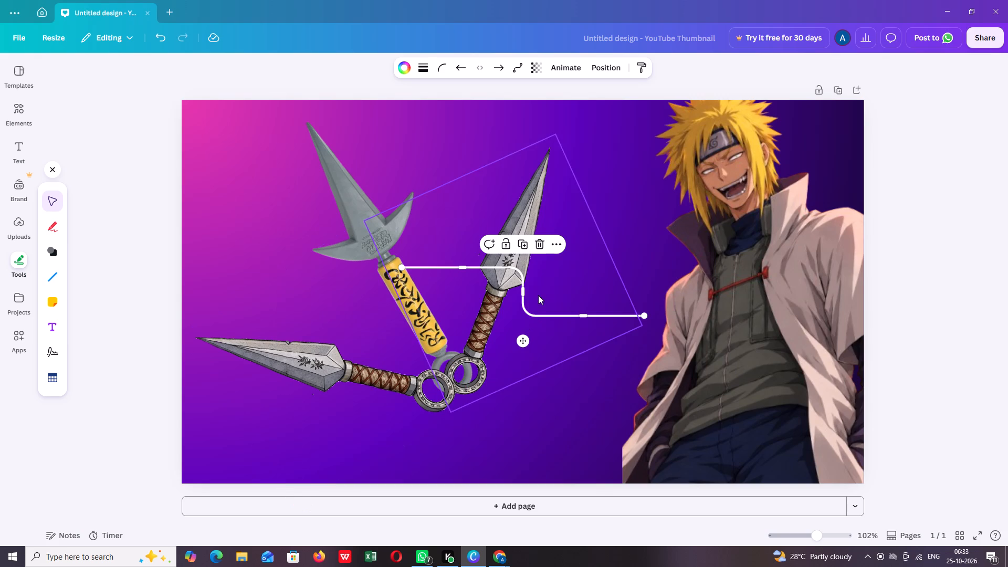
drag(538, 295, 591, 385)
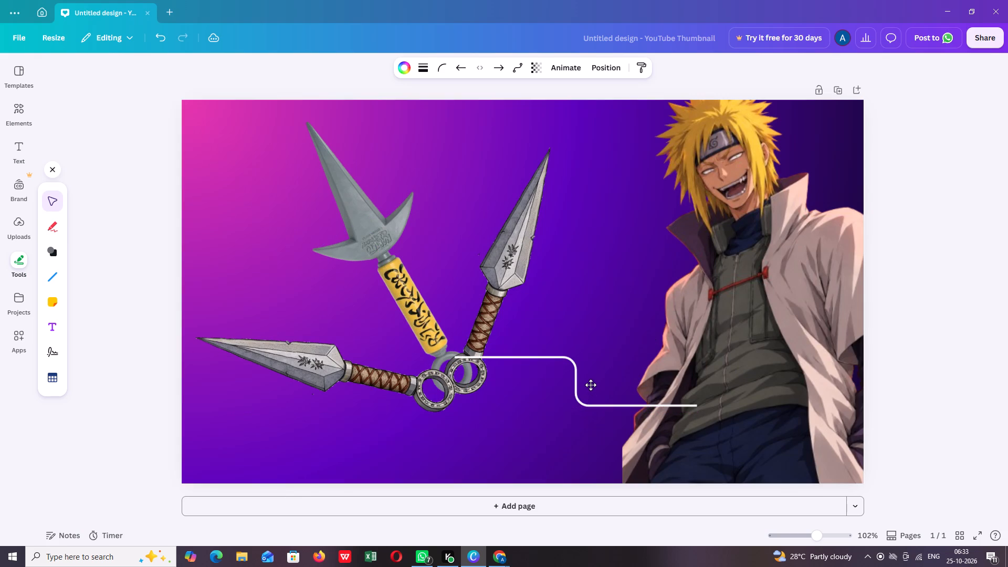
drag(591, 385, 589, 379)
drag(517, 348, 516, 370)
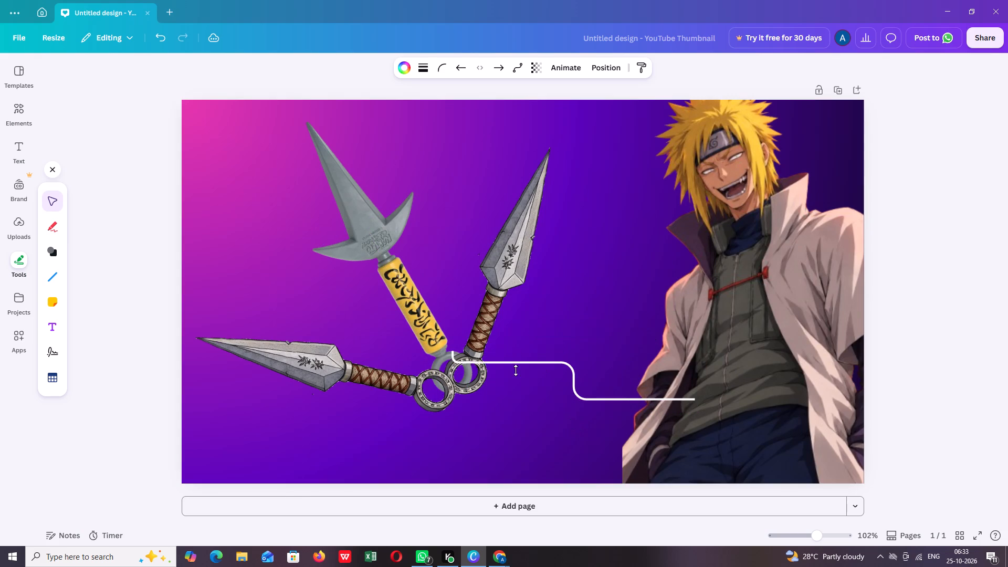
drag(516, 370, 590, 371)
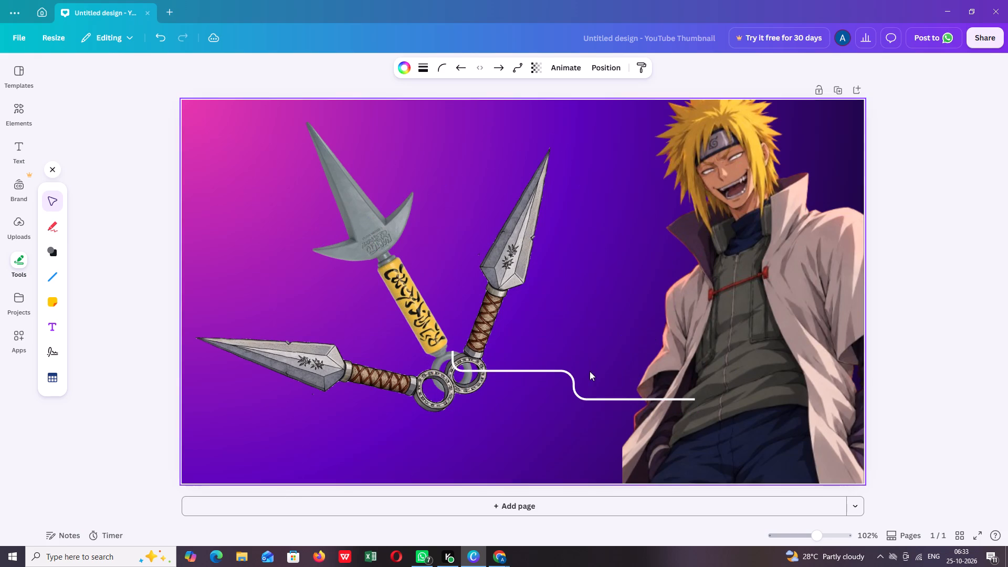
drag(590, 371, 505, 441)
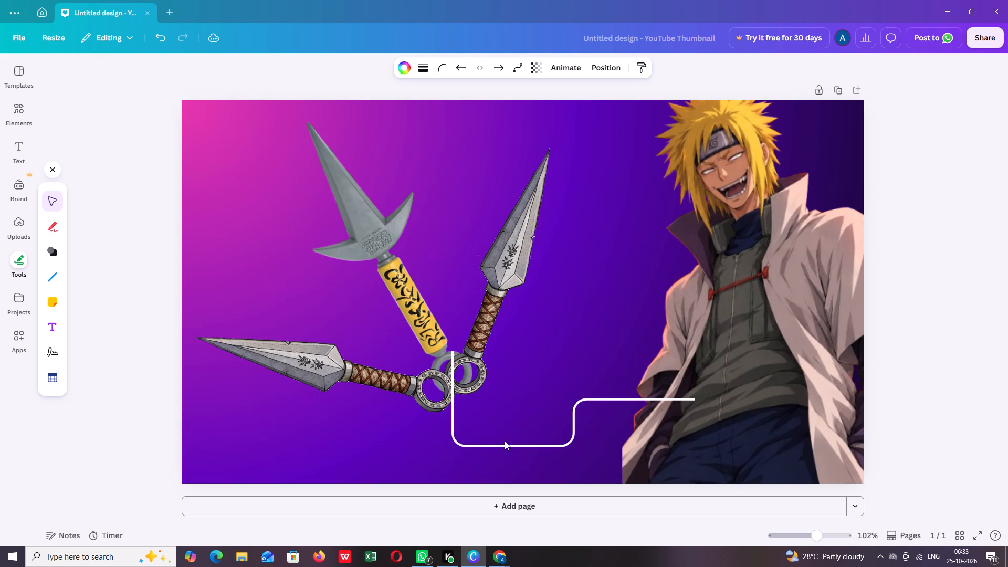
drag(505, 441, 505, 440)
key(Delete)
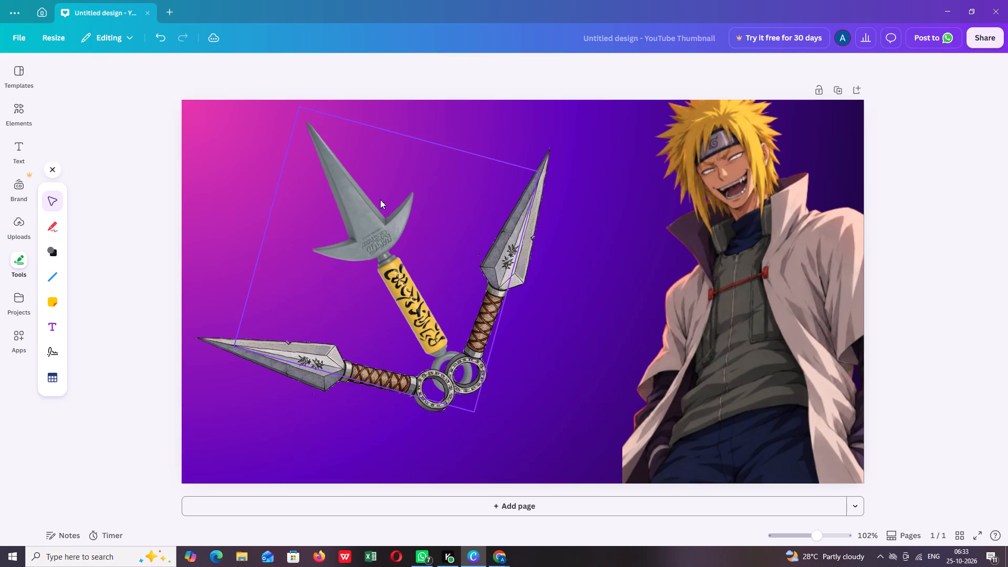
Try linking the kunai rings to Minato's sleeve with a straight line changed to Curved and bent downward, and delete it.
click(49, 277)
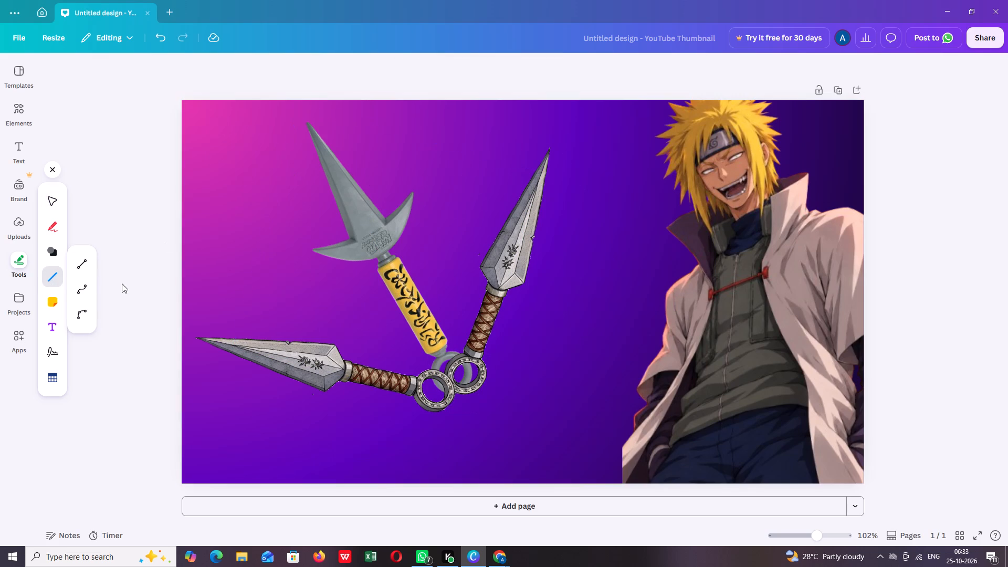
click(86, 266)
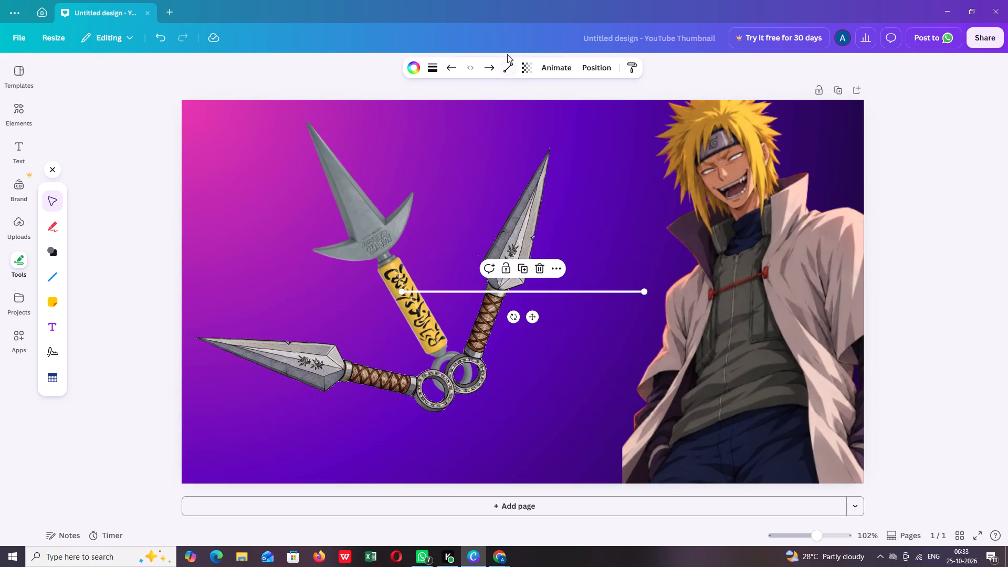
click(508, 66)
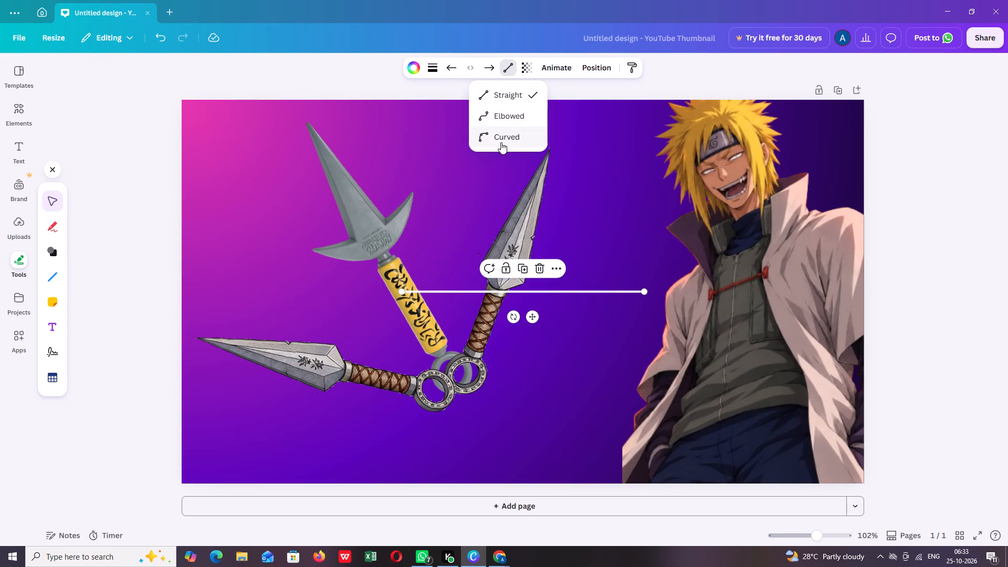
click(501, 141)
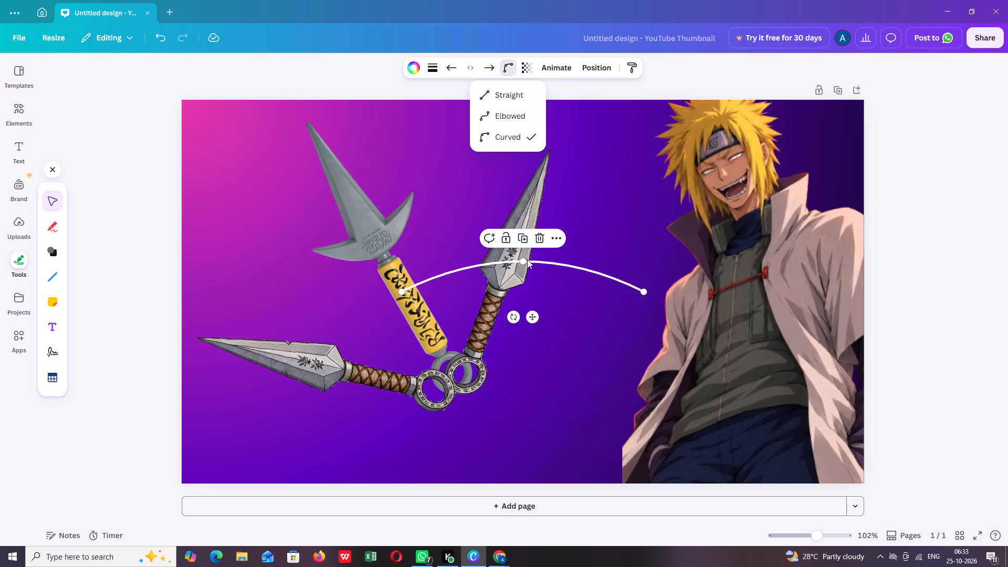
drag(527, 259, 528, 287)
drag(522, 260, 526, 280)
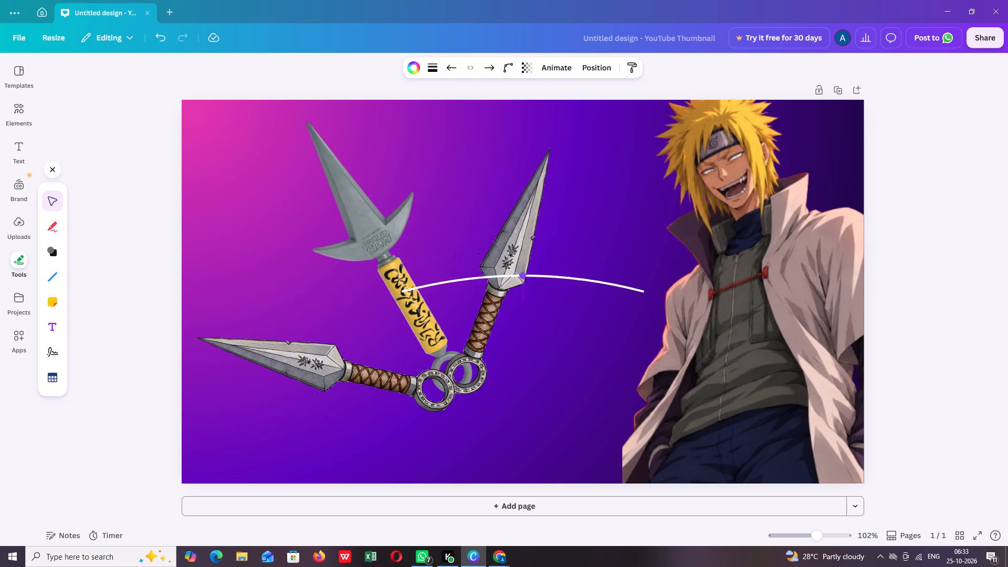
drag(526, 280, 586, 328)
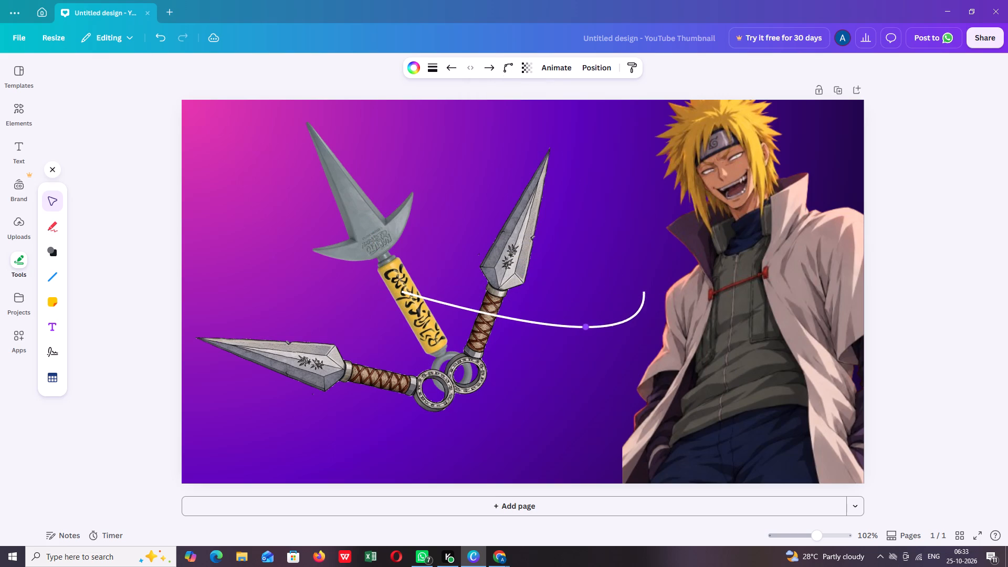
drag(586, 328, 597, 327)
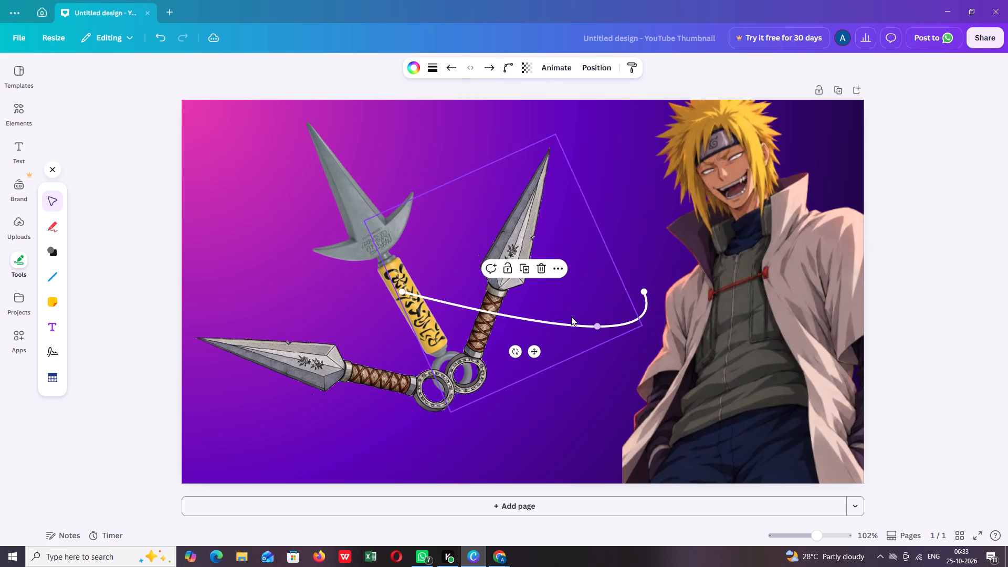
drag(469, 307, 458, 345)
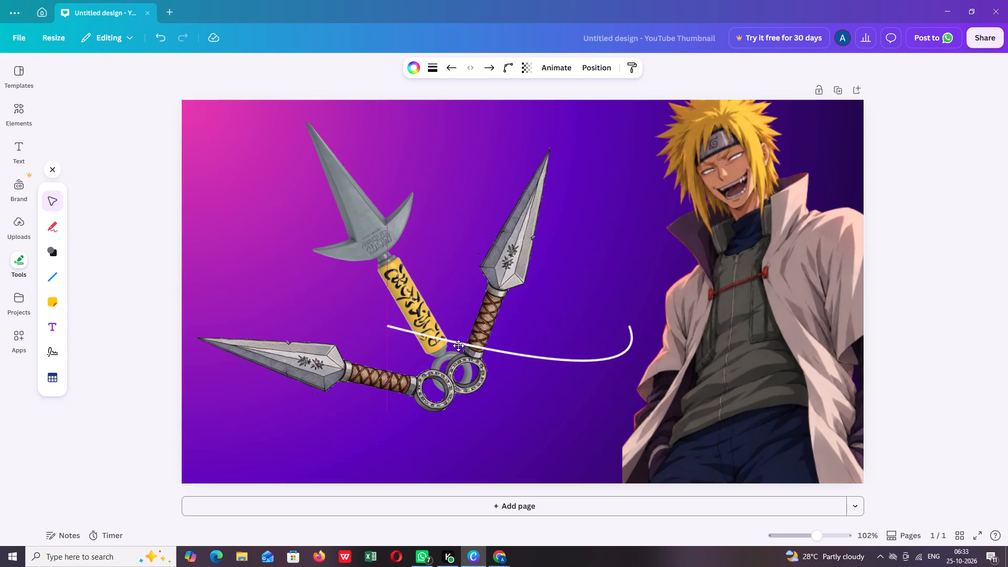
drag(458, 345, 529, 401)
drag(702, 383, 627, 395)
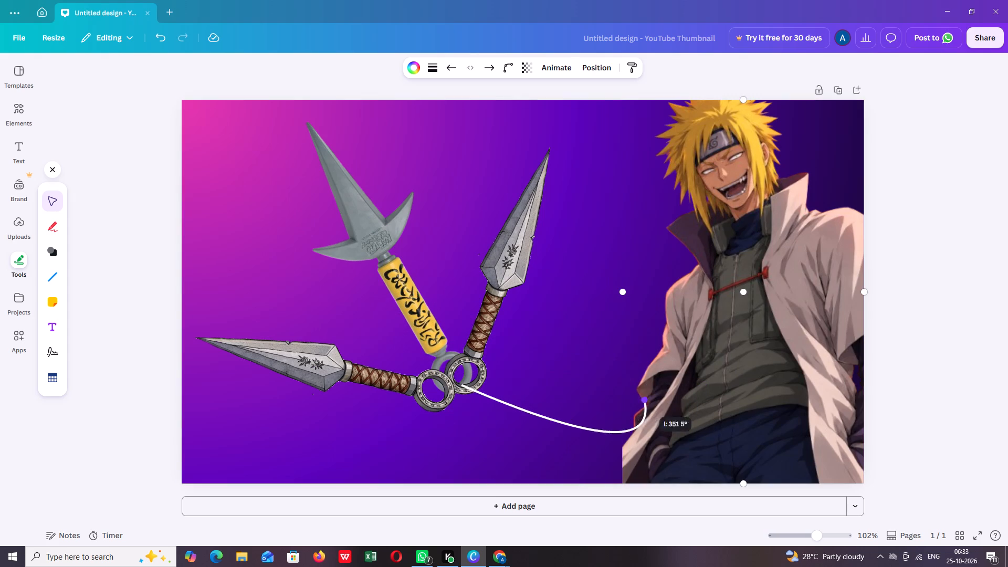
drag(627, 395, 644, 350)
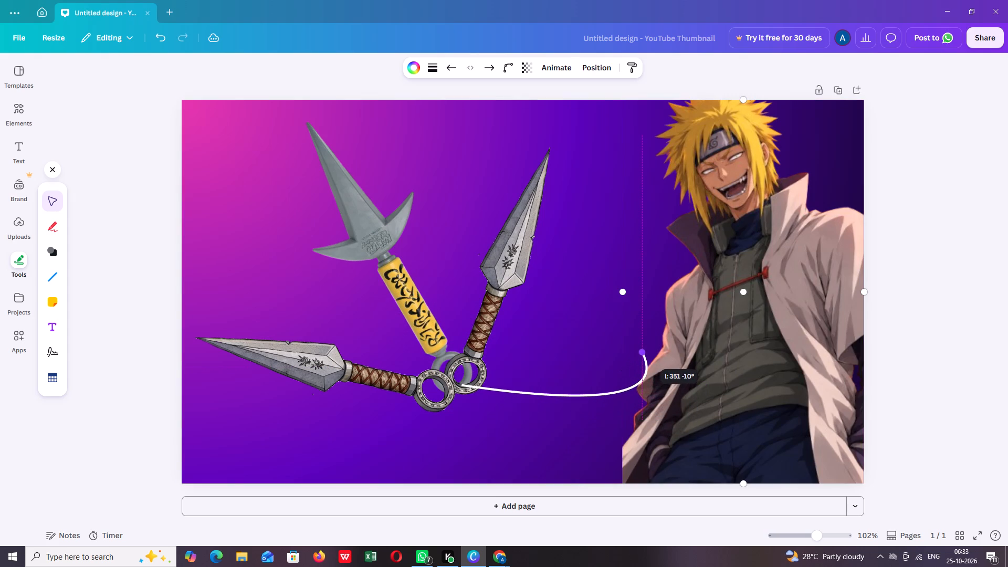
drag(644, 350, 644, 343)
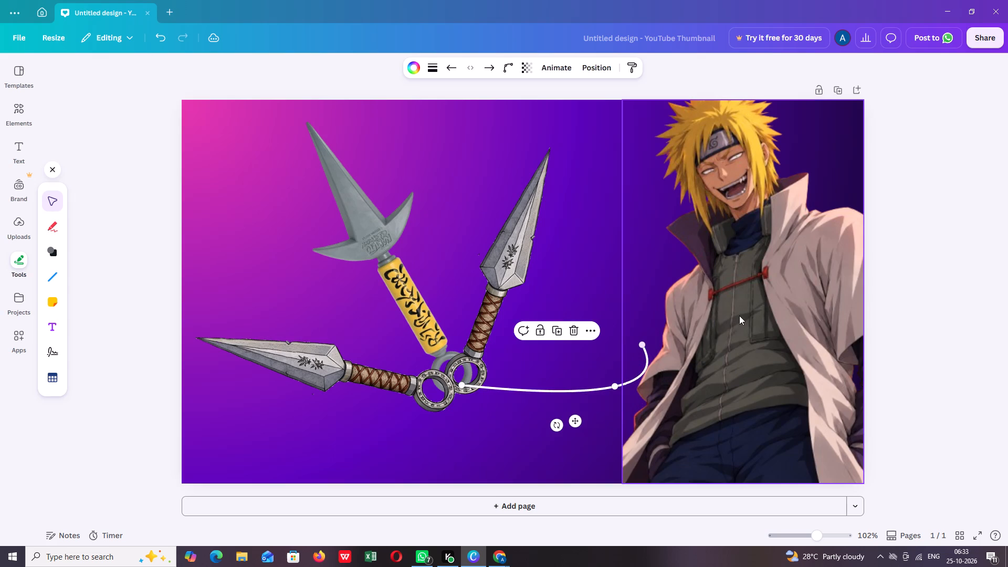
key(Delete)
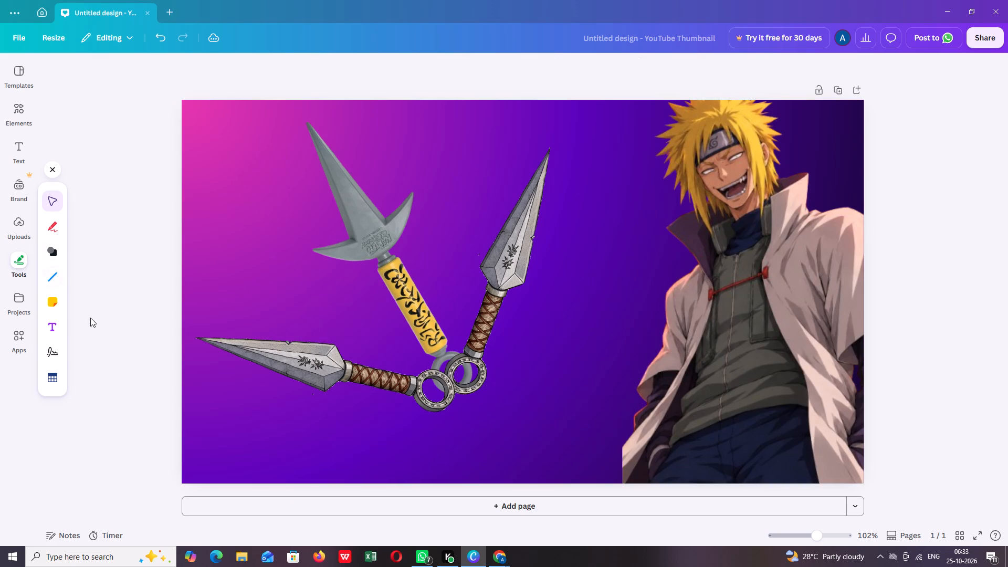
Draw a continuous wavy off-white marker line from the upper-right kunai's ring to Minato's sleeve.
click(56, 226)
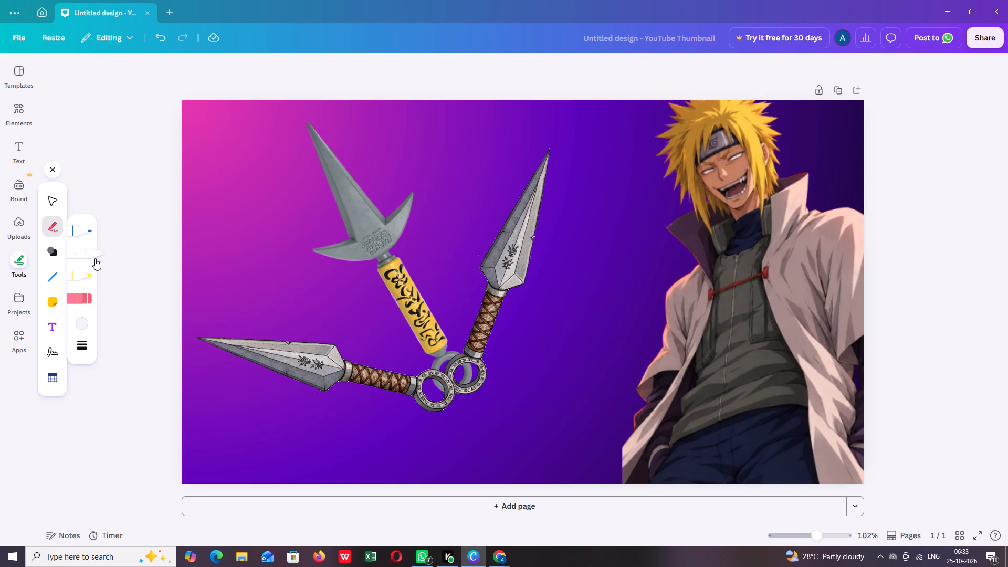
click(92, 255)
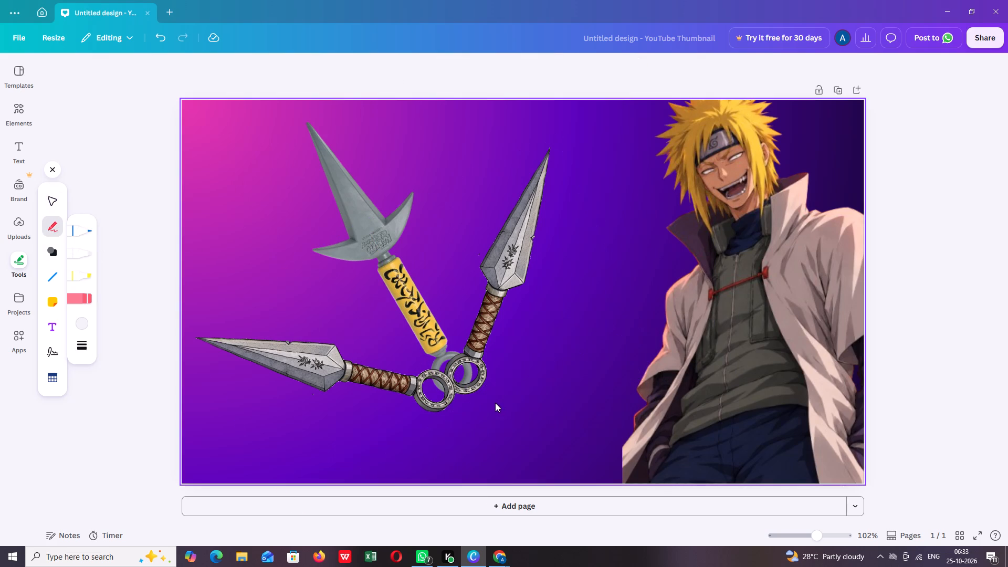
click(480, 391)
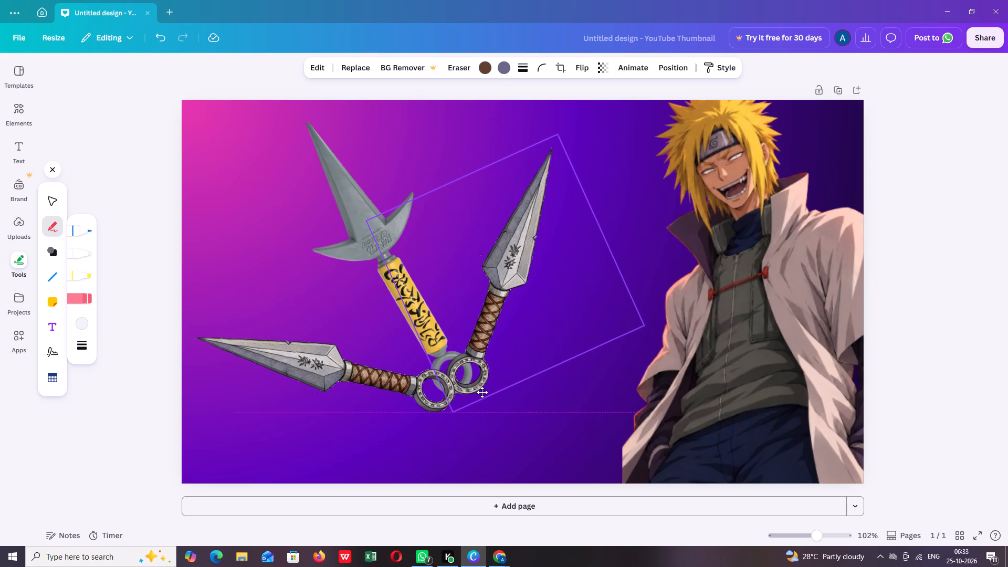
click(83, 251)
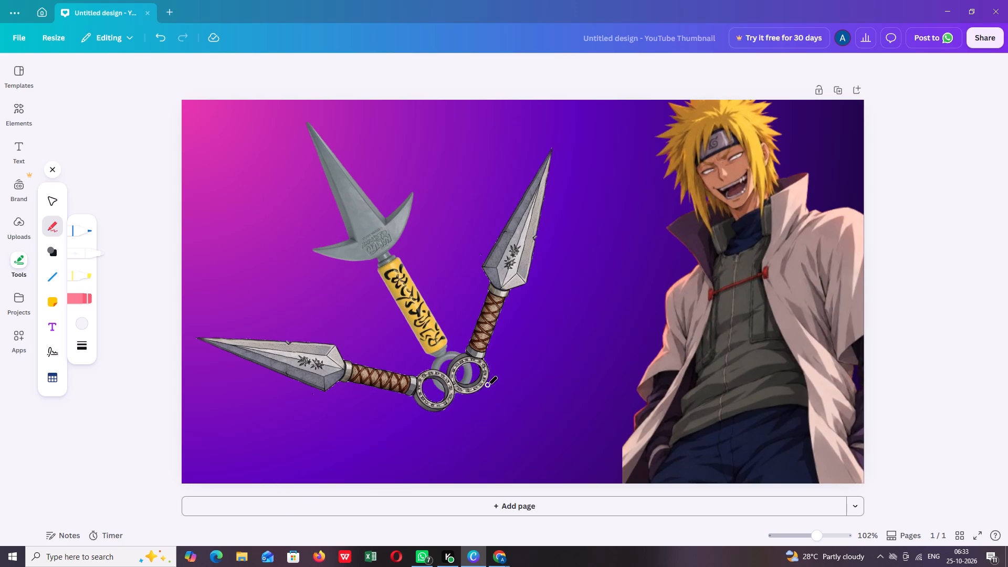
drag(487, 384, 571, 367)
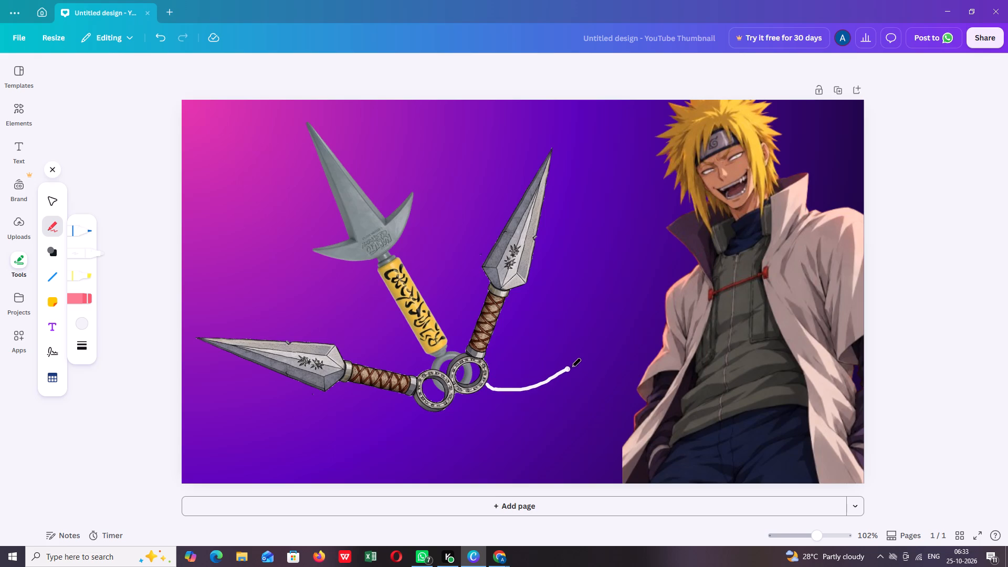
drag(571, 367, 649, 370)
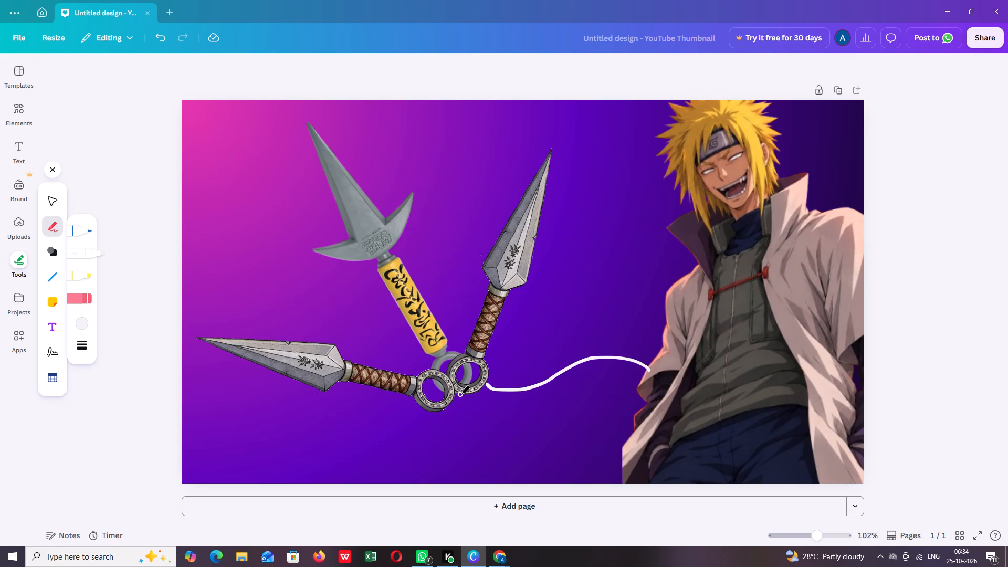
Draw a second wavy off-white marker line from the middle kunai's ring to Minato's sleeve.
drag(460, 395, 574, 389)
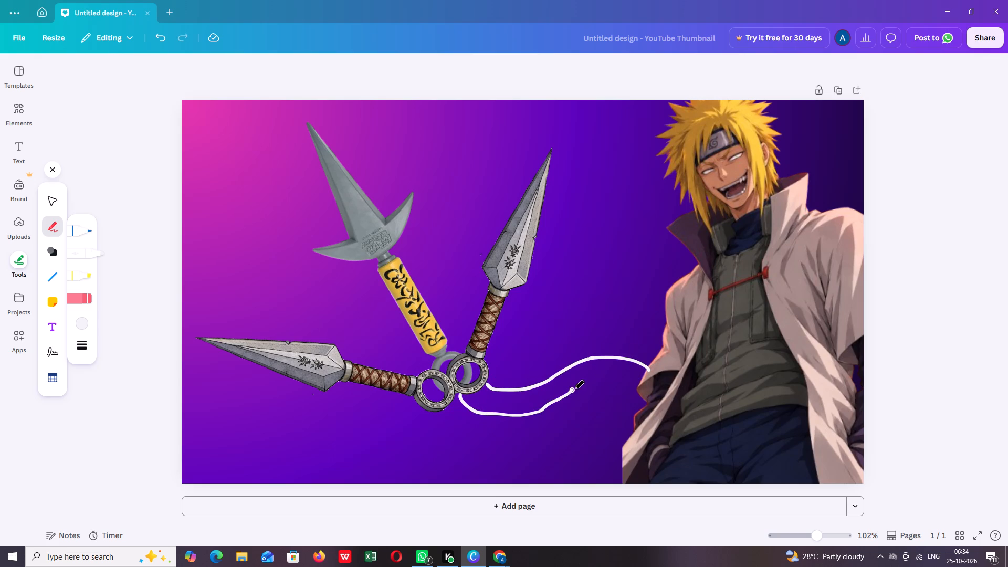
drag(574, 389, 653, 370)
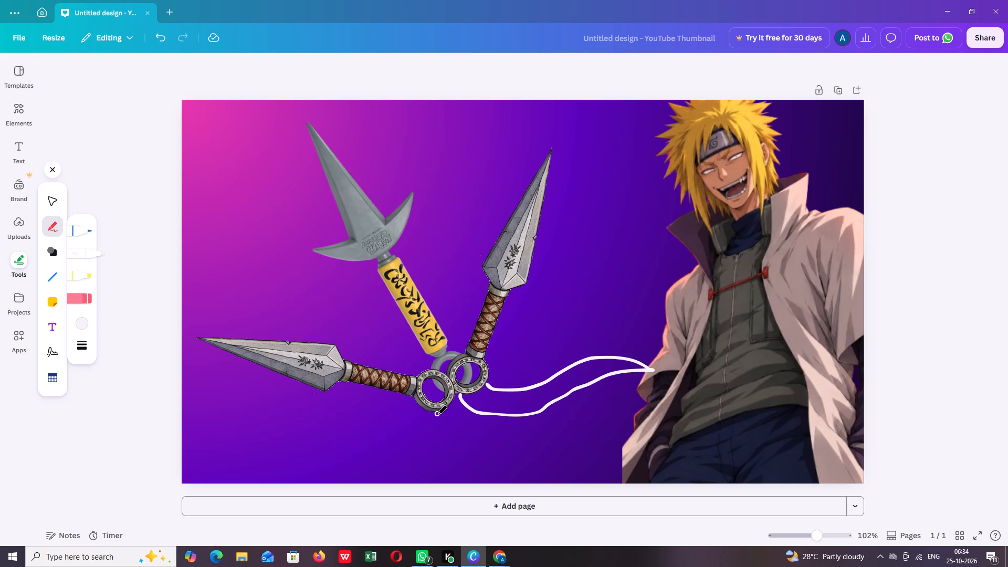
Draw a sagging, wavy off-white marker line from the lower-left kunai's ring to Minato's sleeve.
drag(437, 411, 475, 439)
drag(475, 439, 574, 411)
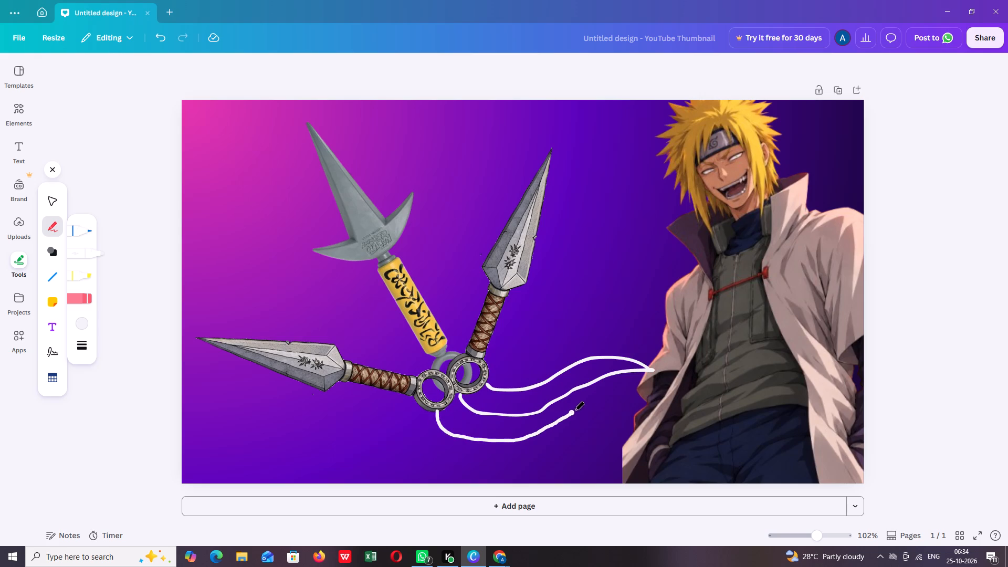
drag(574, 411, 642, 374)
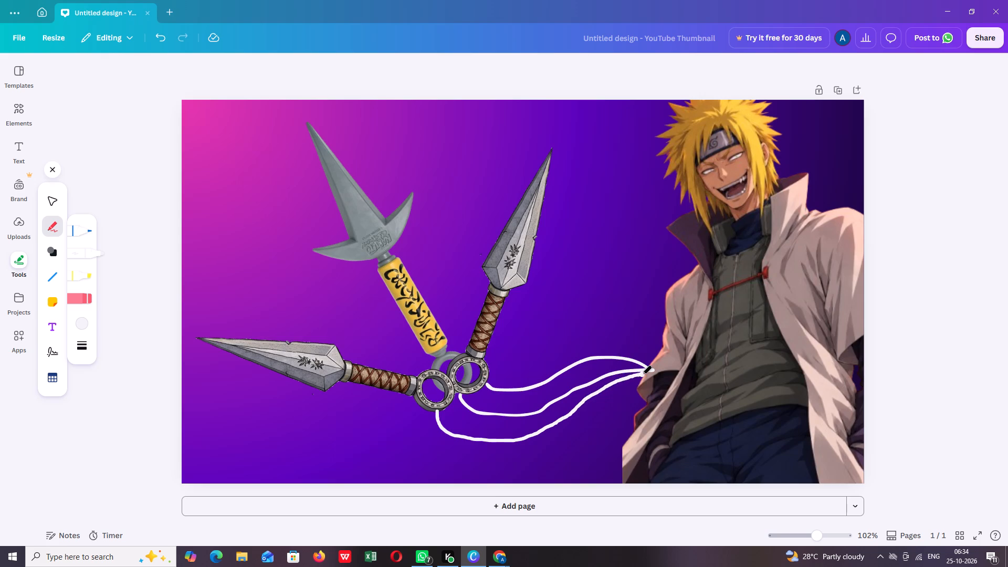
drag(642, 374, 644, 373)
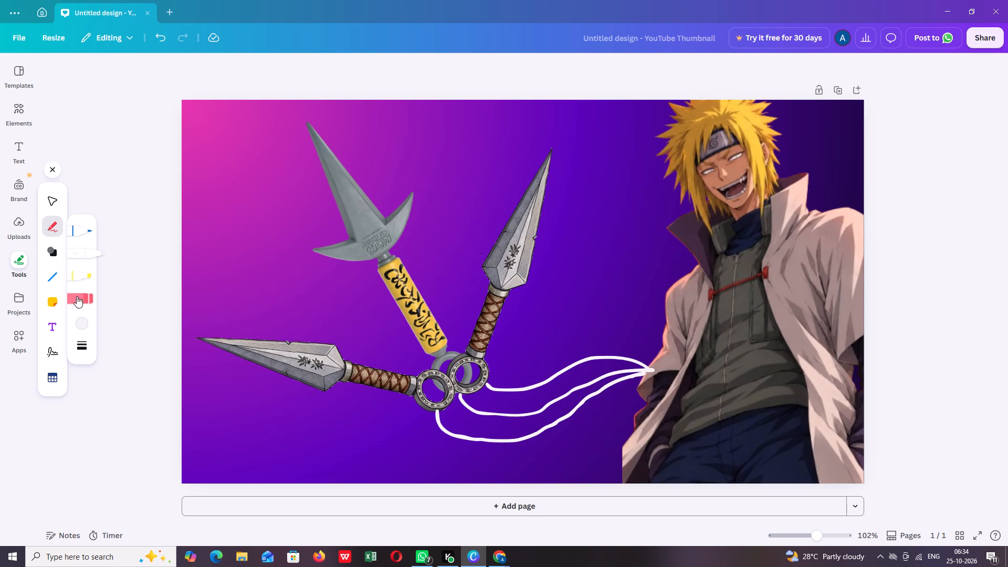
Erase the upper two marker lines where they meet Minato's sleeve, keeping the lowest line.
click(82, 297)
click(657, 369)
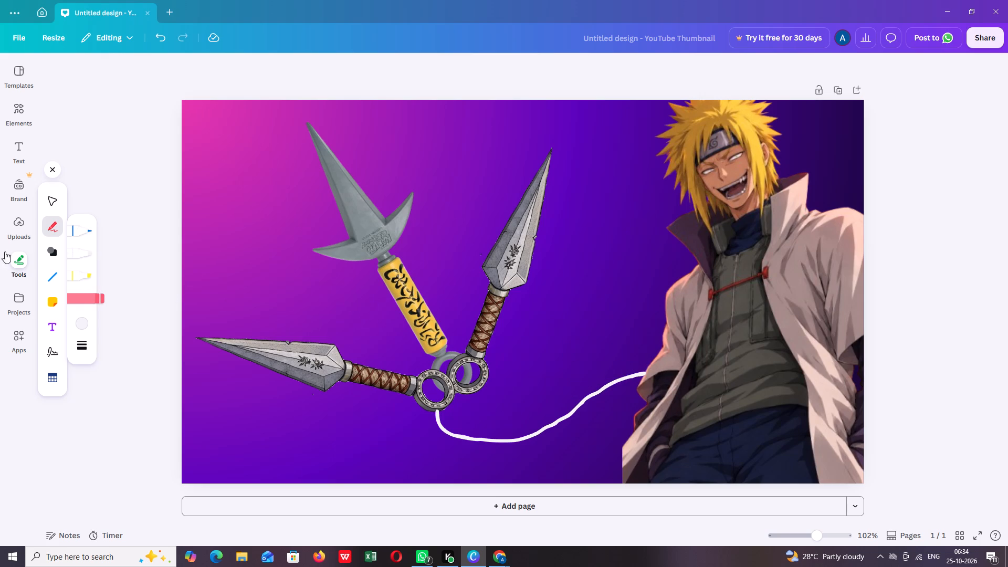
Redraw wavy off-white marker lines to Minato's sleeve, one from the middle kunai's ring and one from the upper-right kunai's ring.
click(77, 257)
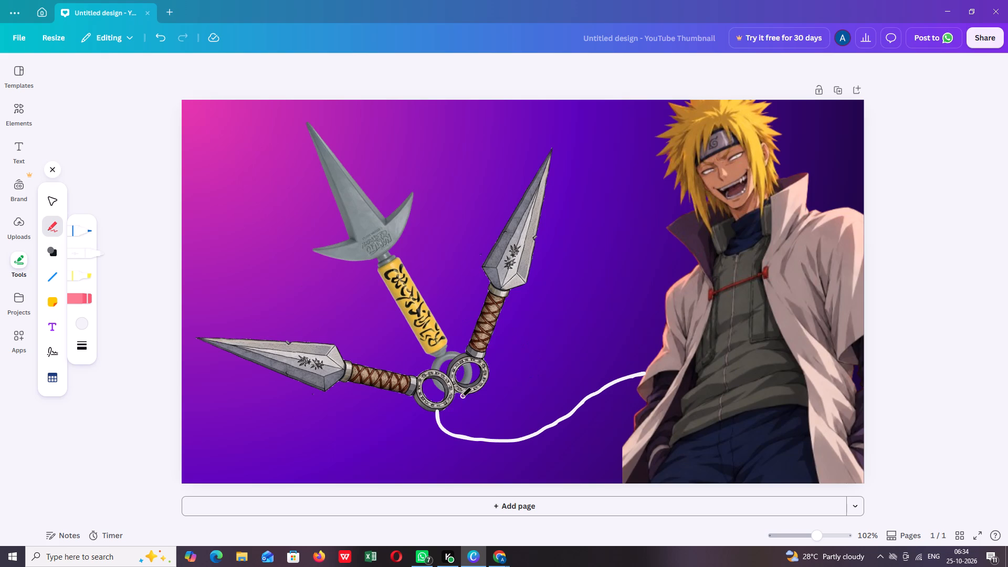
drag(457, 394, 459, 408)
drag(459, 408, 607, 374)
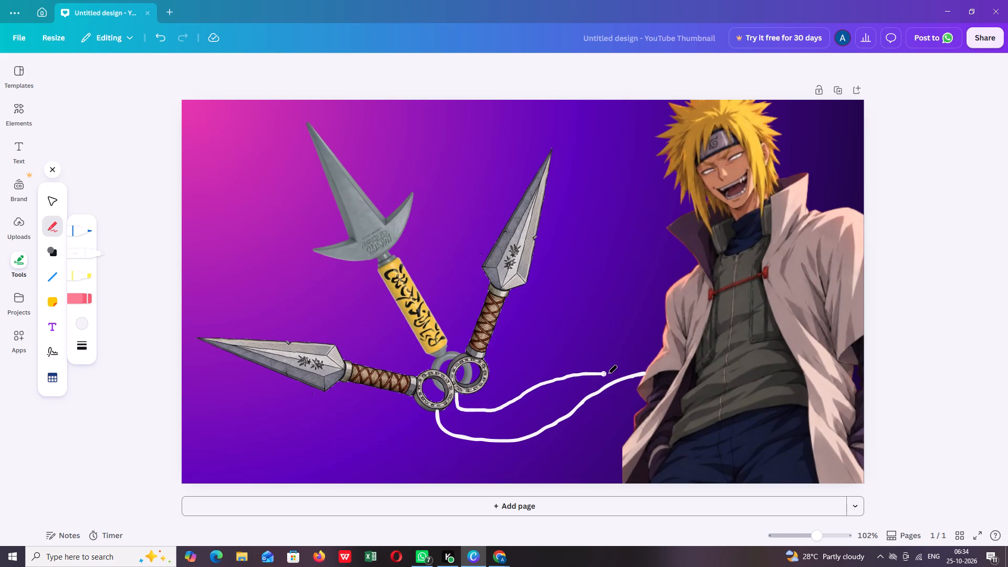
drag(607, 374, 640, 374)
drag(476, 391, 484, 391)
drag(484, 391, 619, 367)
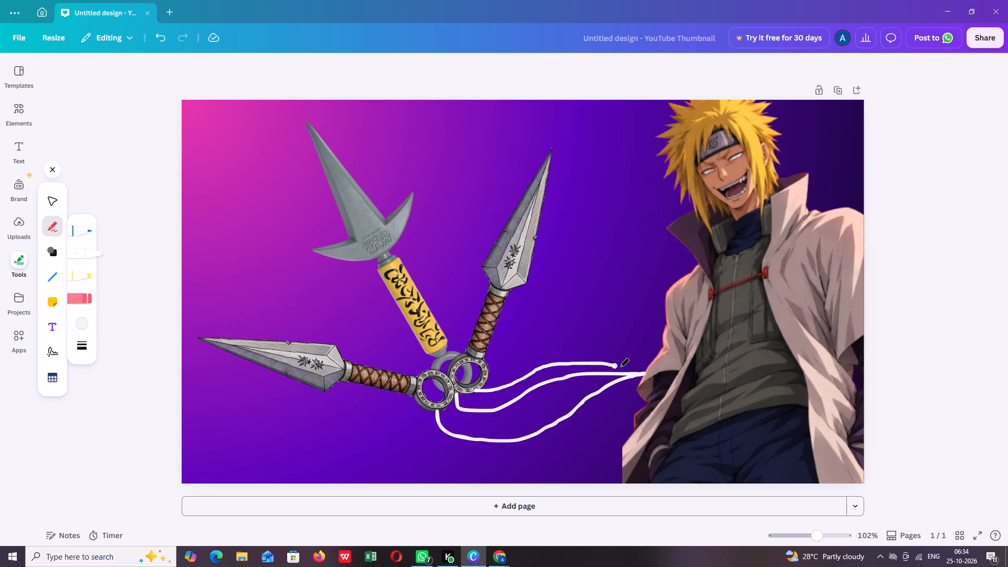
drag(619, 367, 643, 375)
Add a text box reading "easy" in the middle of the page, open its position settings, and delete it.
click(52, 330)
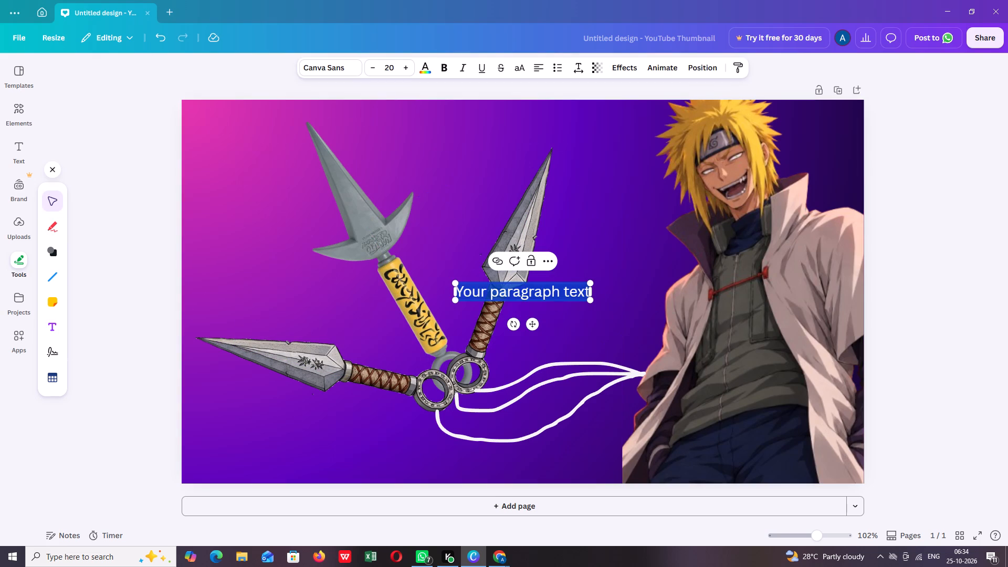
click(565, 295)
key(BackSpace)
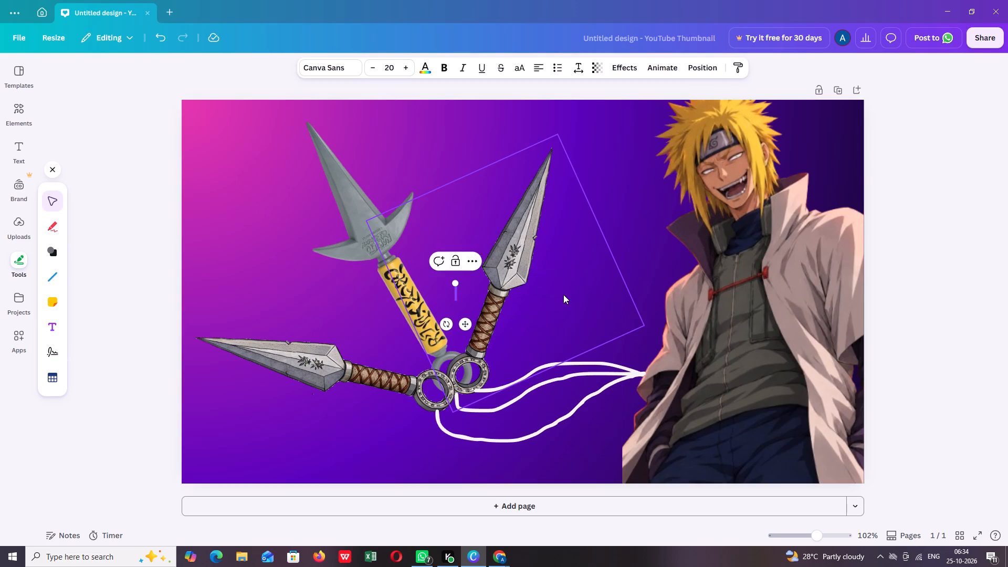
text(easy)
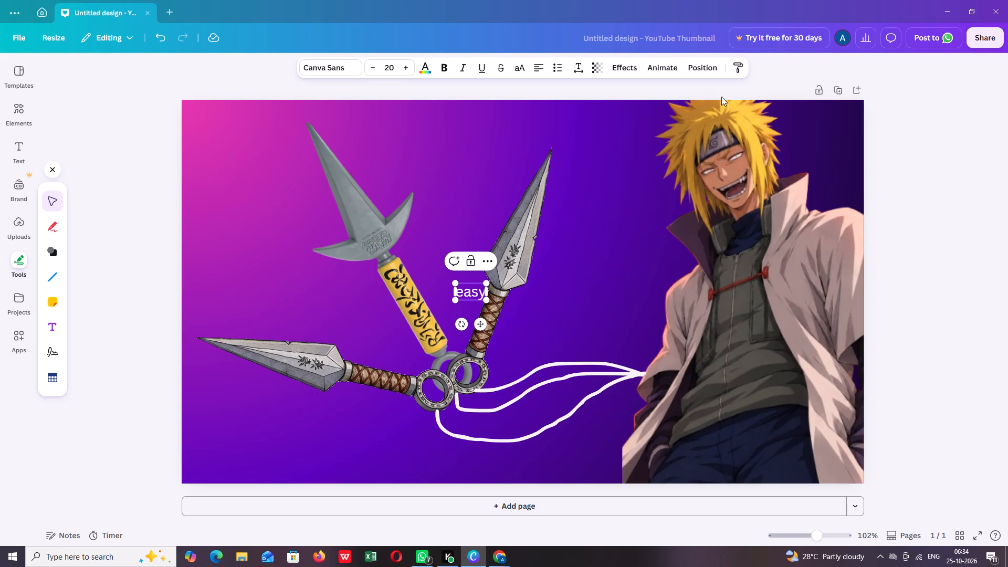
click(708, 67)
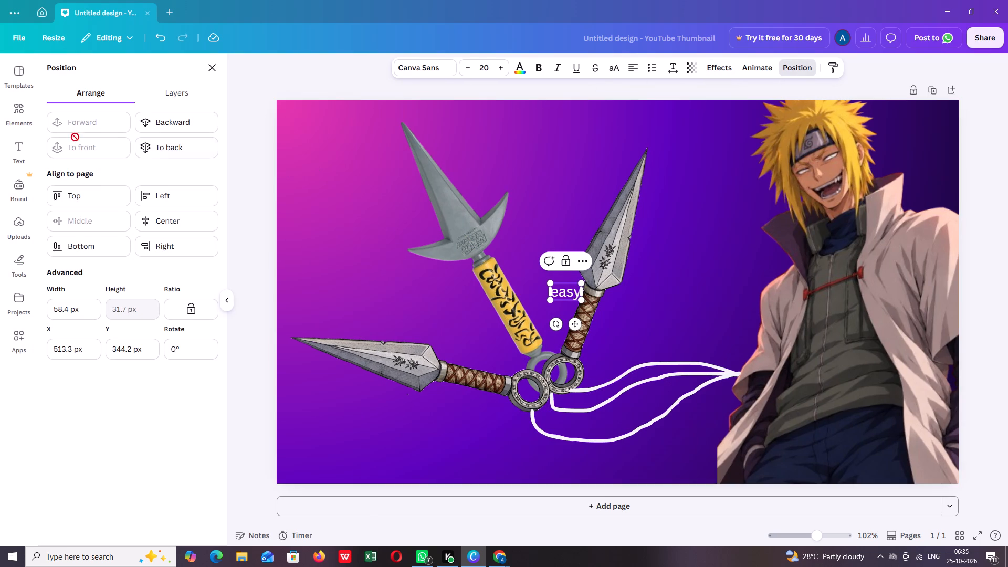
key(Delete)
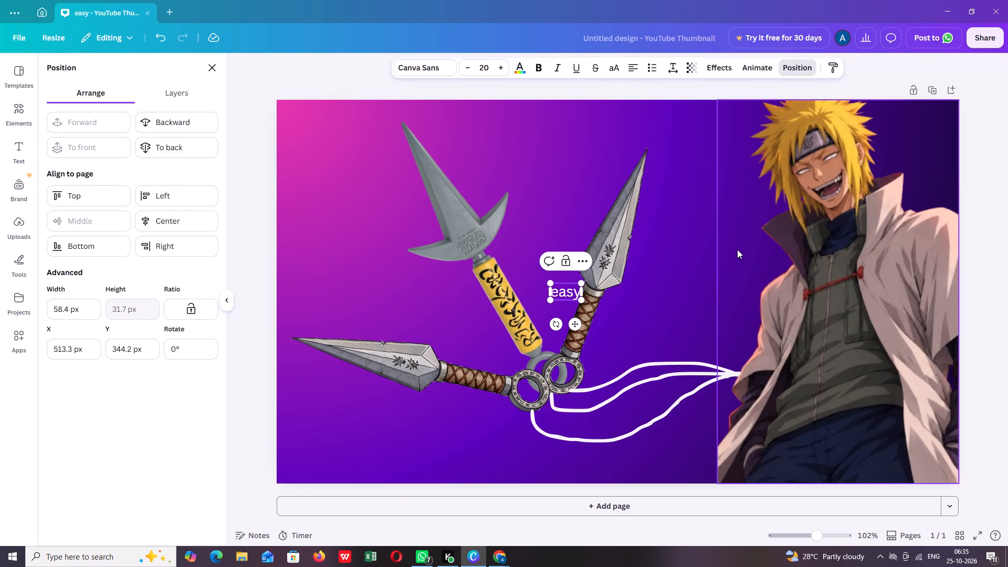
Browse the font combinations and add the bold "Title HEADING" text combination to the thumbnail.
click(13, 150)
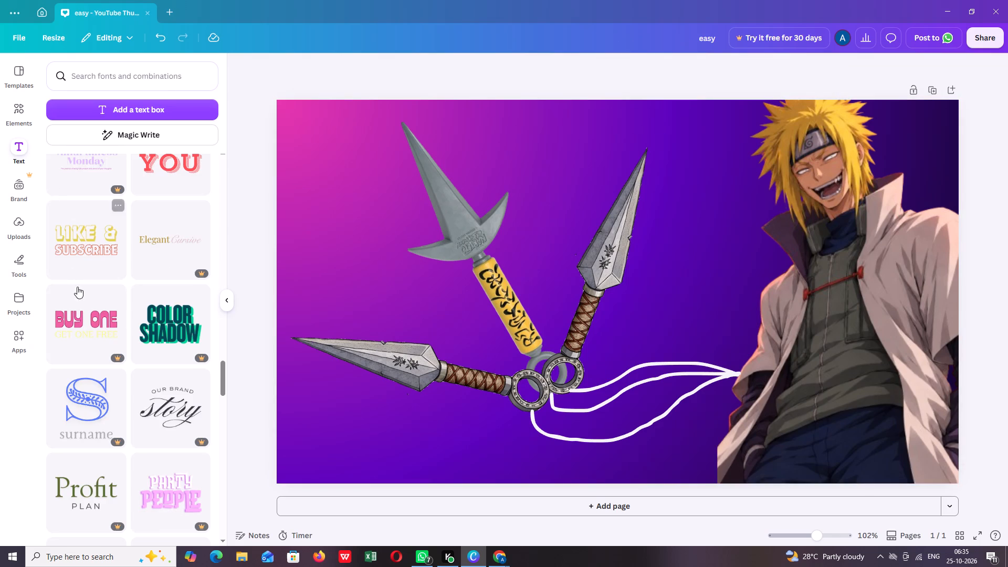
scroll(171, 322, down, 9)
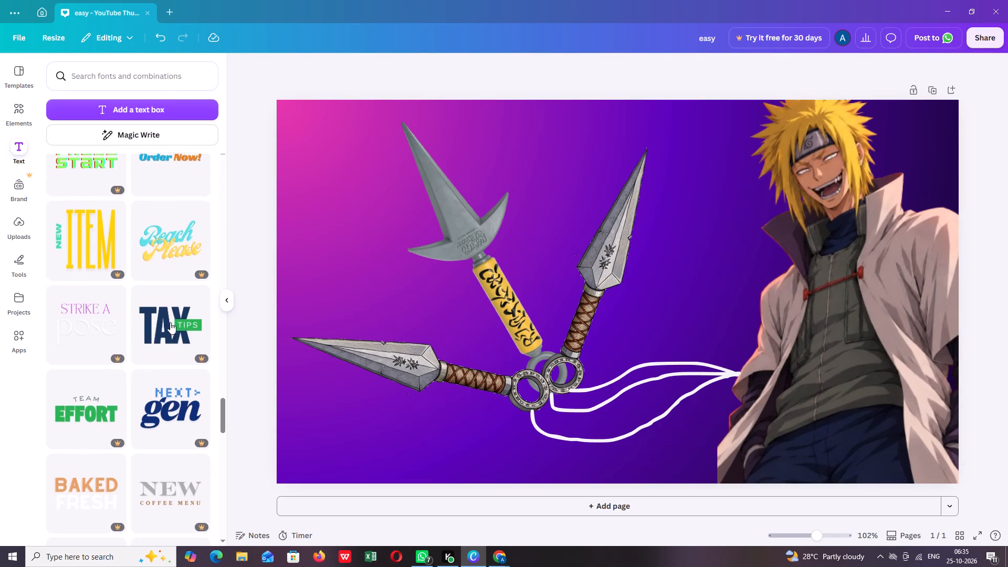
scroll(170, 322, down, 10)
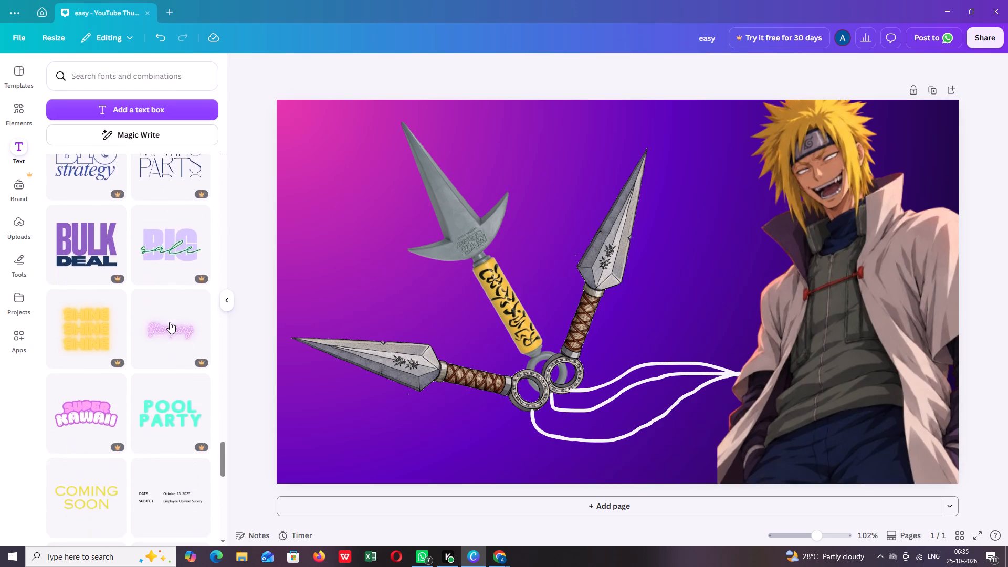
scroll(170, 322, down, 4)
scroll(169, 322, up, 1)
scroll(169, 322, down, 1)
scroll(169, 322, up, 1)
scroll(169, 321, down, 8)
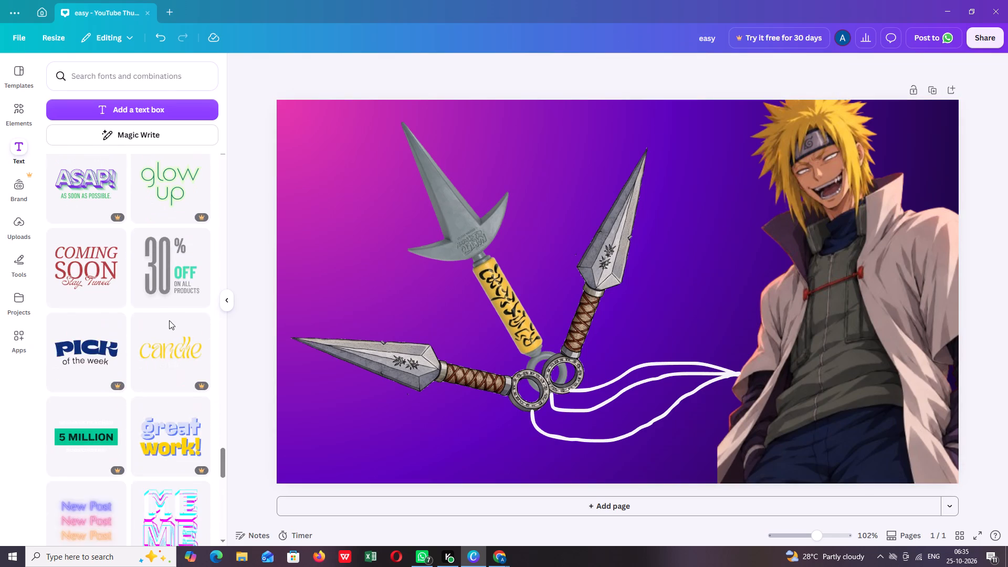
scroll(169, 320, down, 5)
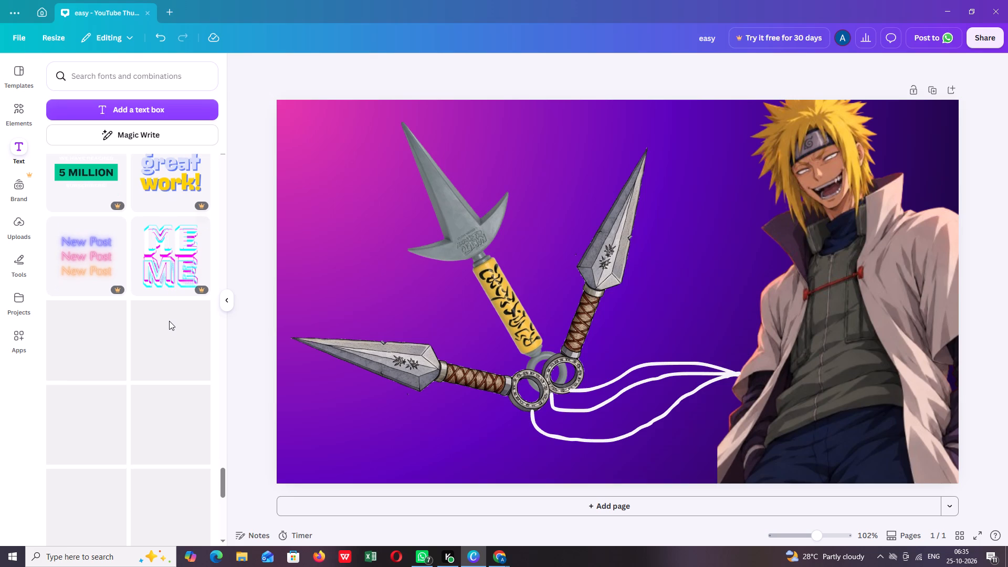
scroll(176, 318, down, 1)
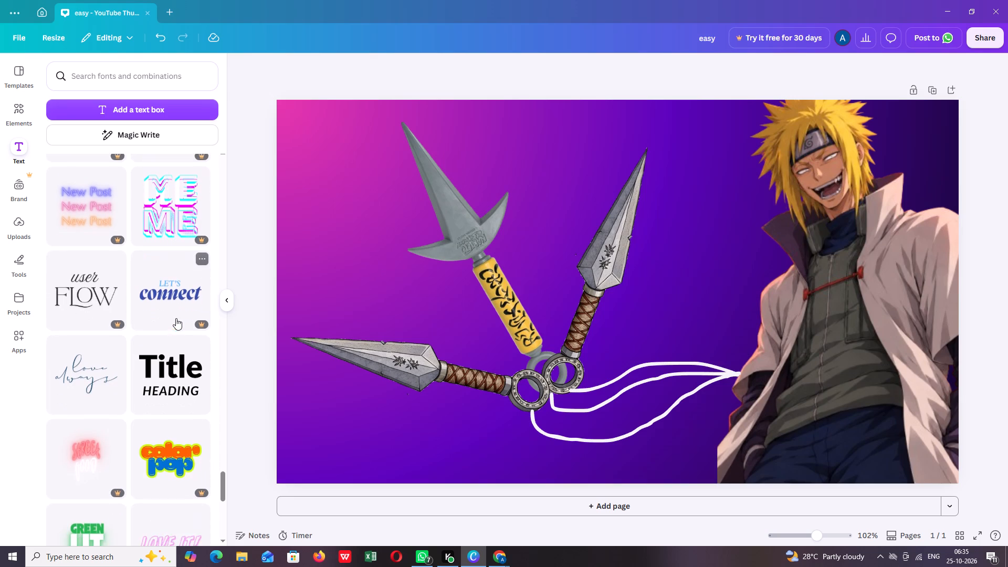
scroll(176, 318, down, 1)
click(176, 318)
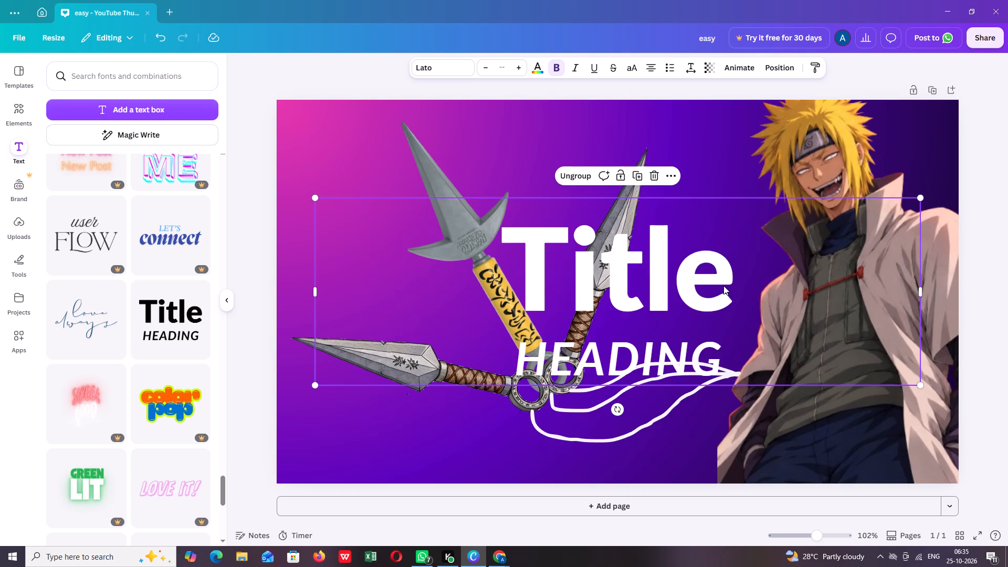
Try to enter "jshdj" as the title text, and clear the text from the stray yellow sticky note.
text(jshdj)
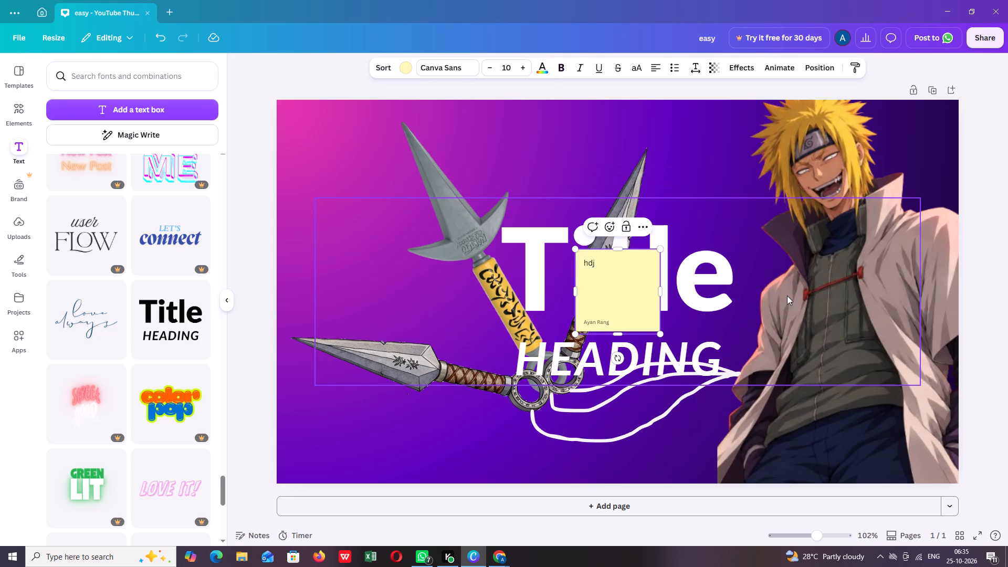
key(Delete)
key(backslash)
key(ctrl+z)
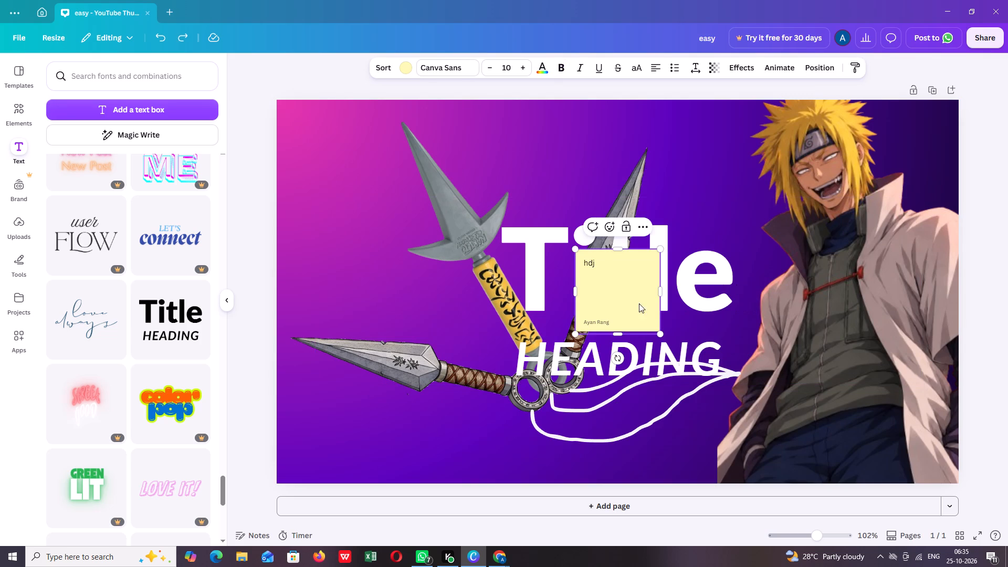
click(630, 302)
key(Delete)
key(BackSpace)
key(BackSpace)
key(BackSpace)
Remove the author name from the yellow sticky note, recheck its options, and select the "Title HEADING" text group.
click(643, 230)
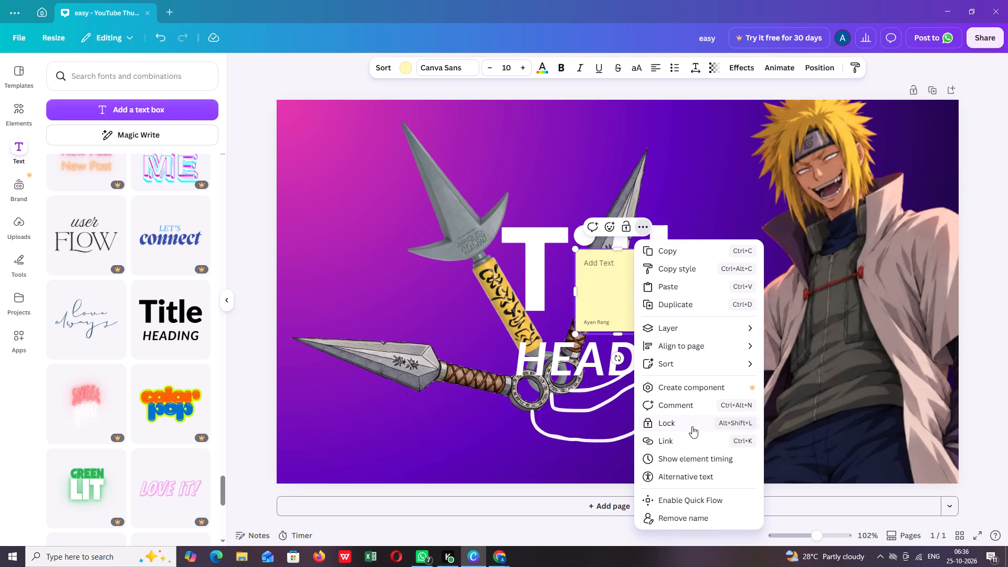
click(693, 514)
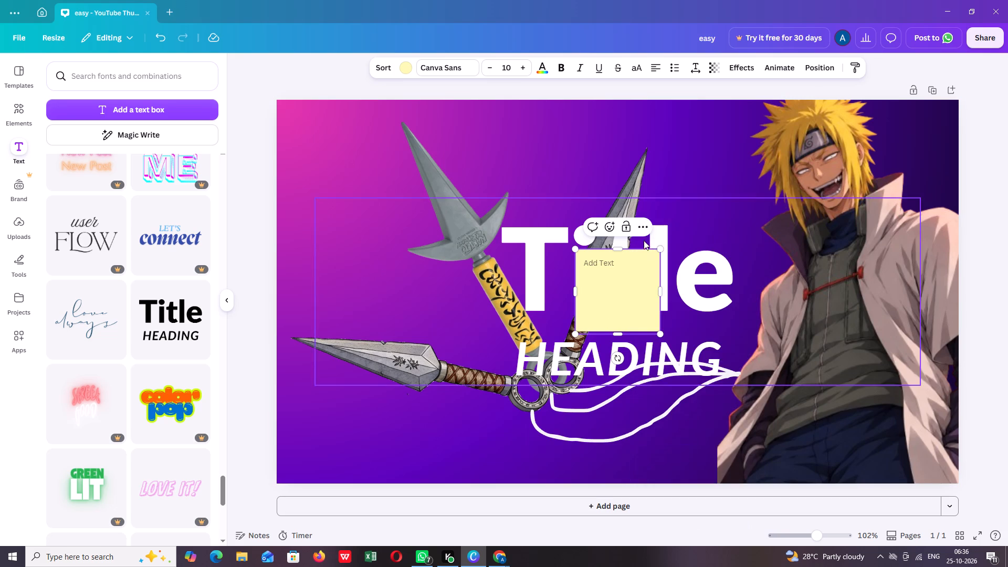
click(643, 229)
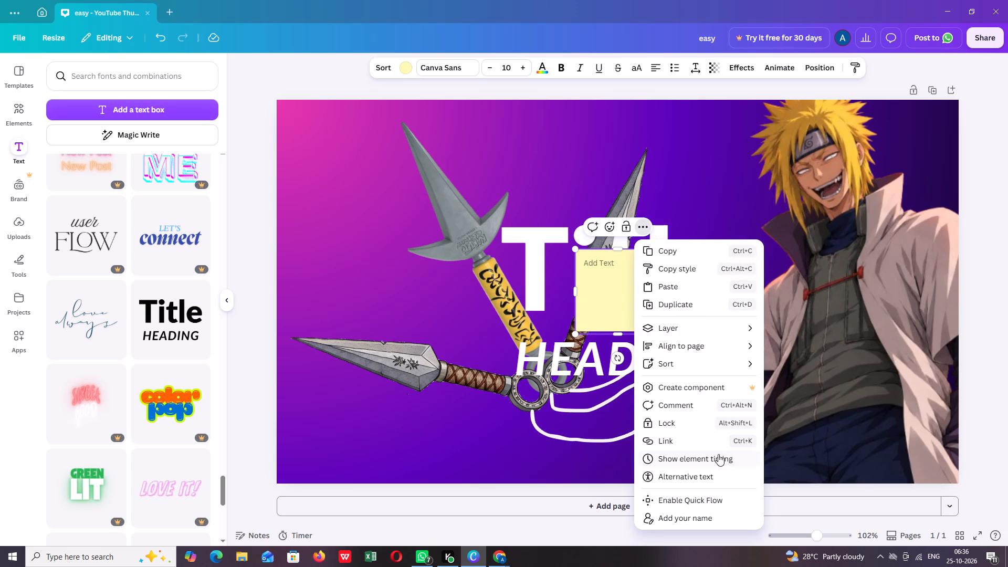
click(694, 199)
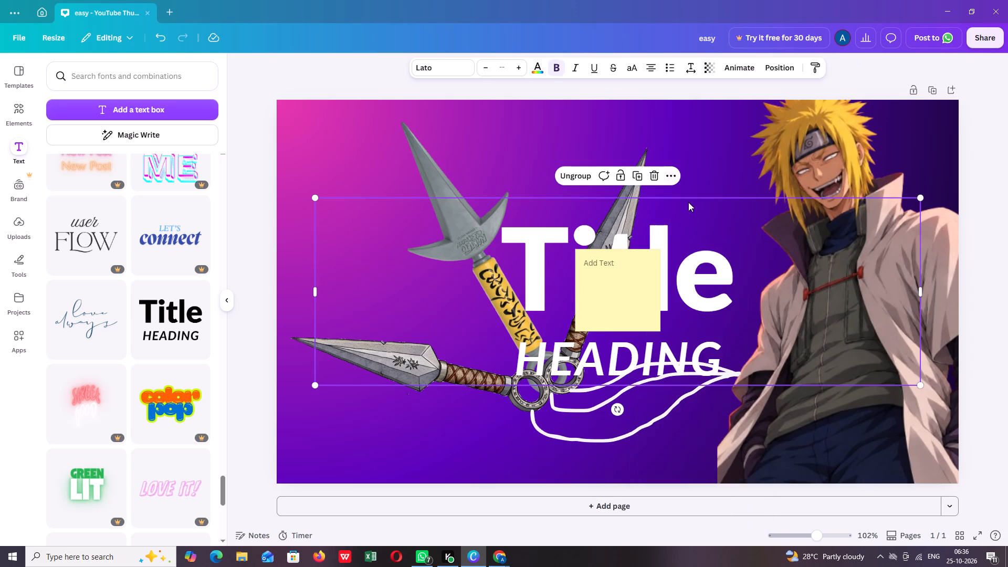
Move the empty yellow sticky note off the page, below its bottom edge.
click(689, 176)
click(613, 291)
drag(614, 292, 653, 566)
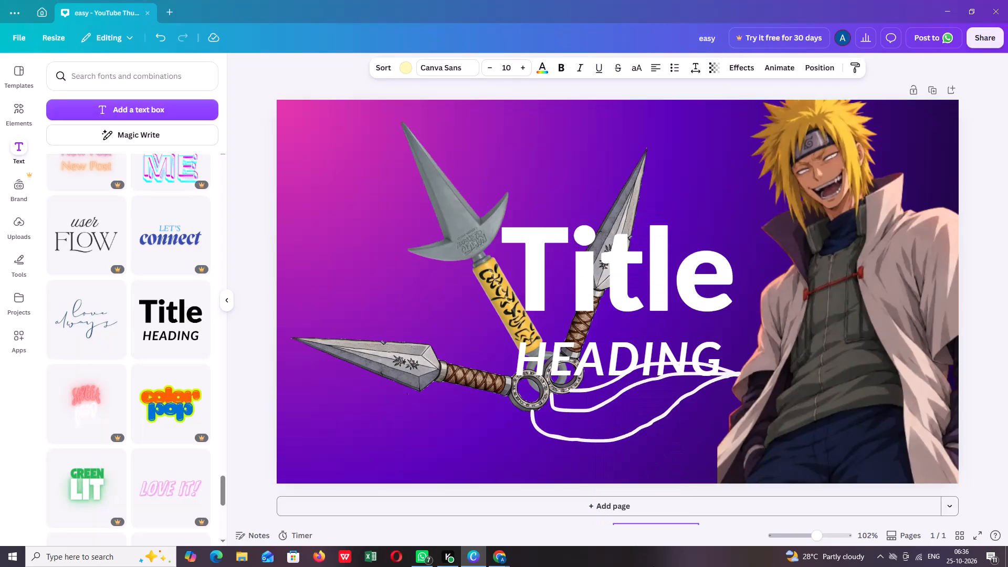
drag(653, 566, 654, 566)
Replace the word "Title" in the text combination with "Easy".
click(626, 290)
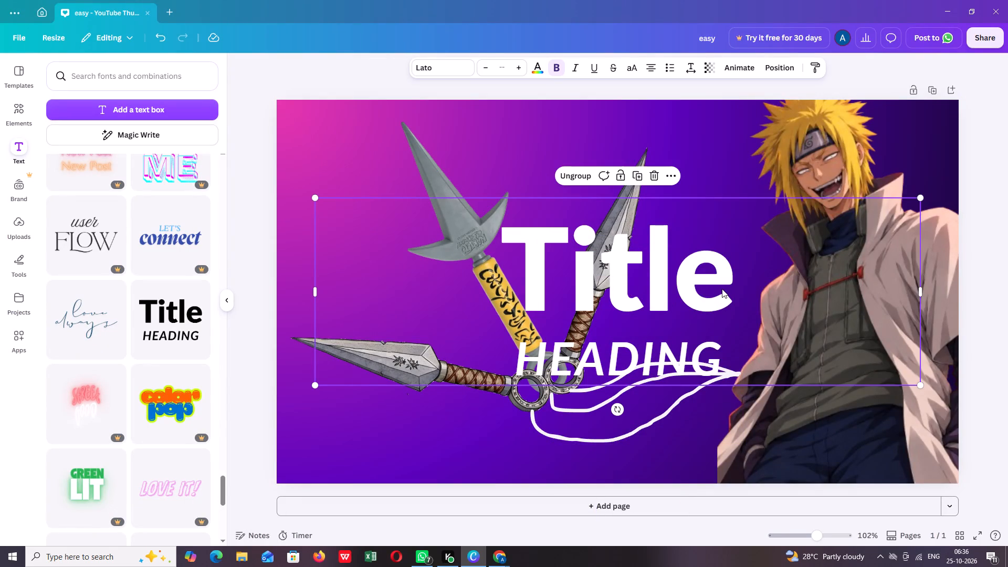
double_click(684, 286)
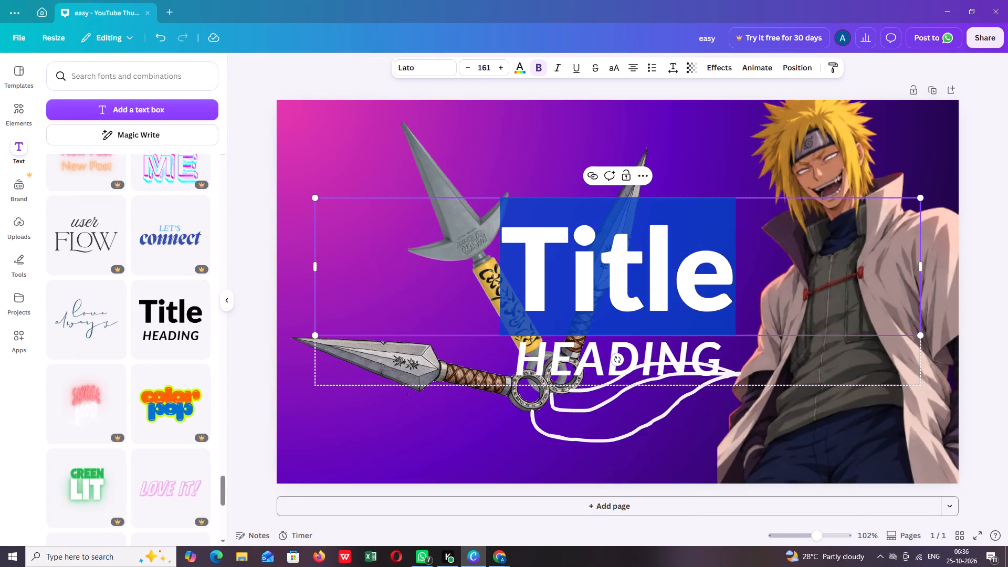
key(BackSpace)
text(easy)
key(BackSpace)
key(BackSpace)
key(BackSpace)
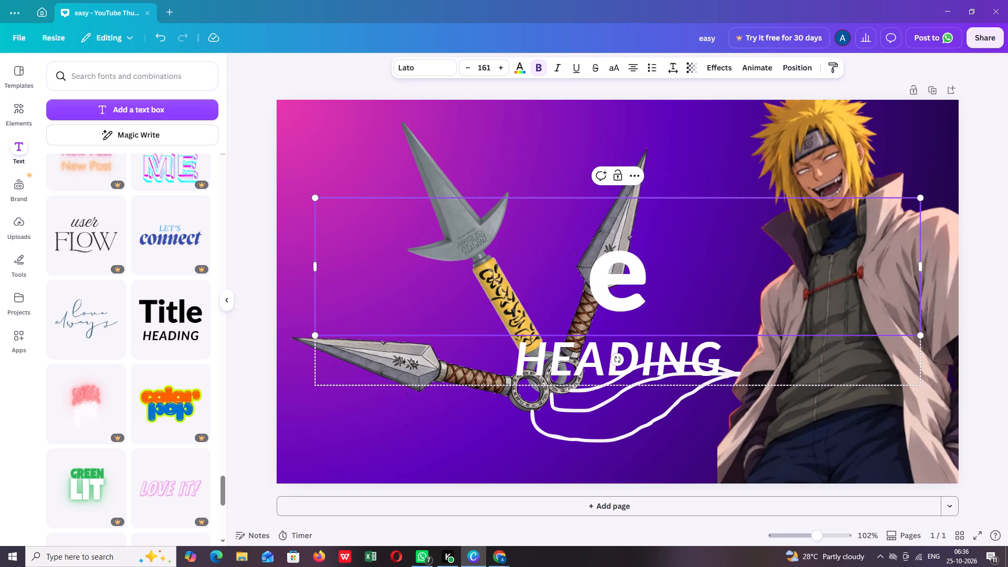
key(BackSpace)
key(e)
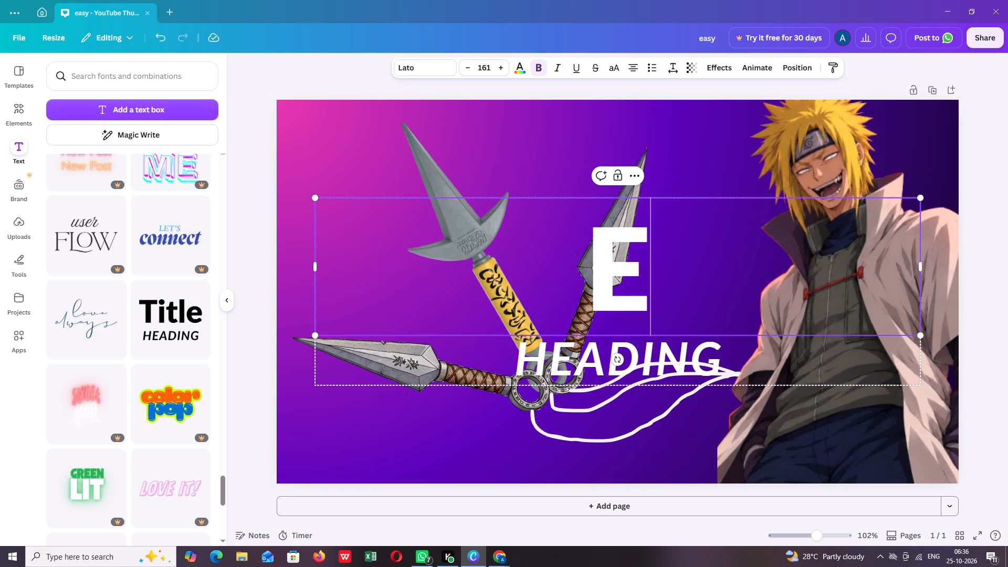
text(asy)
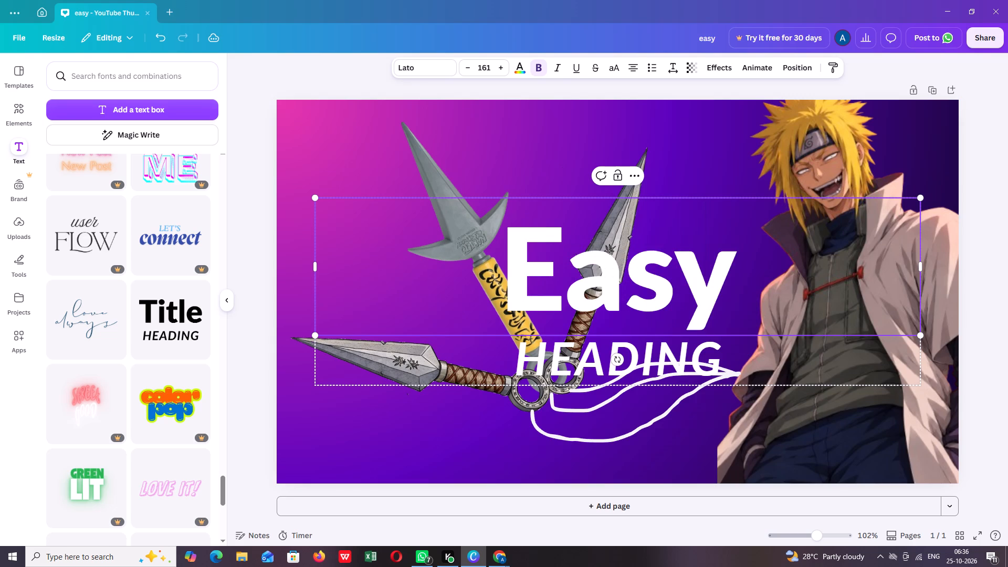
Replace the "HEADING" line with "to craft", and reword it as "to use".
click(699, 353)
click(699, 354)
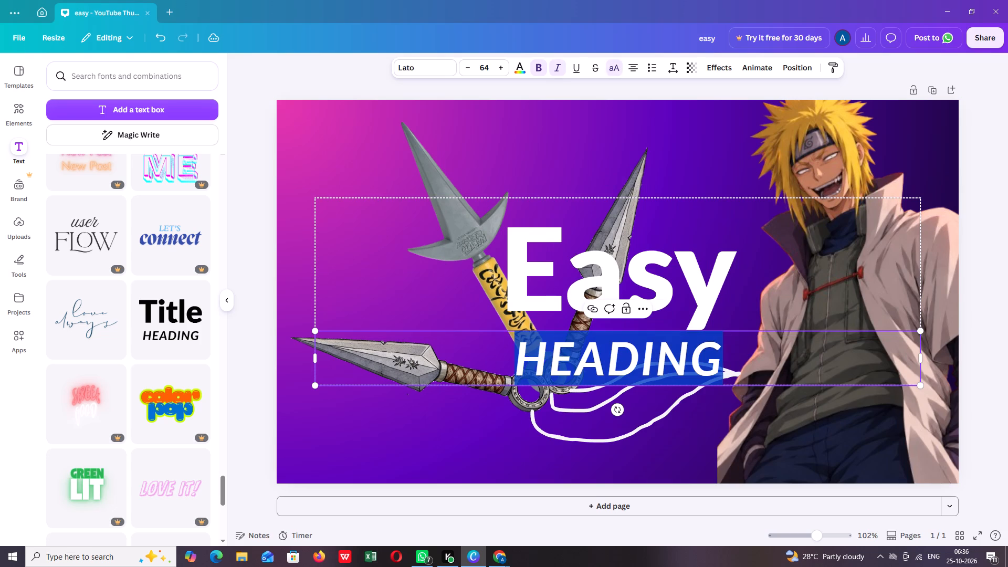
key(BackSpace)
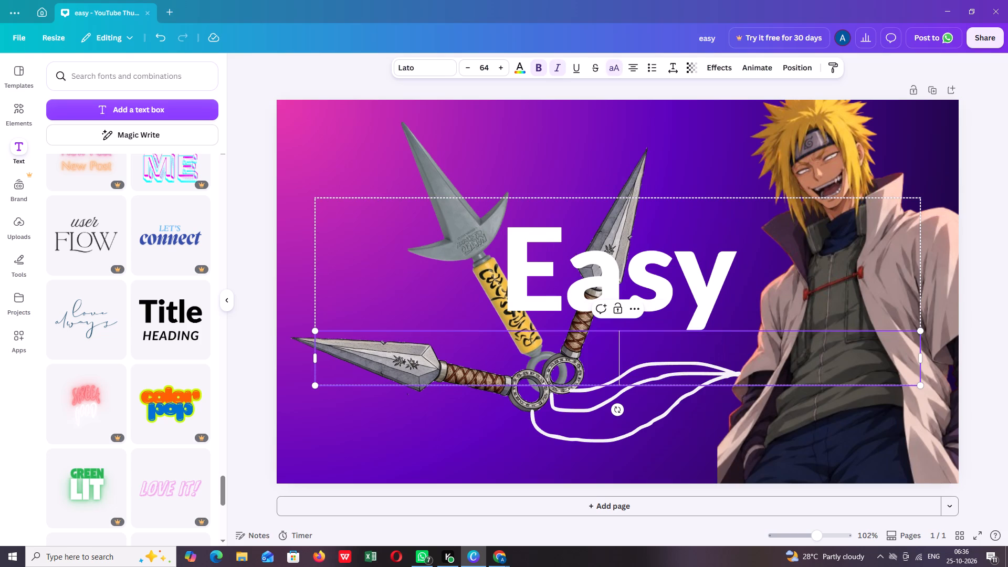
text(to)
key(space)
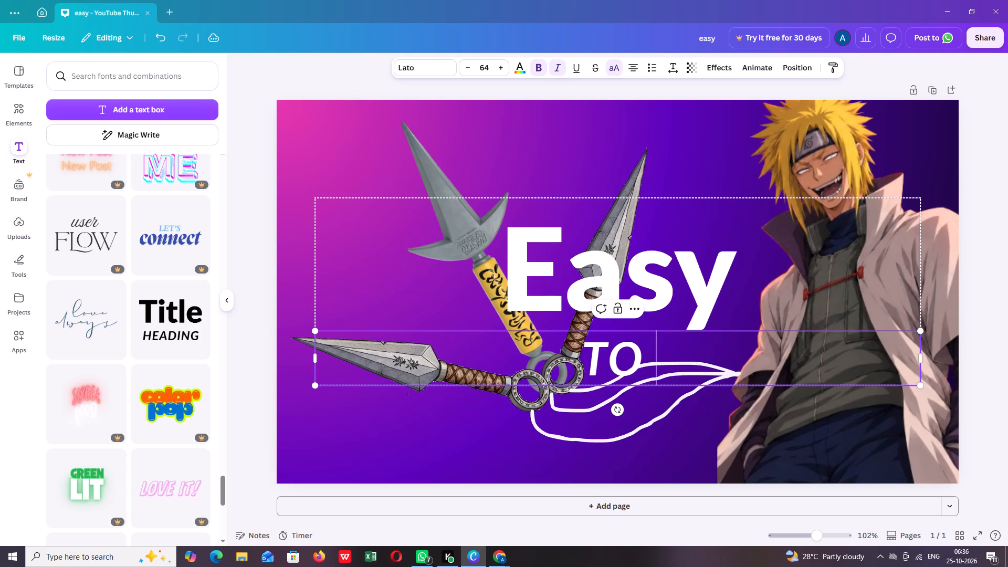
text(craft)
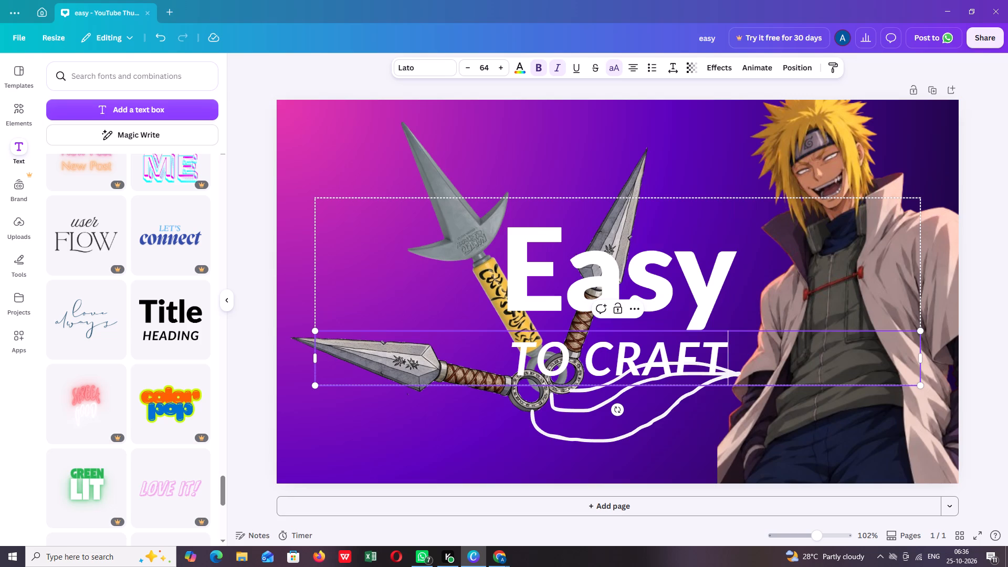
key(BackSpace)
key(BackSpace)
key(BackSpace)
key(BackSpace)
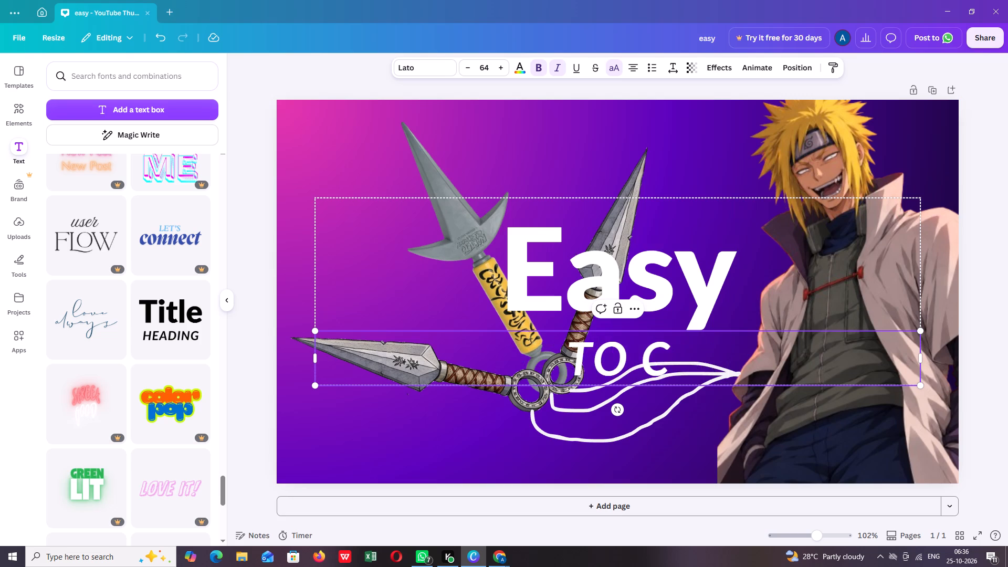
key(BackSpace)
text(use)
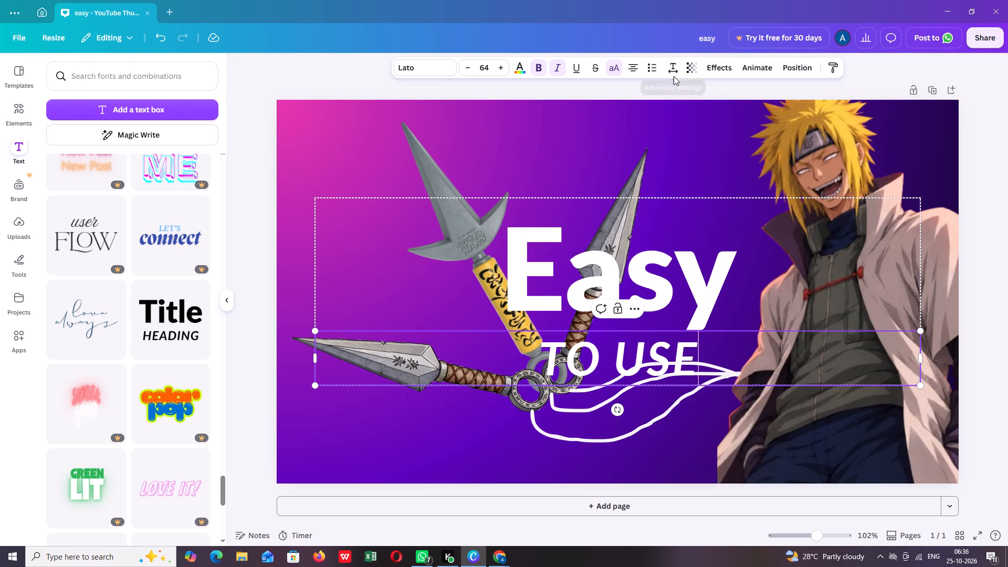
Recolour the whole word "Easy" with the light turquoise default solid colour, shifting the word slightly.
click(522, 70)
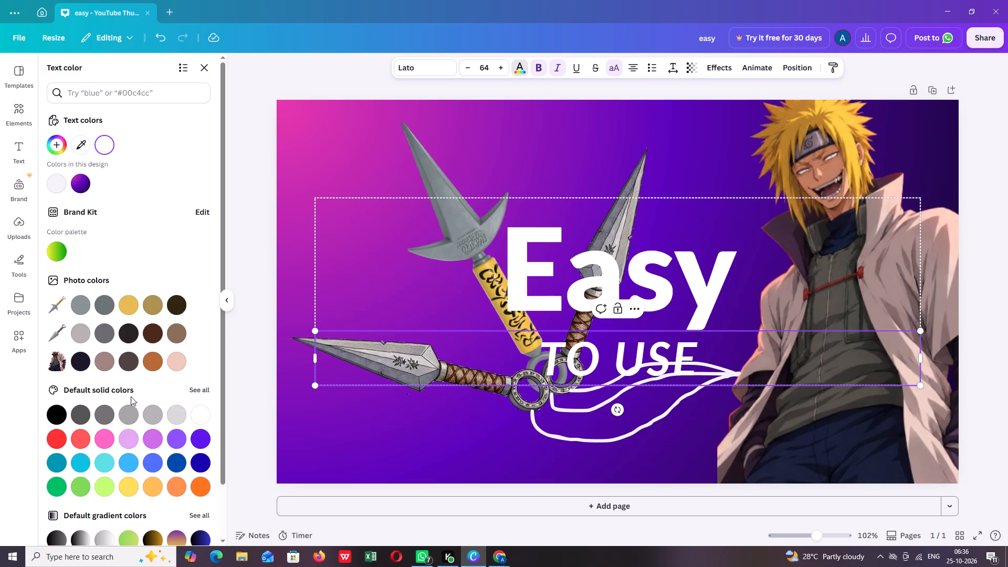
click(99, 462)
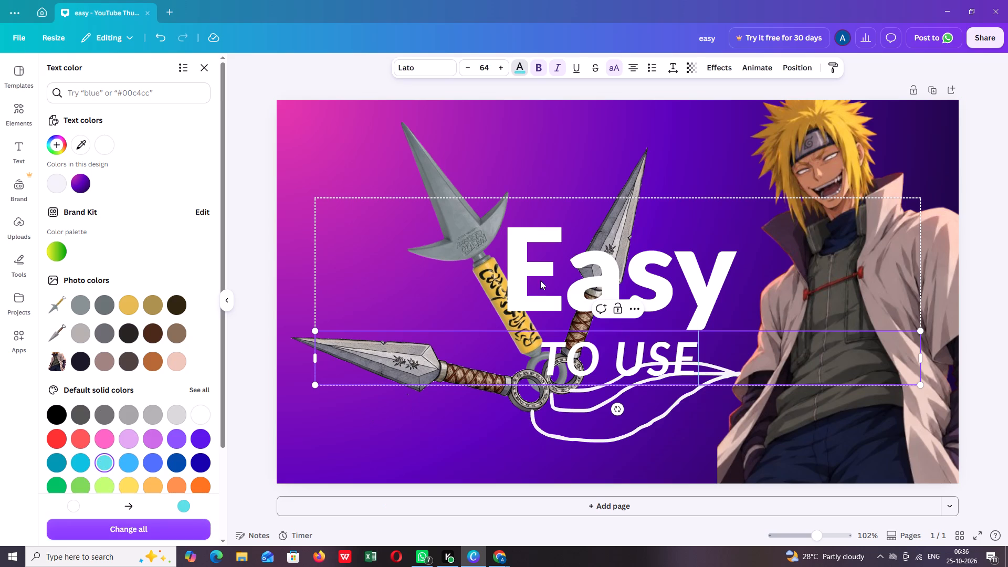
drag(521, 270, 549, 274)
click(611, 363)
click(559, 291)
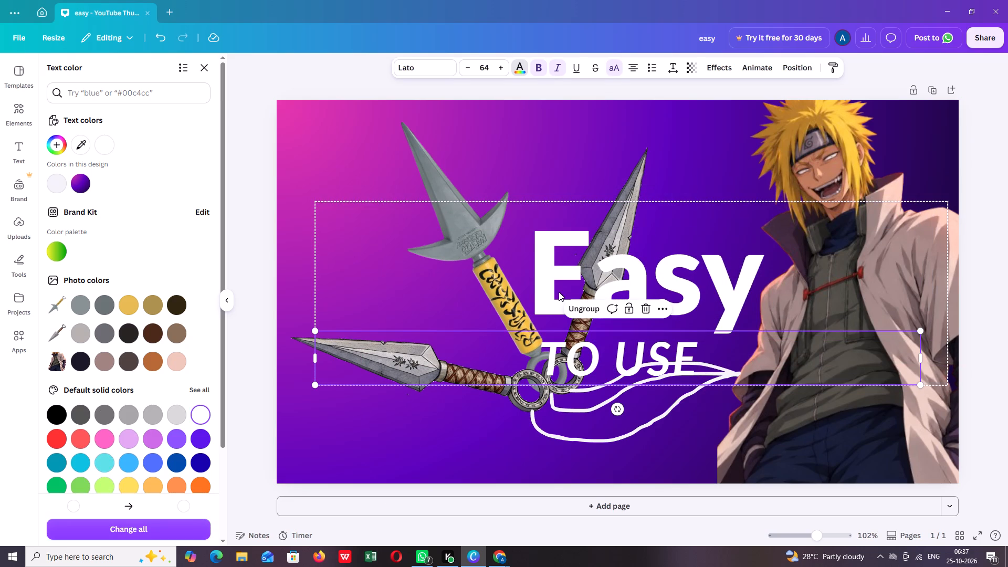
drag(725, 279, 693, 283)
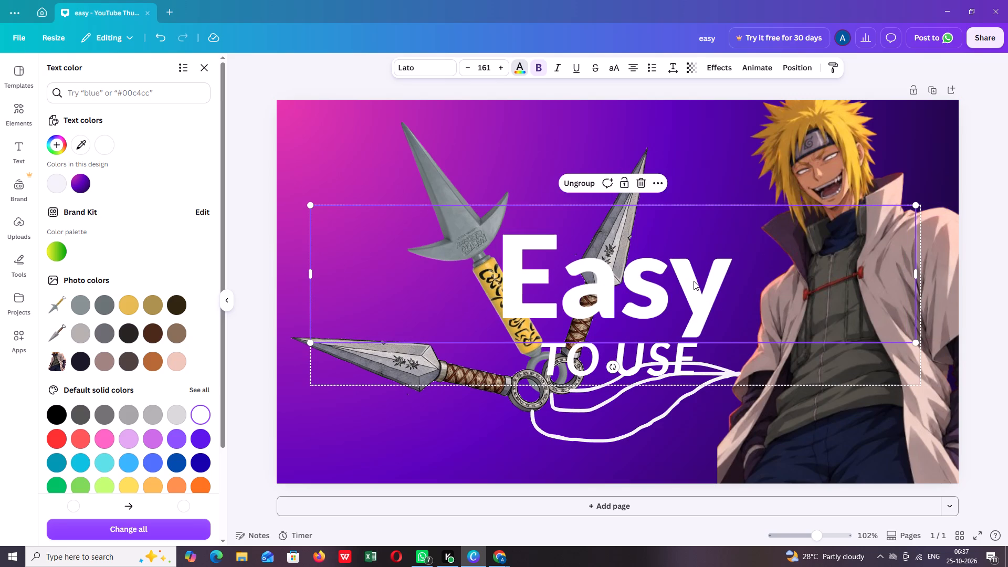
double_click(697, 281)
click(711, 288)
drag(713, 287, 688, 289)
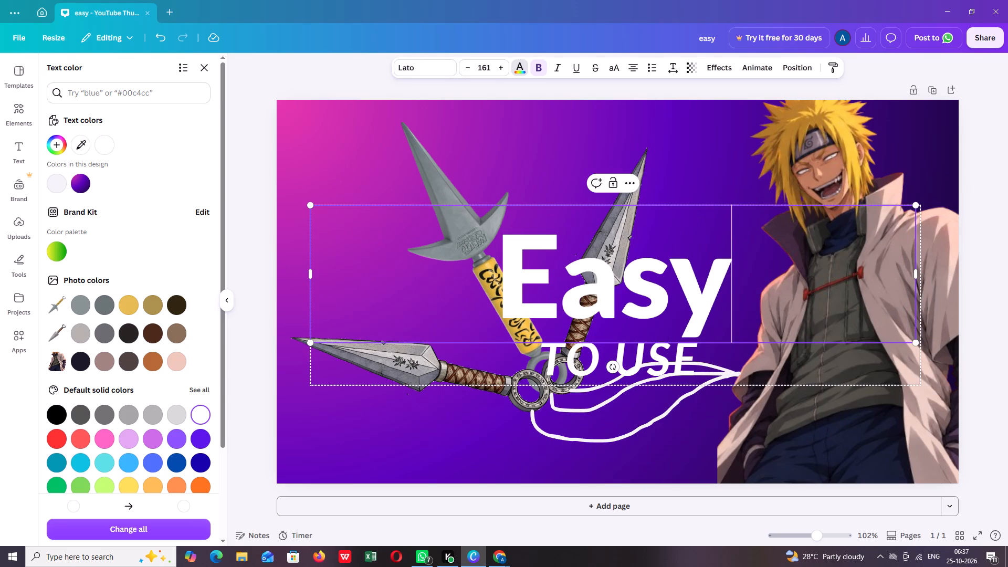
drag(688, 289, 502, 294)
click(112, 460)
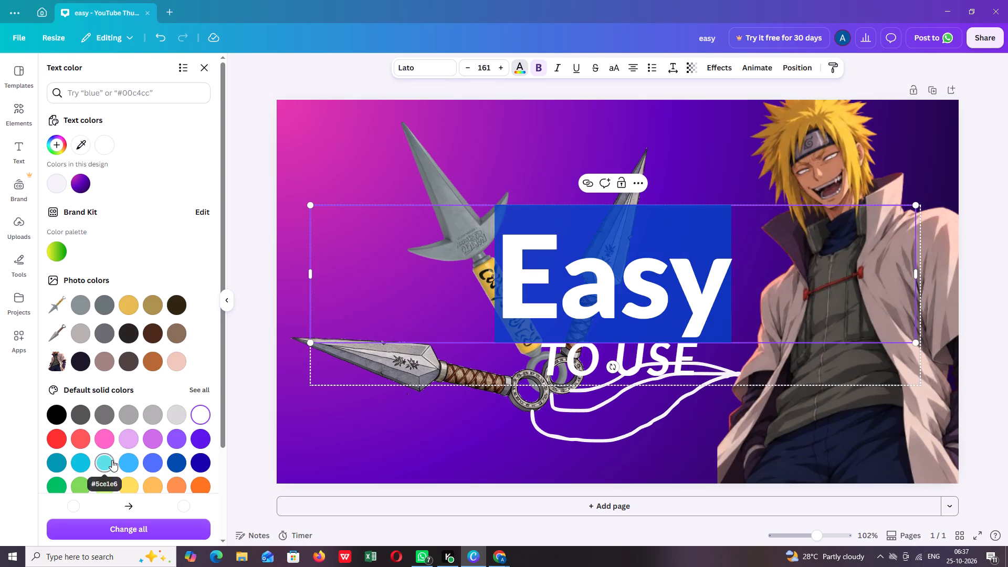
Recolour the "TO USE" line with the same light turquoise and look through the default gradient colours.
click(718, 356)
click(691, 356)
drag(695, 356, 670, 360)
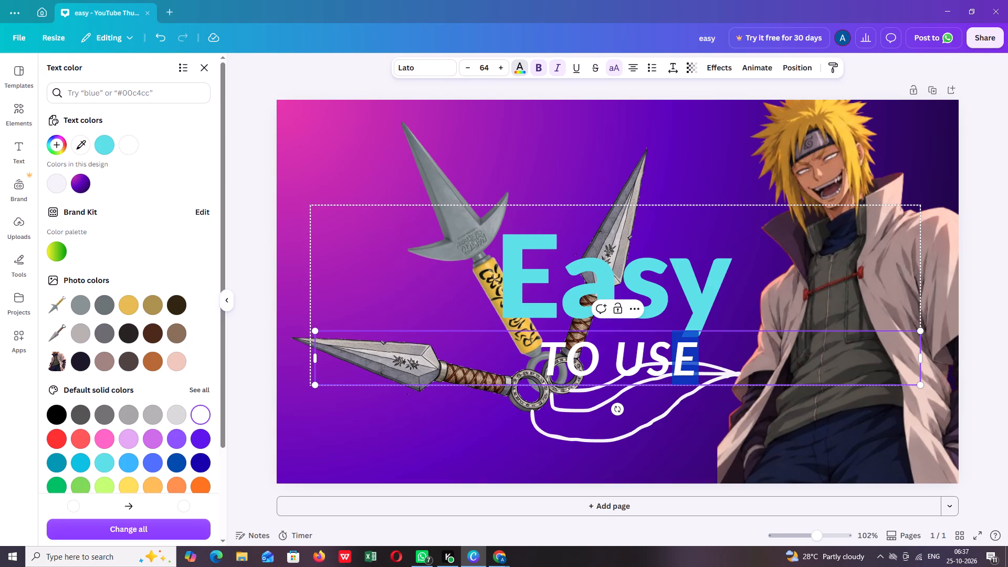
drag(670, 360, 547, 361)
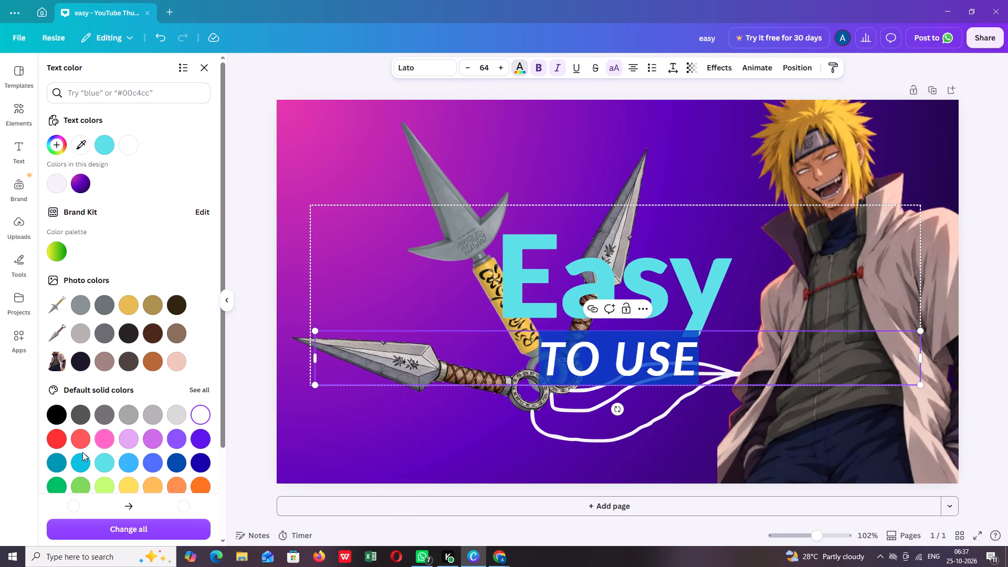
click(105, 459)
scroll(176, 379, down, 1)
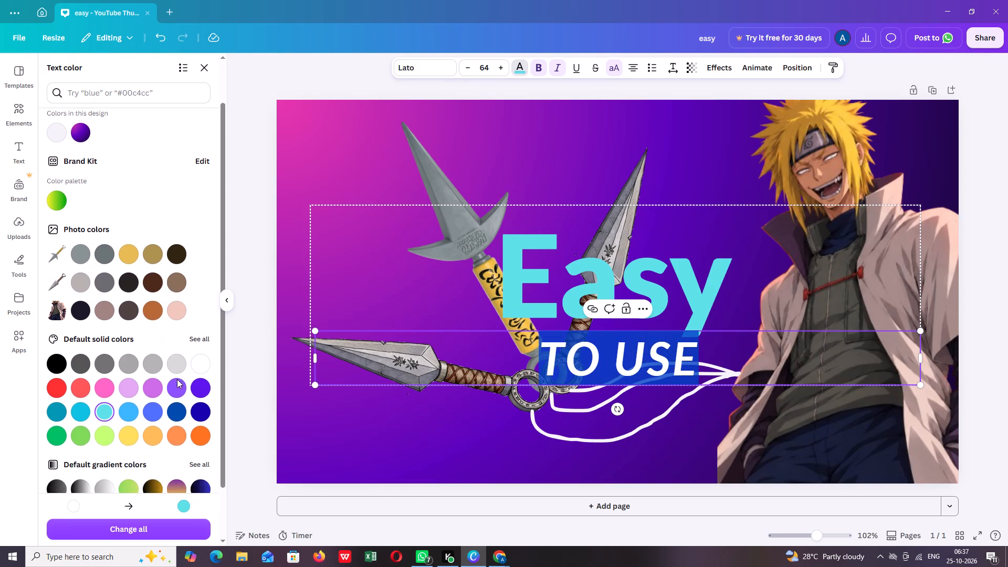
scroll(177, 380, down, 3)
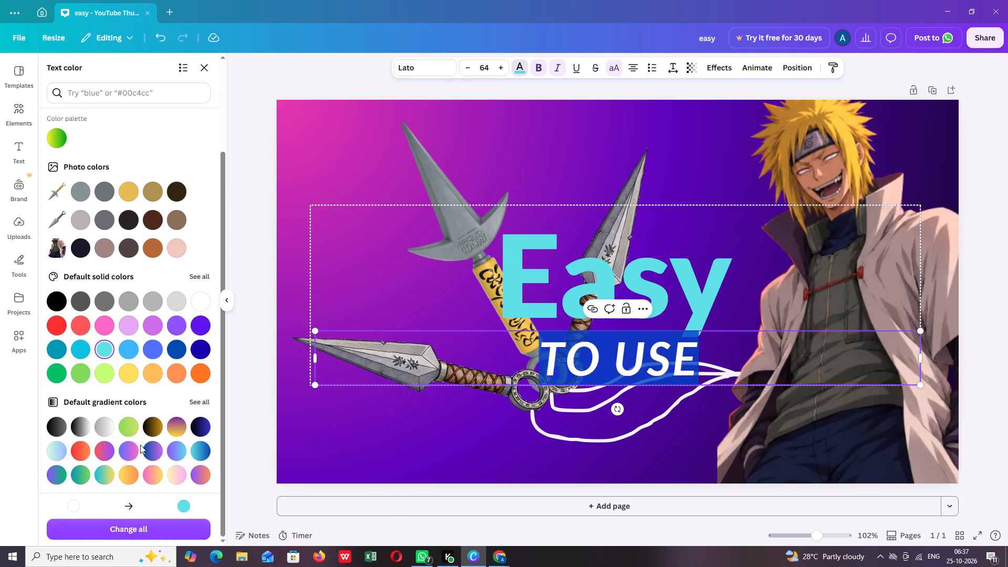
click(635, 356)
click(716, 351)
click(716, 352)
click(630, 355)
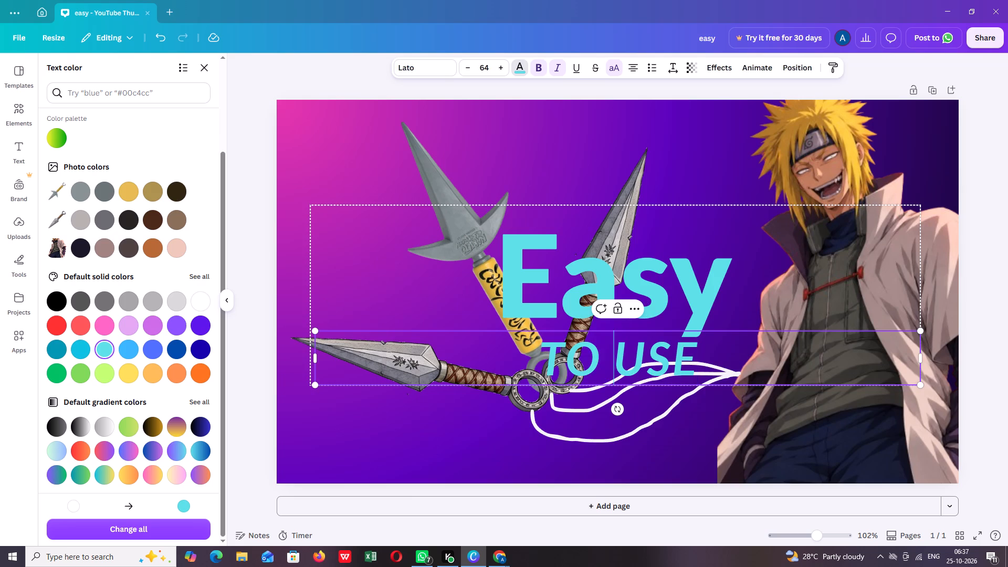
Shrink the word "Easy" to about font size 119 and place it over the kunai, above "TO USE".
drag(681, 302, 742, 281)
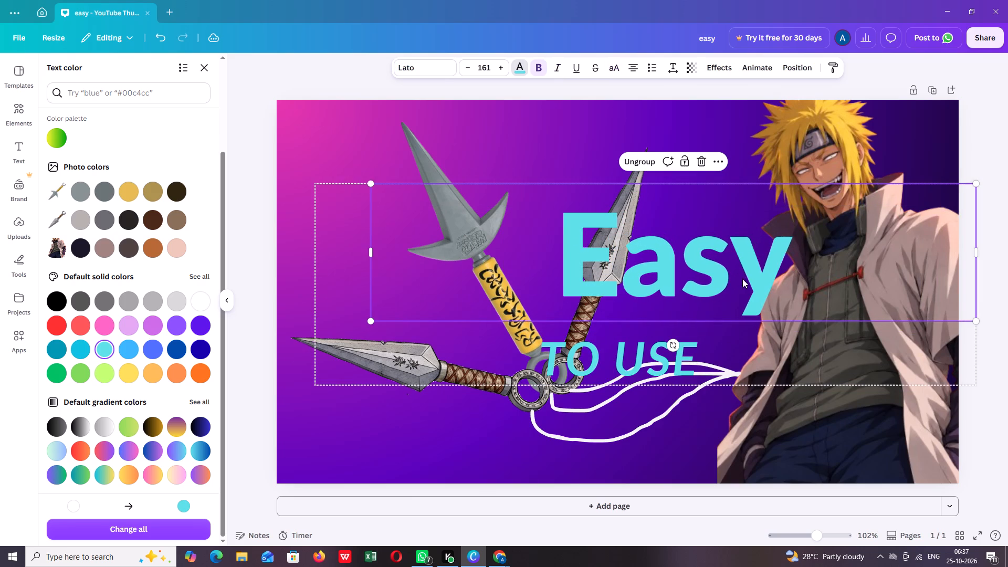
drag(977, 319, 890, 310)
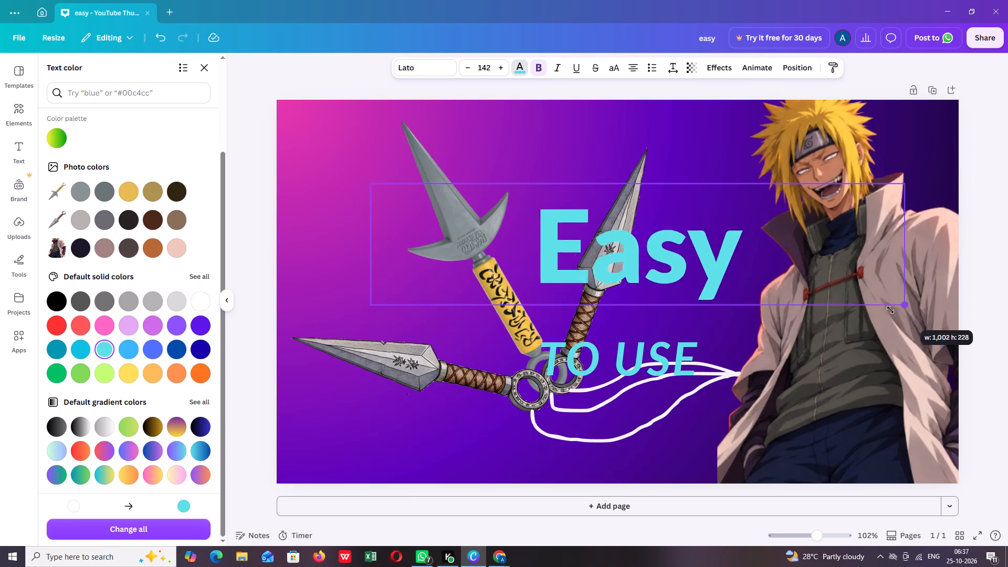
drag(890, 310, 812, 306)
drag(701, 256, 799, 309)
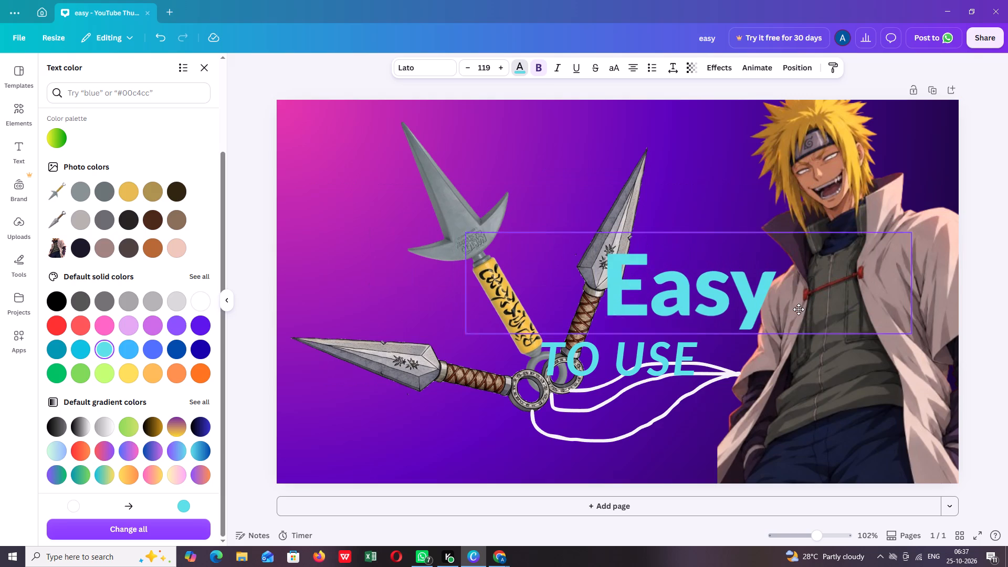
drag(799, 309, 695, 276)
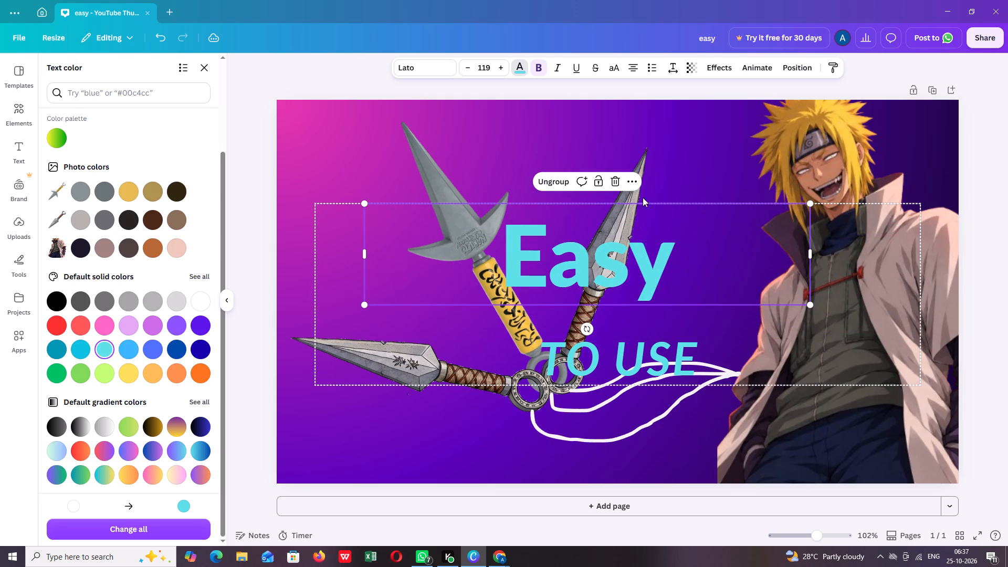
Send the "Easy TO USE" text group backward by two layers.
click(636, 183)
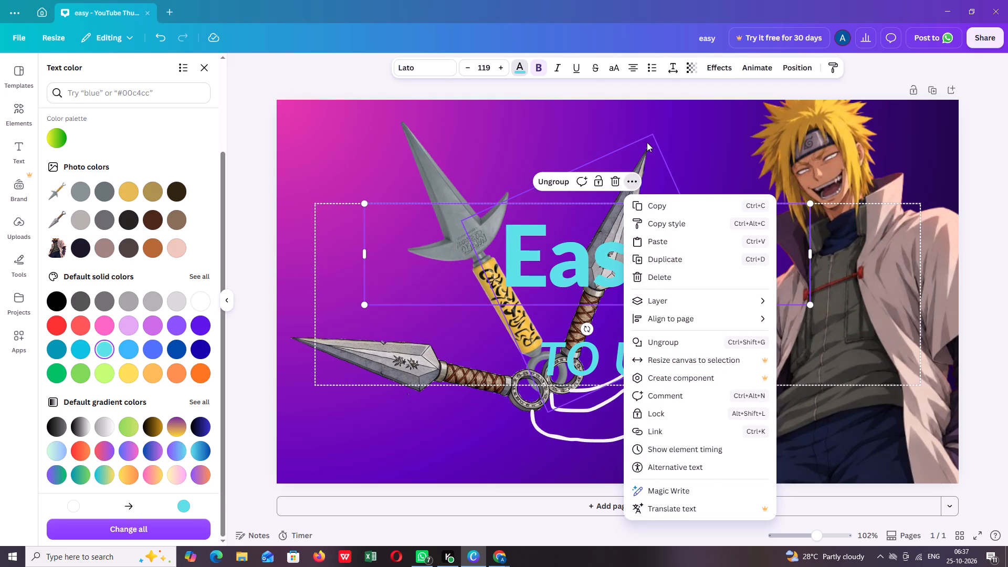
click(647, 143)
click(648, 161)
click(647, 181)
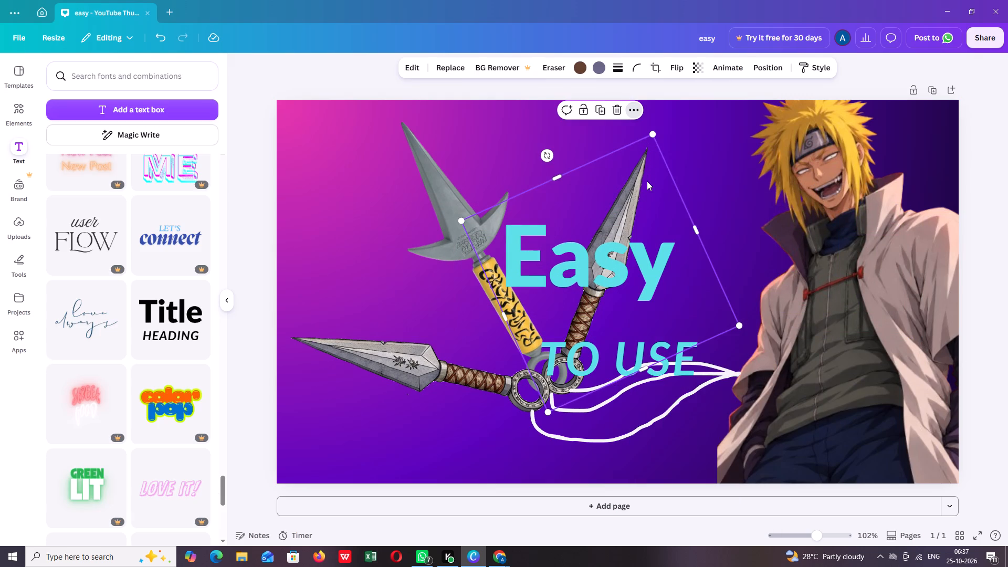
click(612, 279)
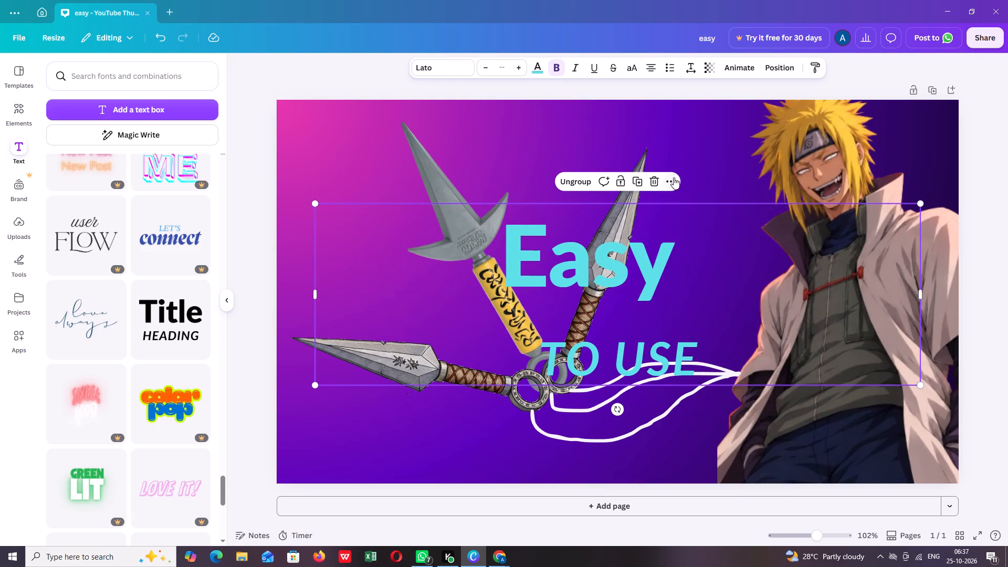
click(671, 178)
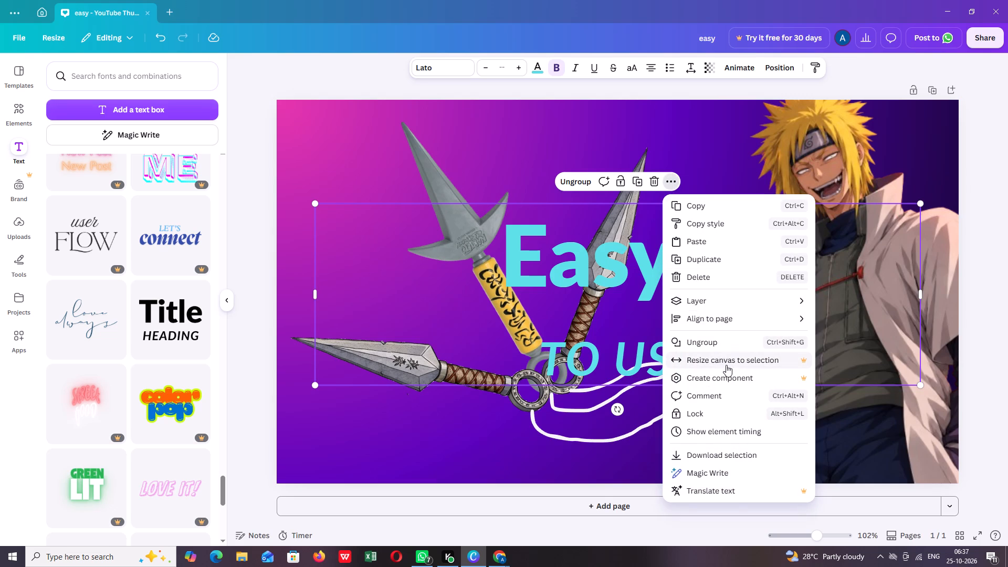
click(726, 299)
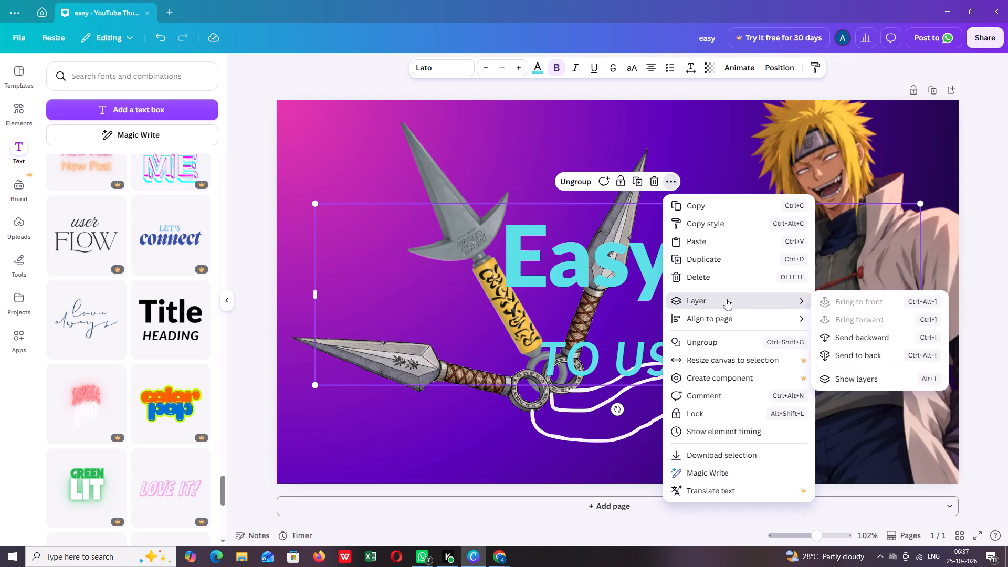
click(848, 335)
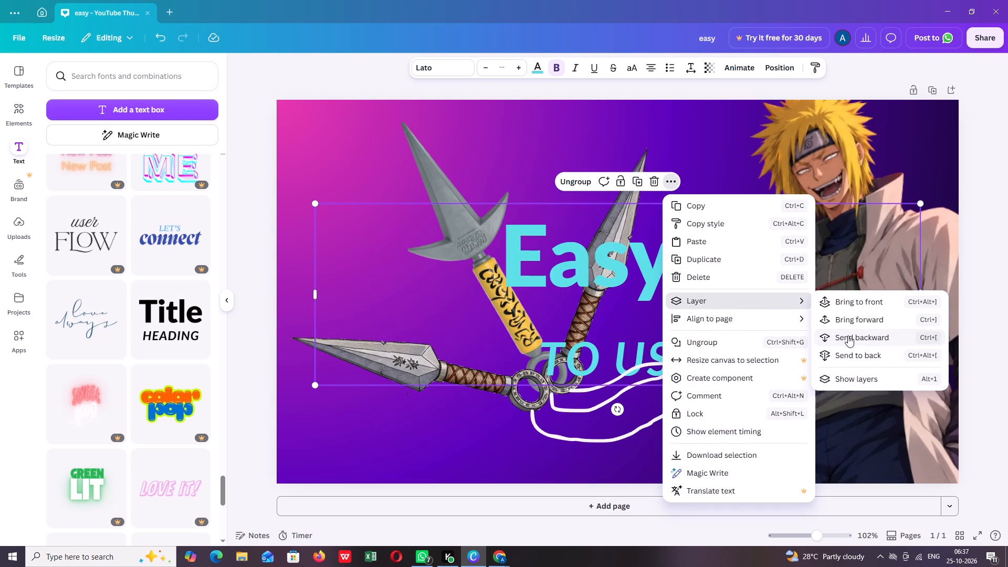
click(848, 335)
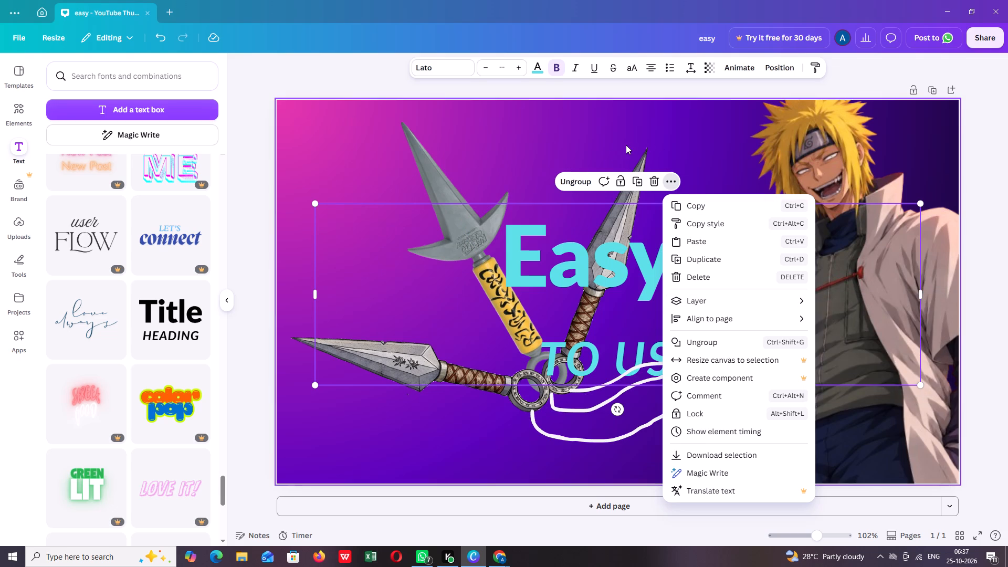
Bring the upright kunai beside Minato to the front, over the "Easy TO USE" text, and nudge it slightly towards him.
click(641, 155)
click(631, 113)
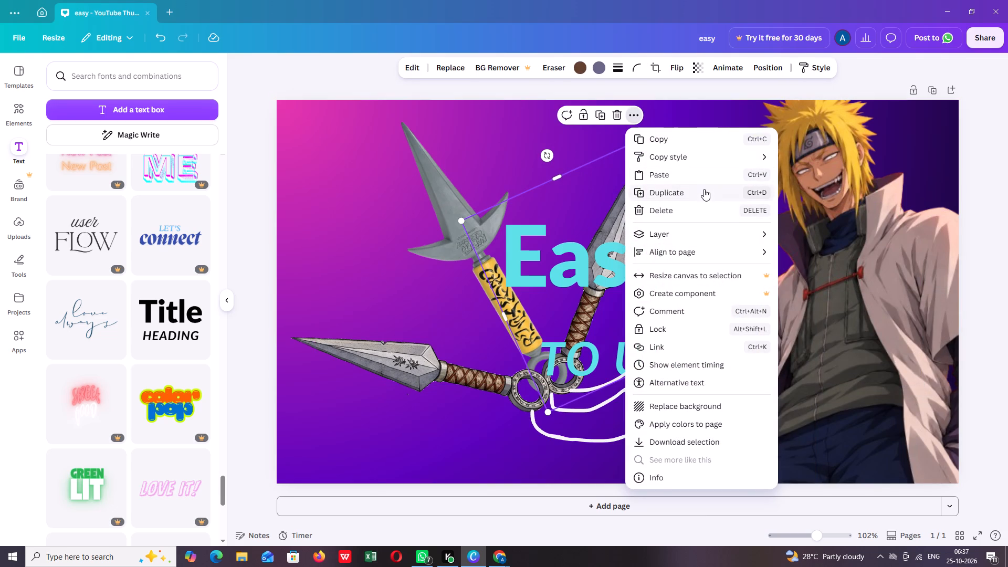
click(694, 233)
click(828, 239)
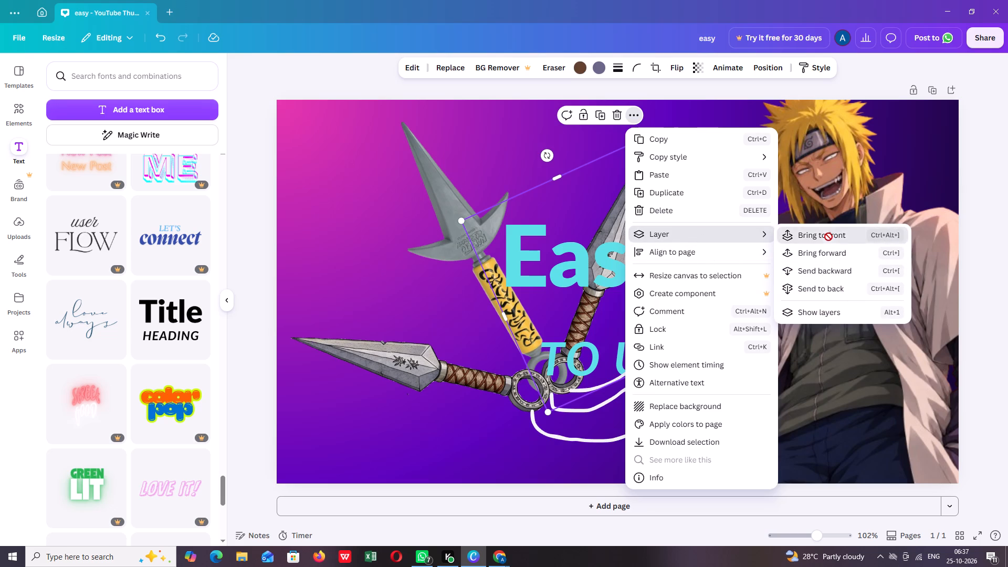
click(576, 191)
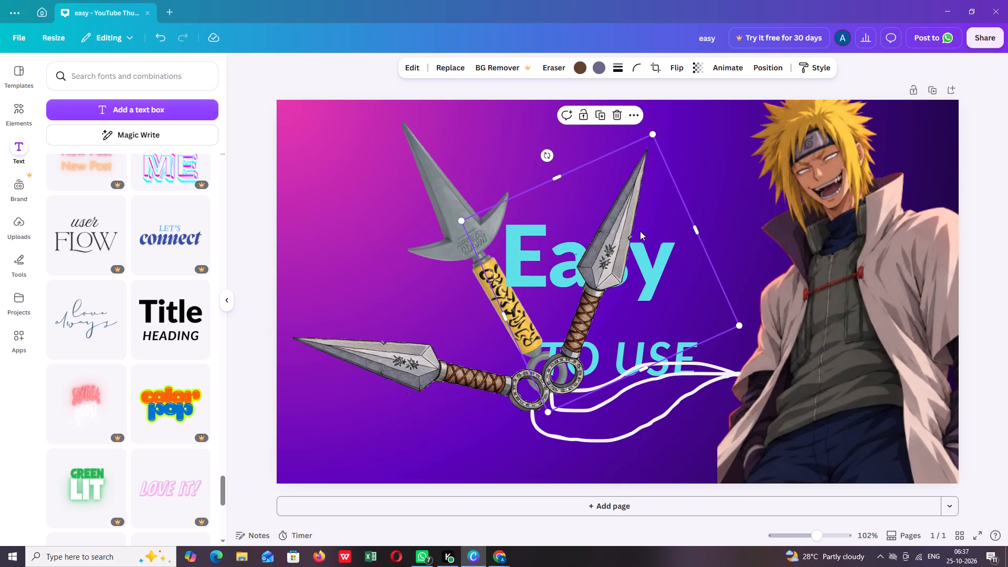
click(693, 265)
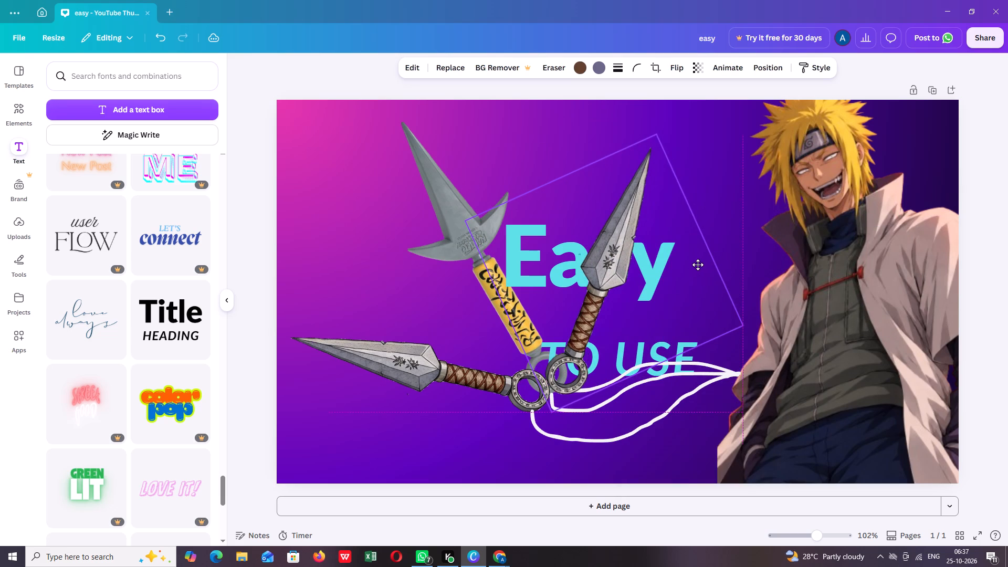
Resize the "Easy TO USE" text group and place it between the upright kunai and Minato, partly behind the kunai blade.
click(715, 353)
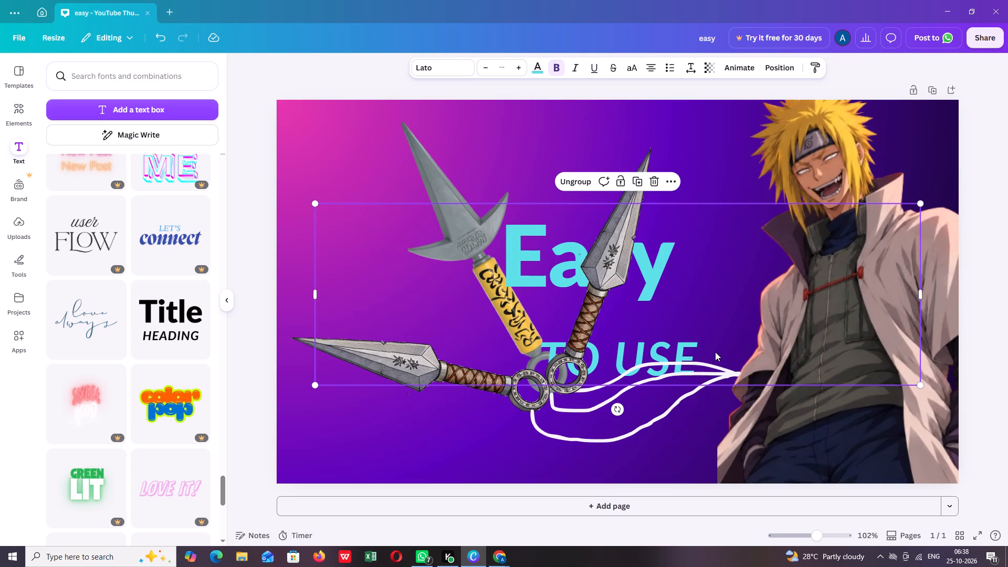
drag(919, 206, 1007, 201)
drag(316, 281, 296, 282)
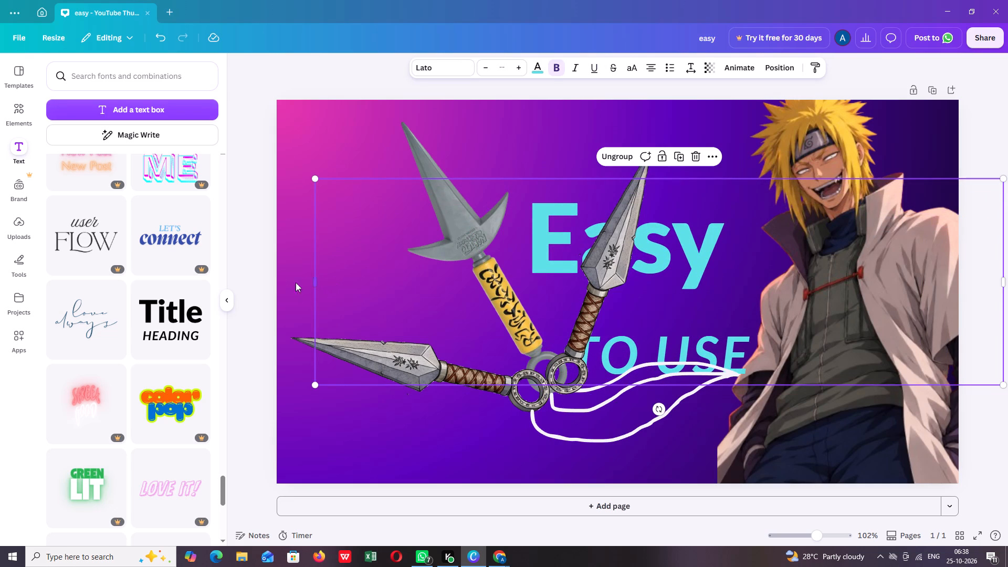
drag(296, 282, 152, 255)
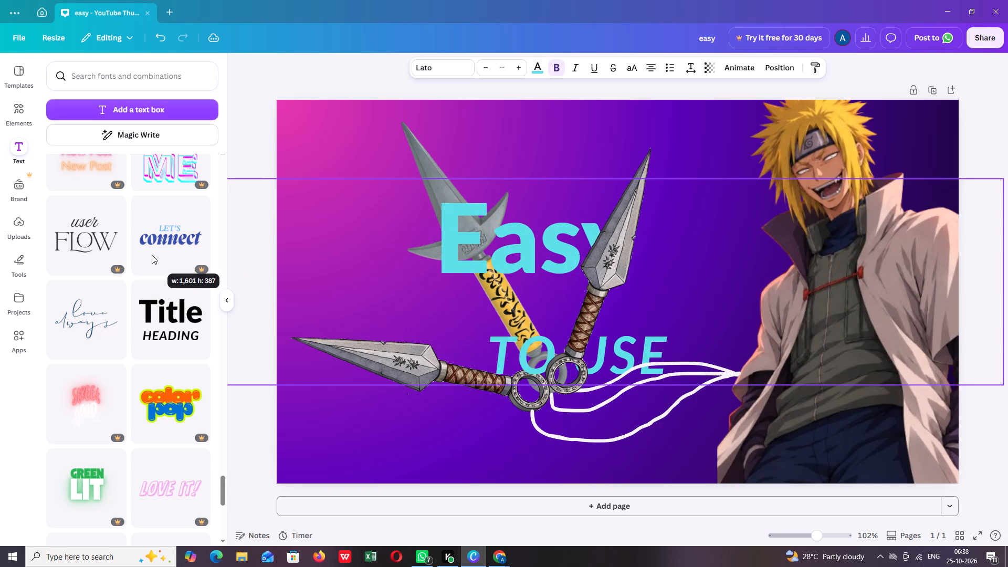
drag(152, 255, 227, 258)
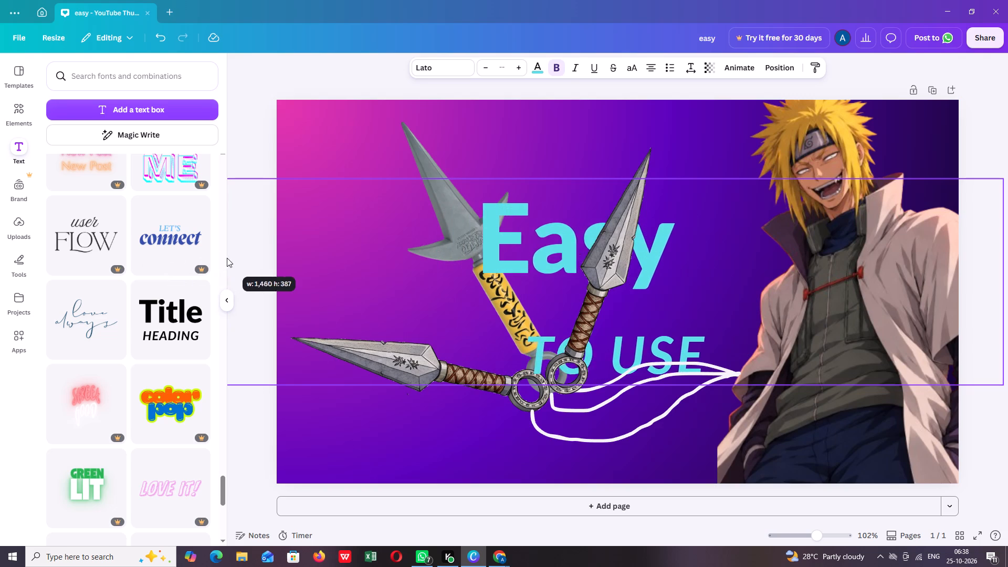
drag(227, 258, 485, 275)
drag(805, 283, 833, 278)
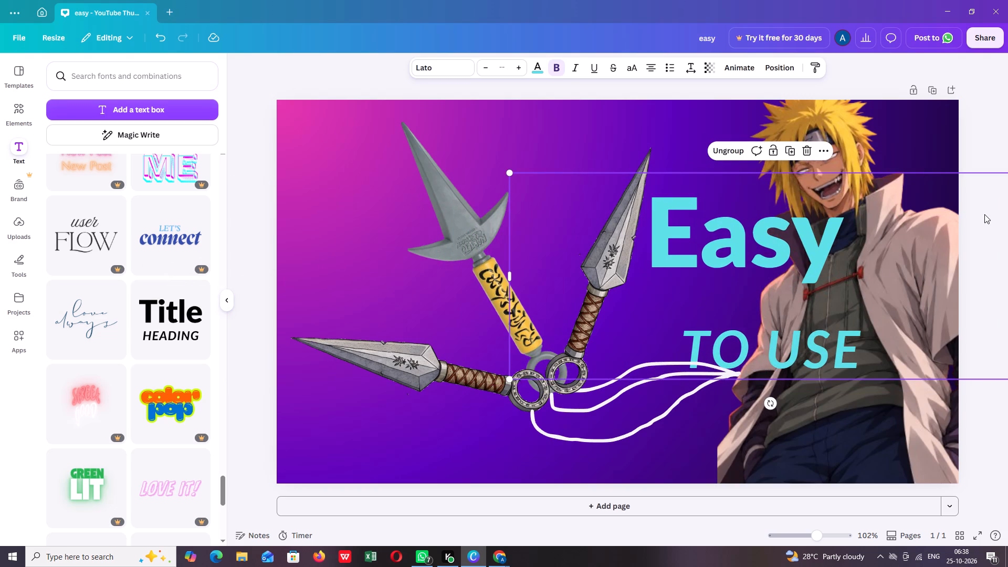
drag(984, 214, 918, 238)
drag(965, 197, 940, 223)
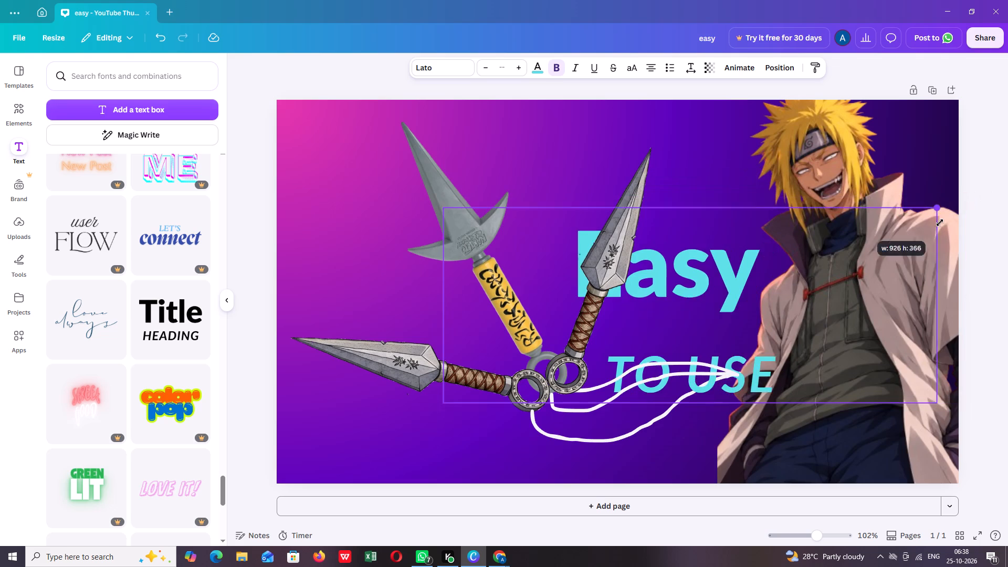
drag(940, 223, 906, 234)
drag(681, 307, 721, 293)
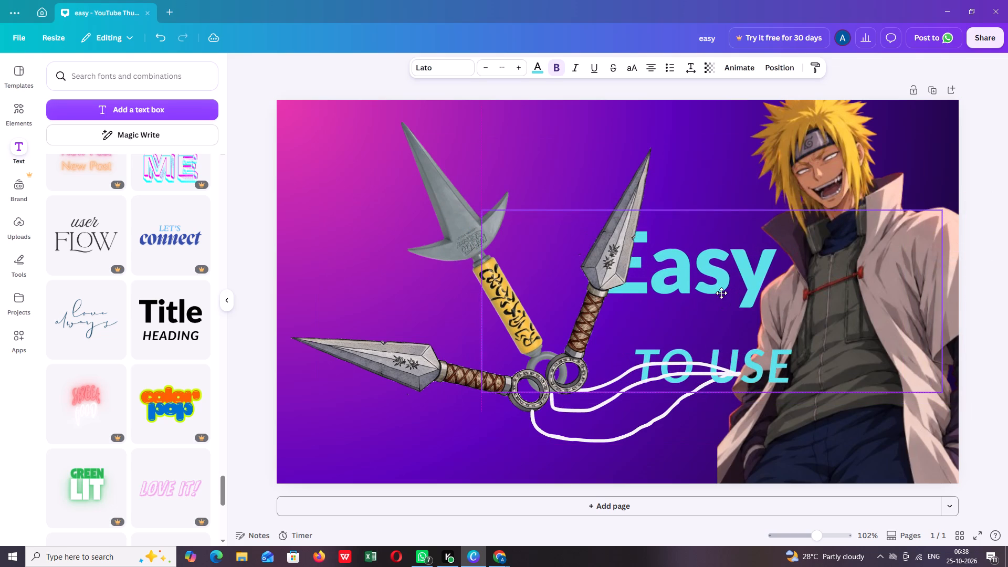
drag(721, 293, 722, 292)
Shrink only the "TO USE" line to about font size 47.4, keeping it below "Easy".
click(730, 346)
click(732, 352)
double_click(736, 356)
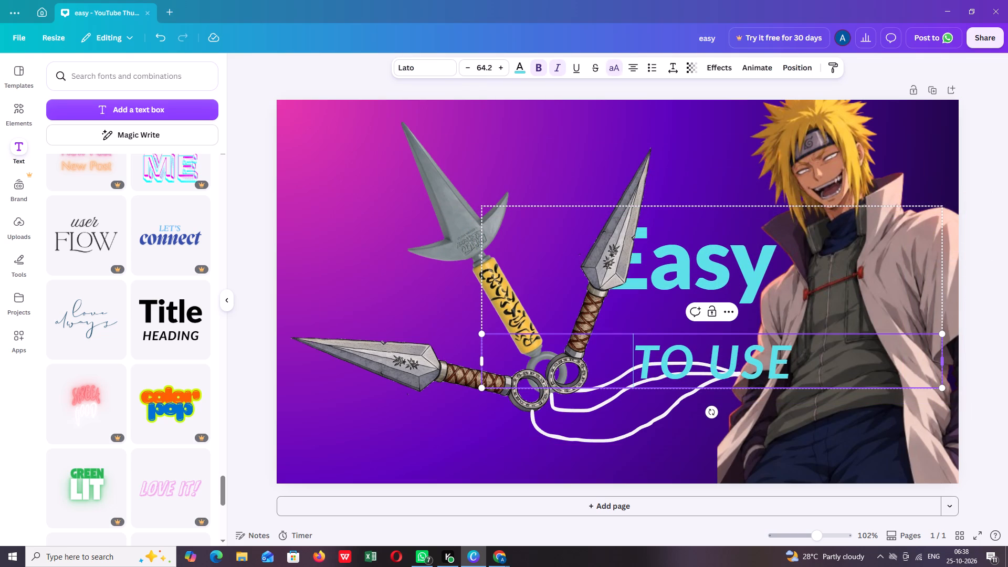
drag(942, 387, 866, 354)
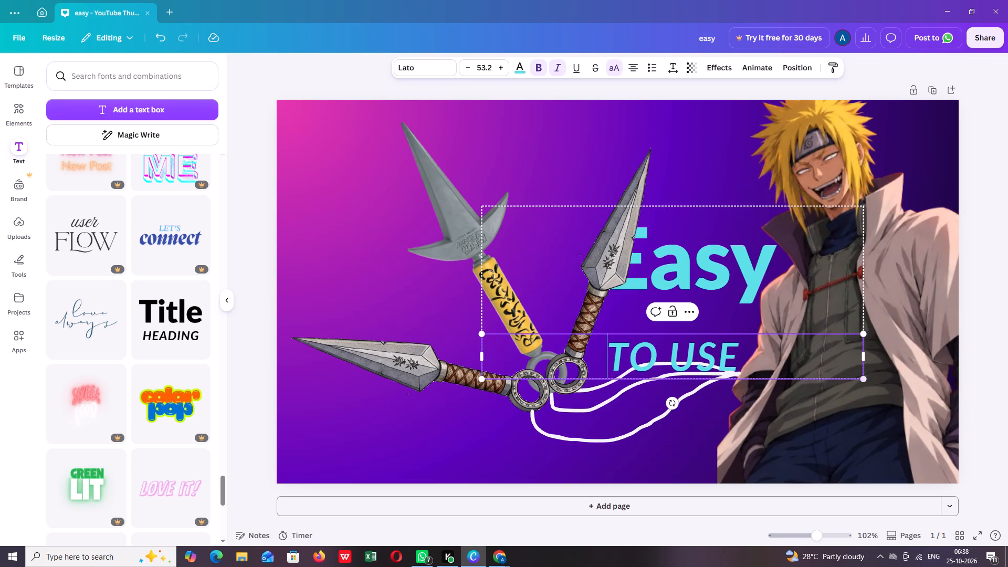
drag(760, 355, 760, 348)
drag(864, 335, 820, 319)
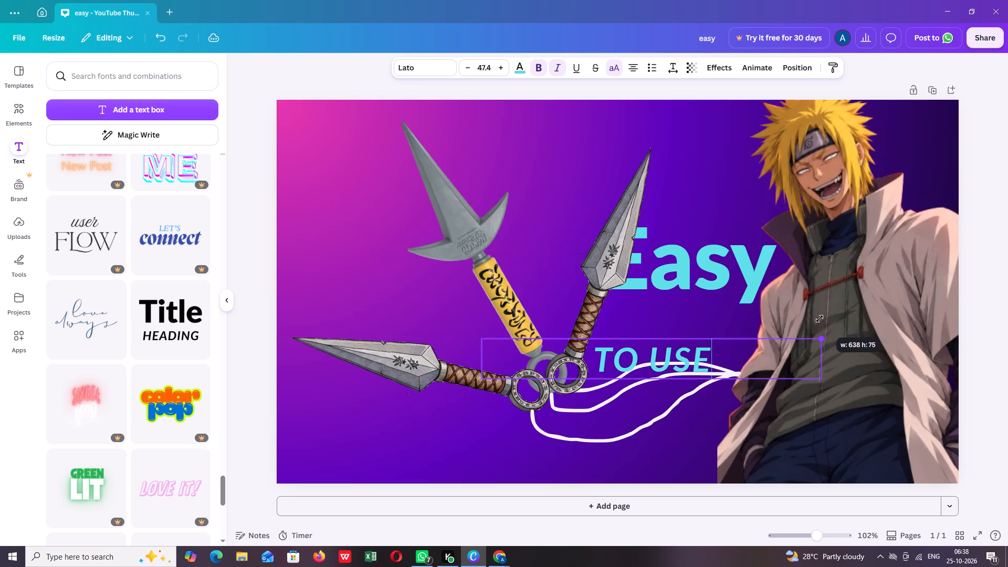
drag(820, 319, 780, 335)
drag(628, 369, 663, 352)
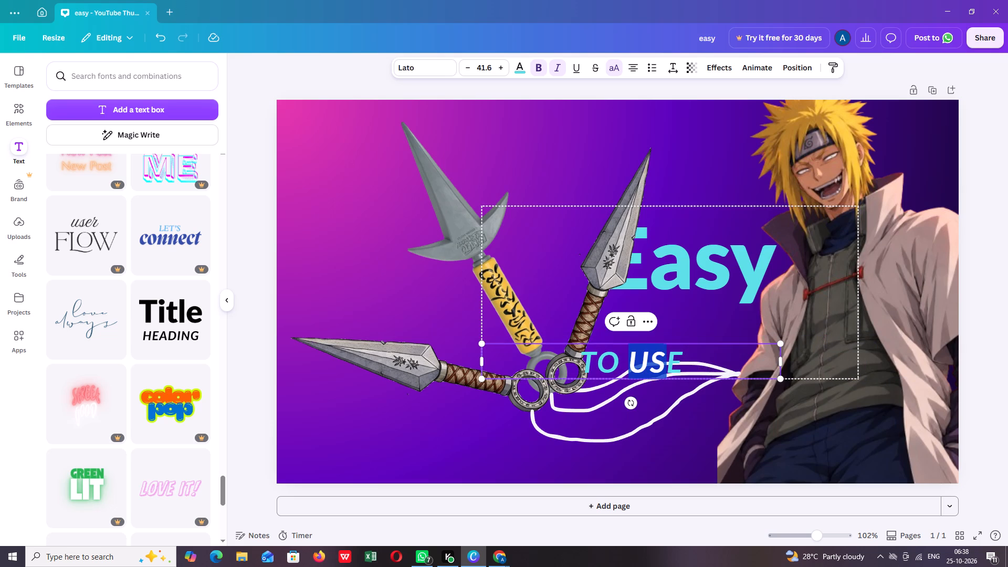
drag(663, 352, 671, 364)
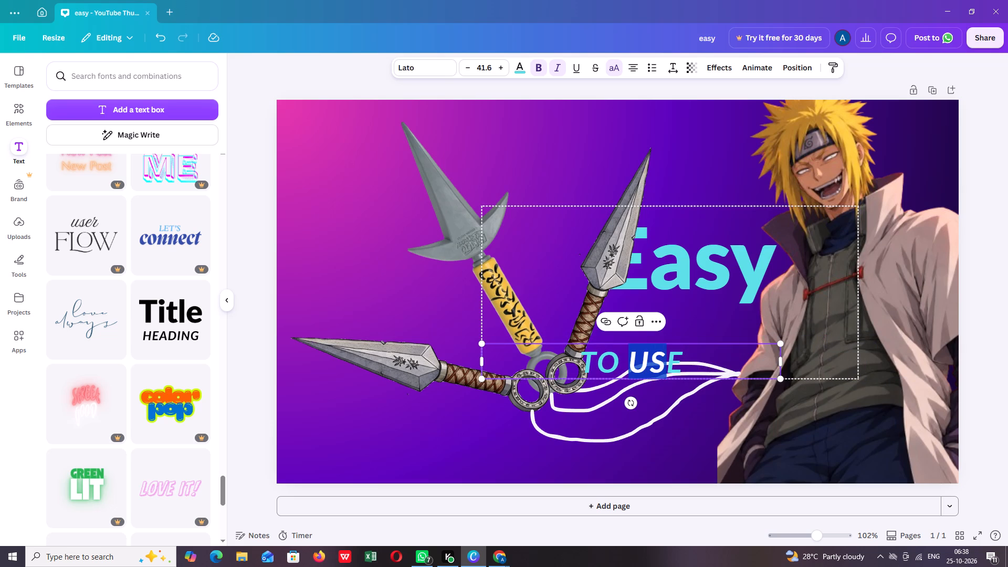
drag(782, 345, 895, 284)
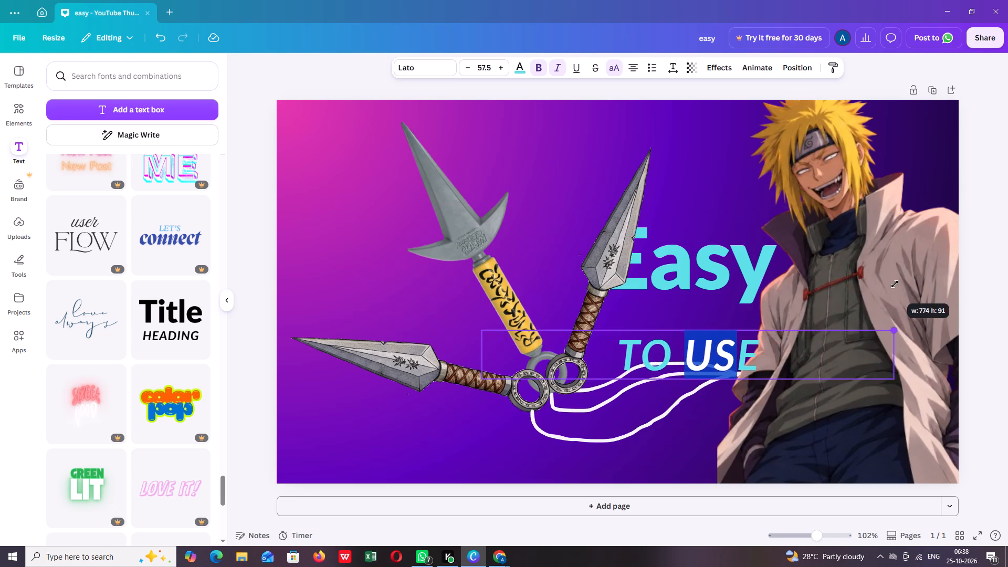
drag(895, 284, 820, 304)
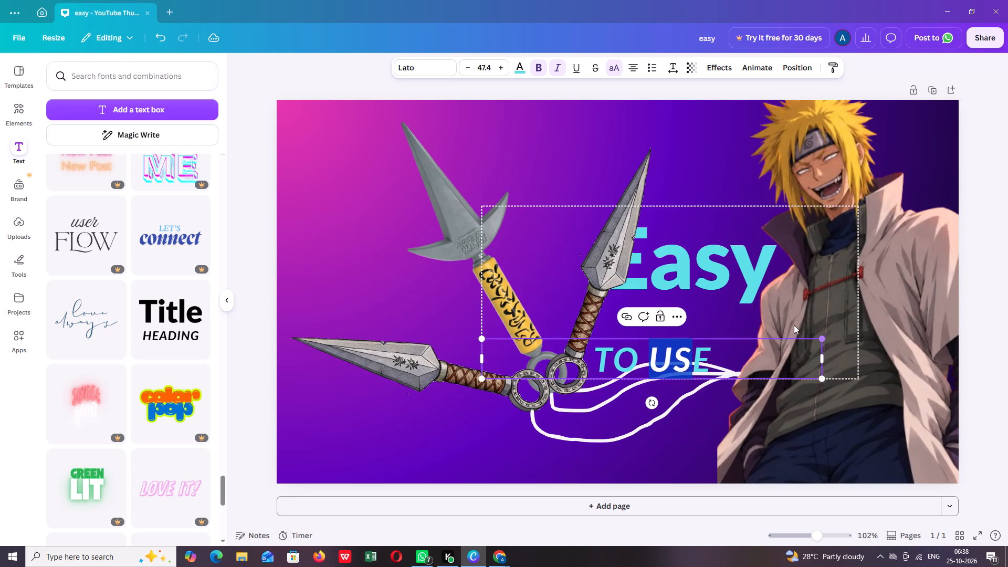
Enlarge the whole "Easy TO USE" group slightly, bringing "TO USE" to about font size 49.9, and nudge it up.
click(715, 150)
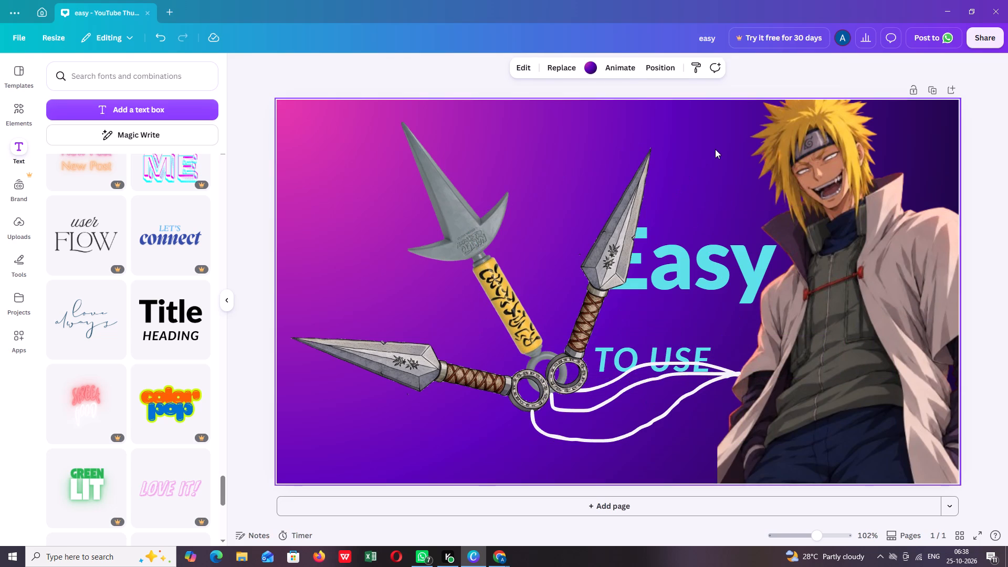
click(691, 250)
click(726, 255)
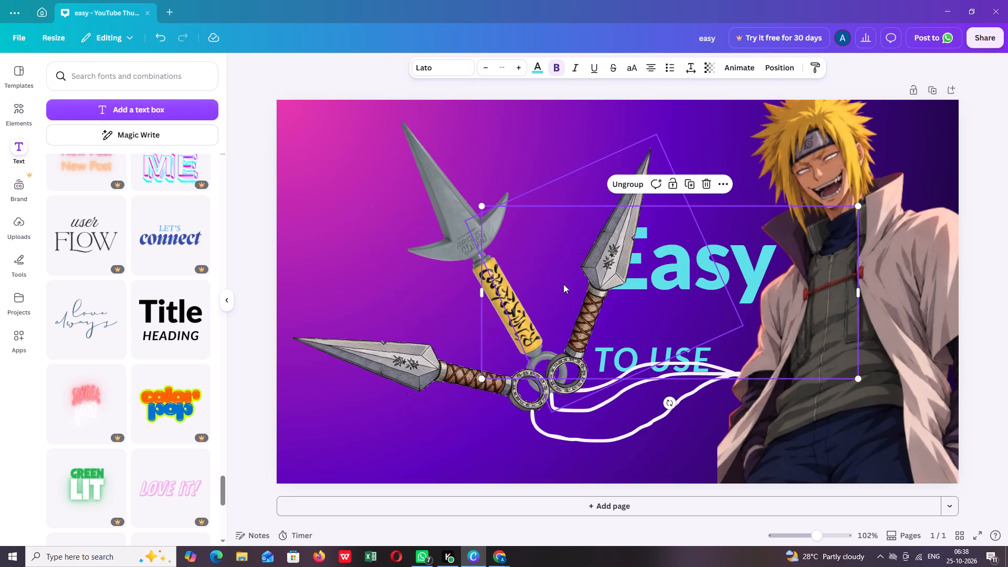
drag(482, 206, 350, 199)
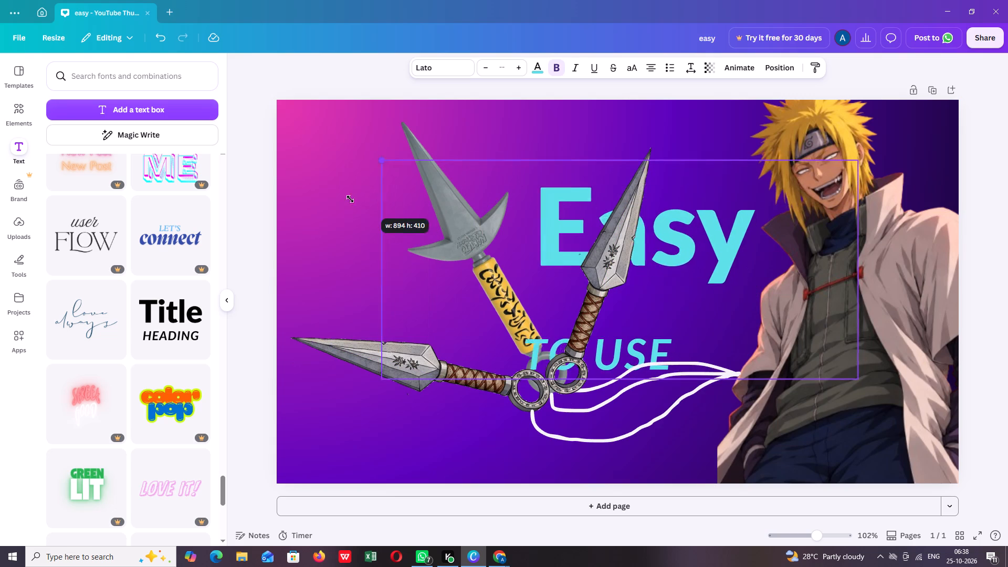
drag(350, 199, 452, 219)
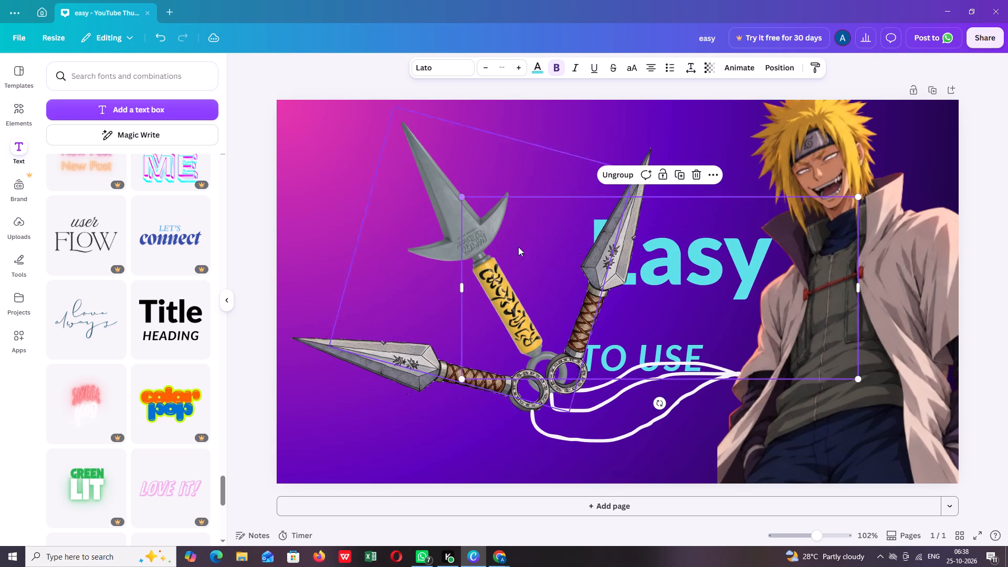
click(698, 359)
click(696, 352)
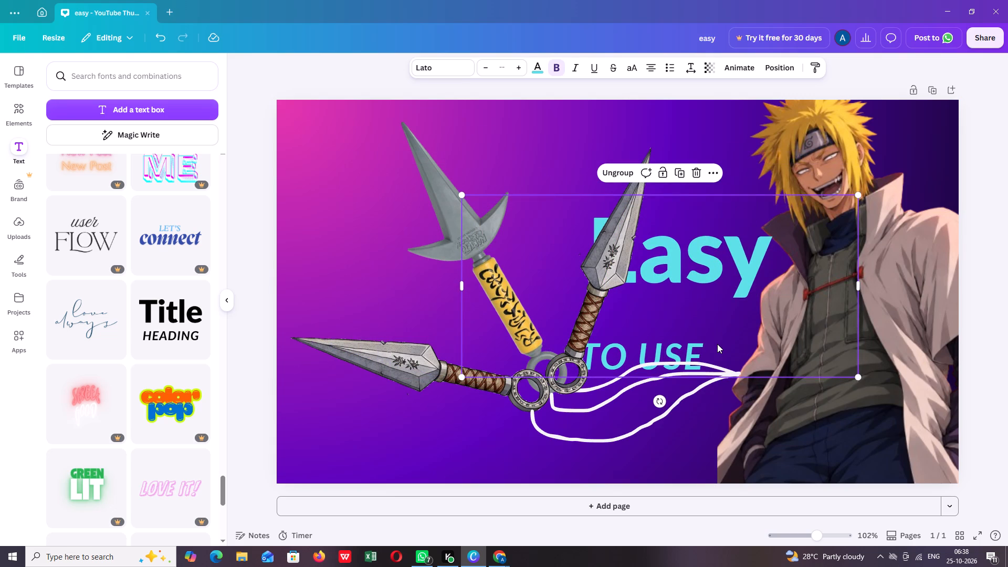
Resize the "TO USE" line to about font size 51.2 and move it up directly beneath "Easy".
click(717, 344)
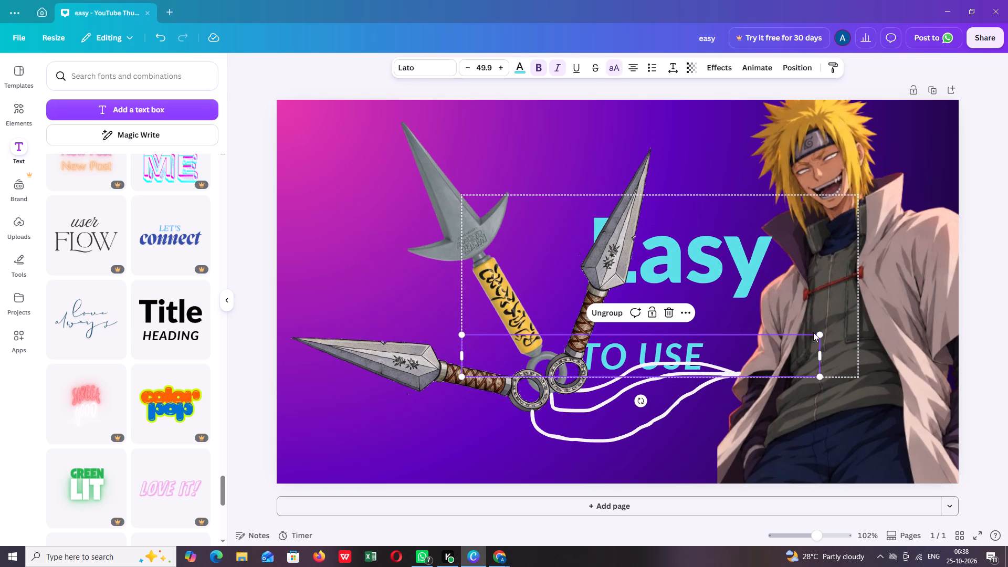
drag(817, 333, 895, 293)
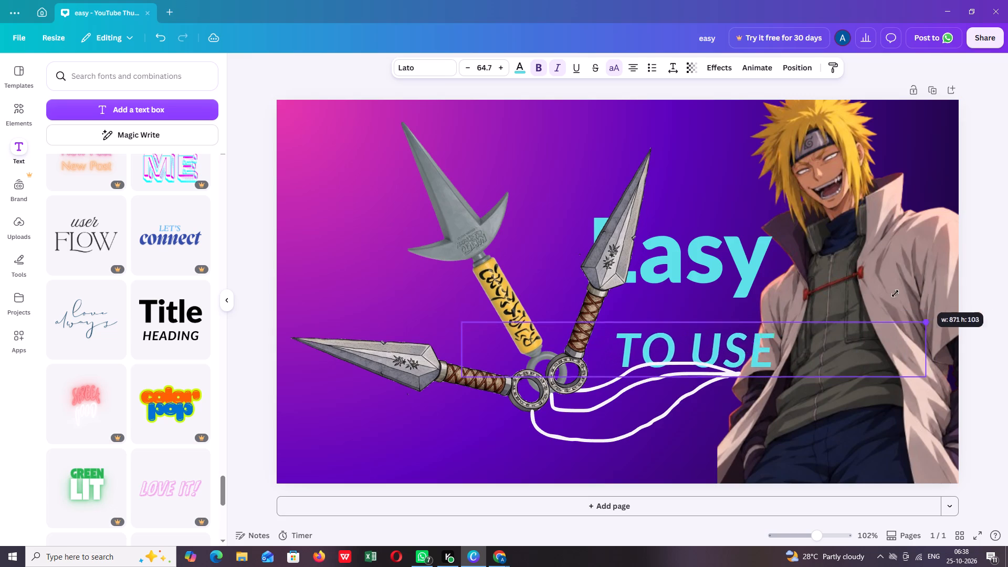
drag(895, 293, 885, 292)
drag(691, 351, 732, 307)
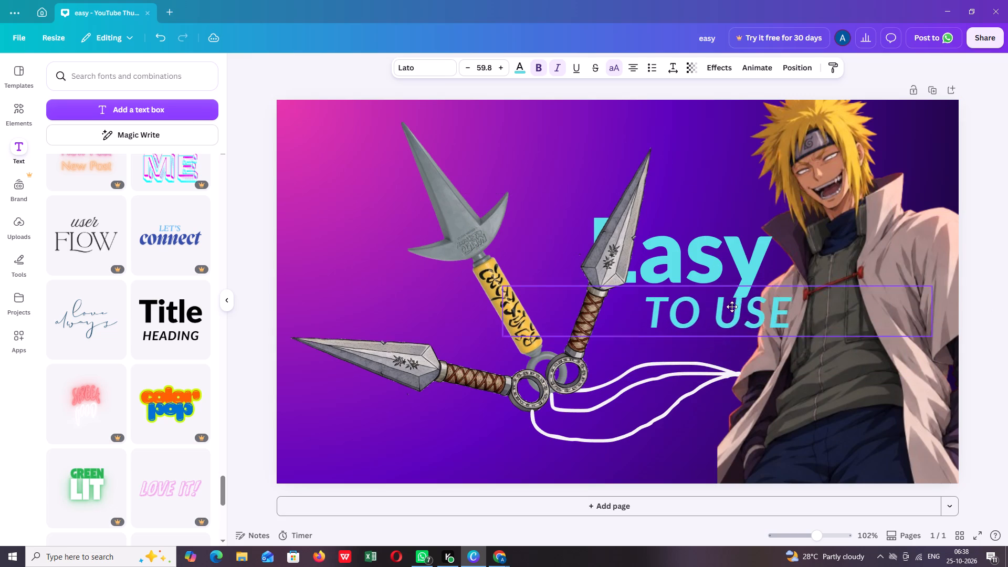
drag(732, 307, 693, 316)
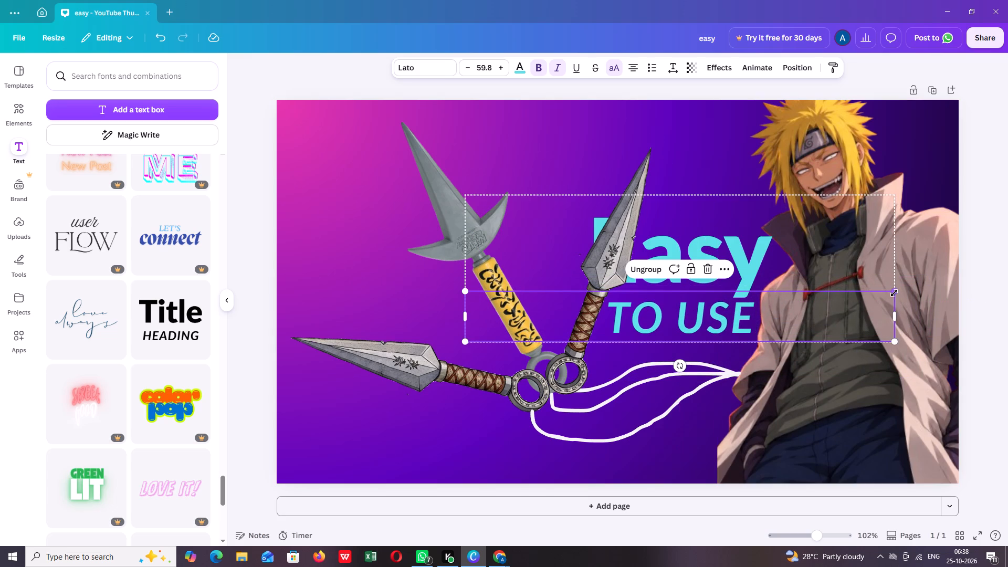
drag(894, 293, 833, 310)
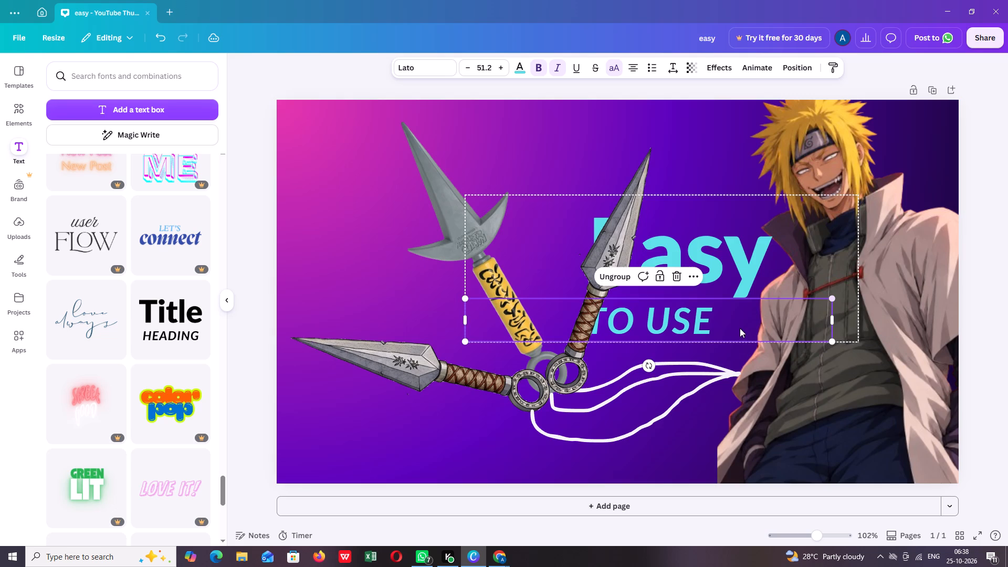
drag(738, 329, 782, 325)
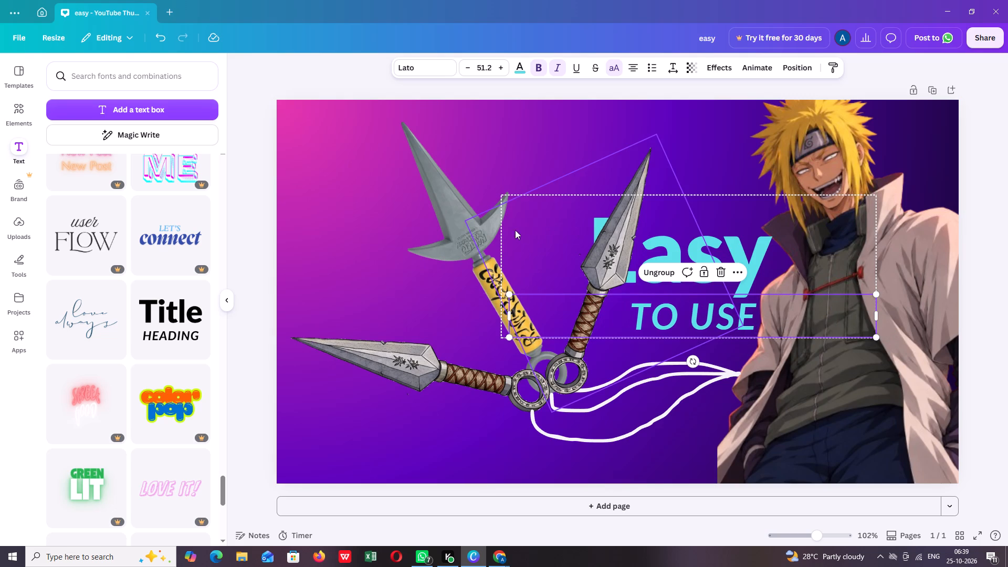
Enlarge the whole "Easy TO USE" group towards the kunai fan, bringing "TO USE" to about font size 61.9.
click(518, 228)
click(752, 249)
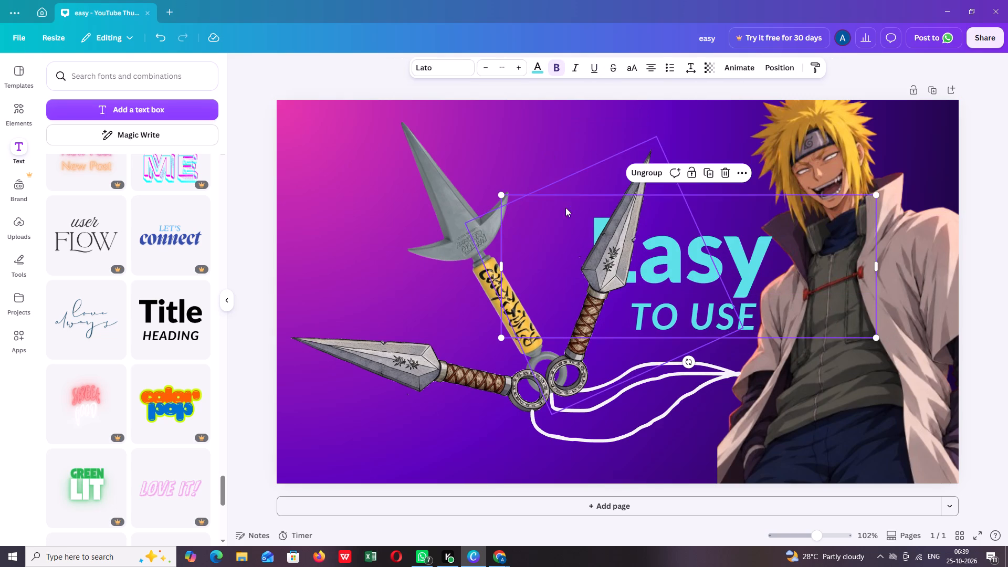
drag(501, 192, 450, 188)
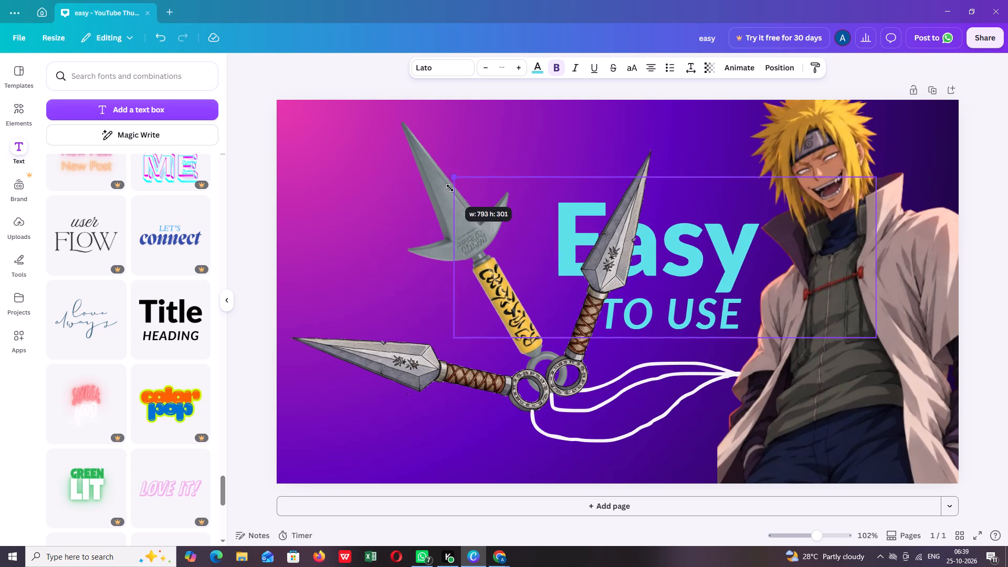
drag(450, 188, 444, 198)
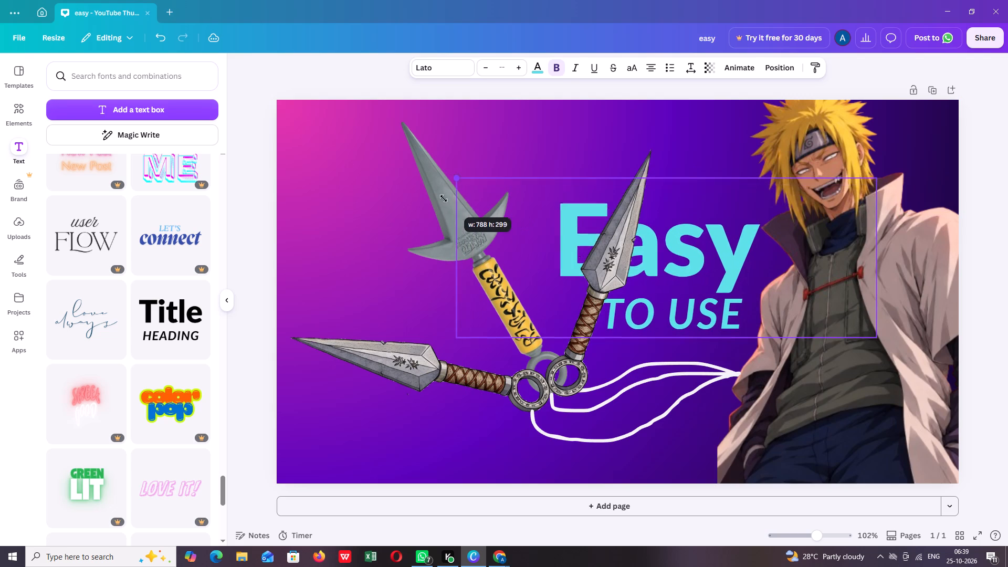
drag(444, 198, 408, 202)
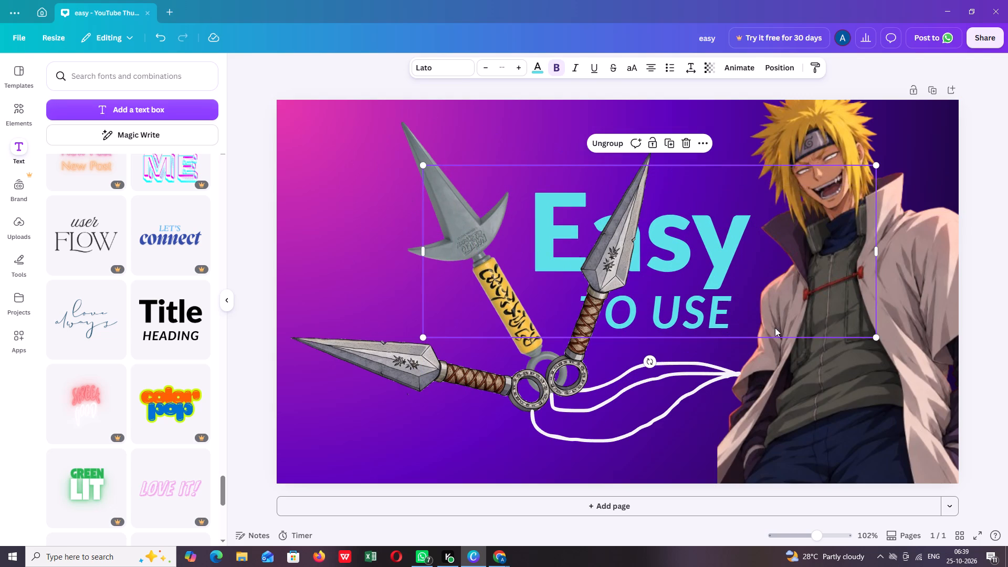
Shift only the "TO USE" line sideways towards Minato, keeping it directly beneath "Easy".
click(740, 311)
drag(737, 309, 770, 309)
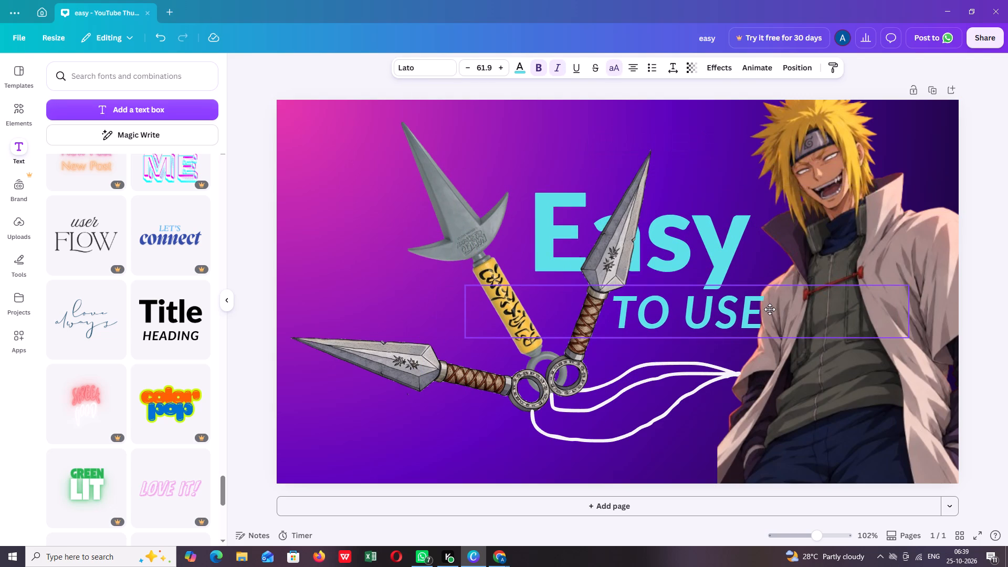
drag(770, 309, 766, 310)
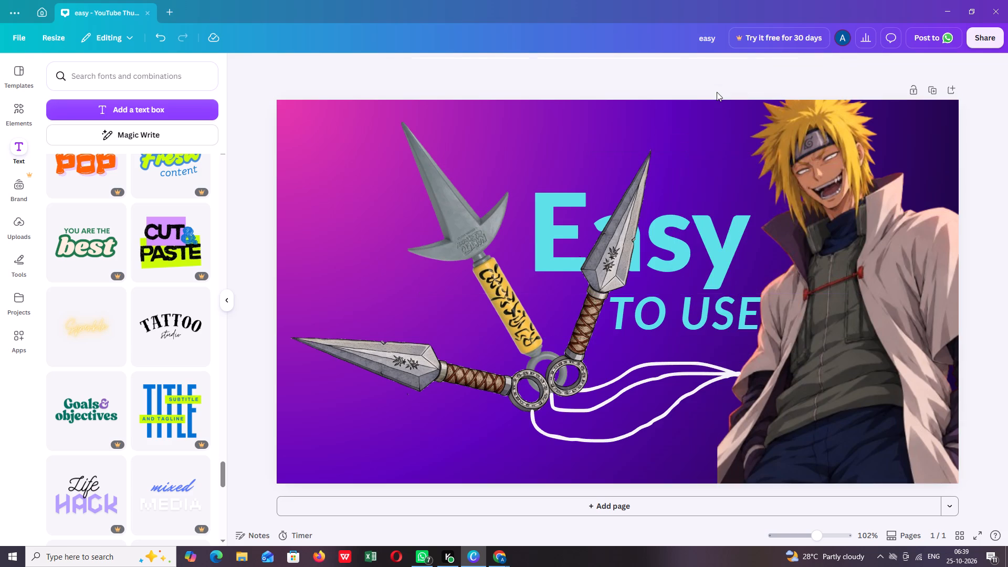
Change the font of the whole "Easy TO USE" group to Blaka.
click(700, 192)
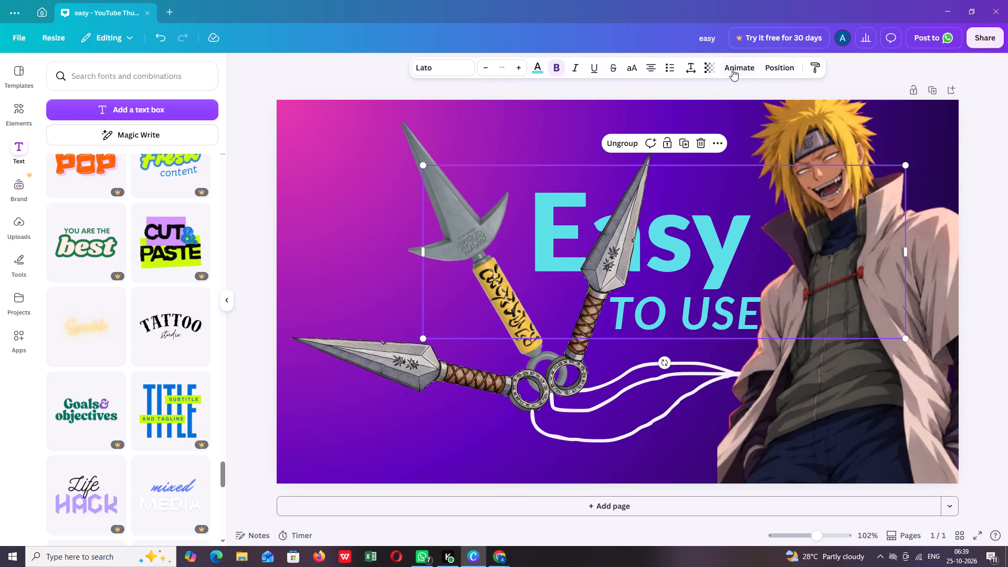
click(459, 65)
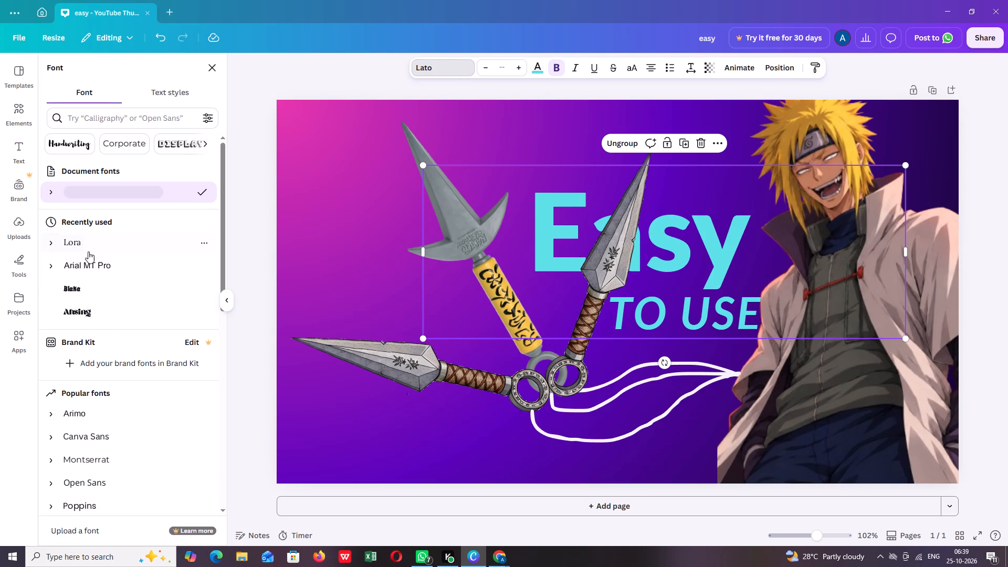
click(81, 285)
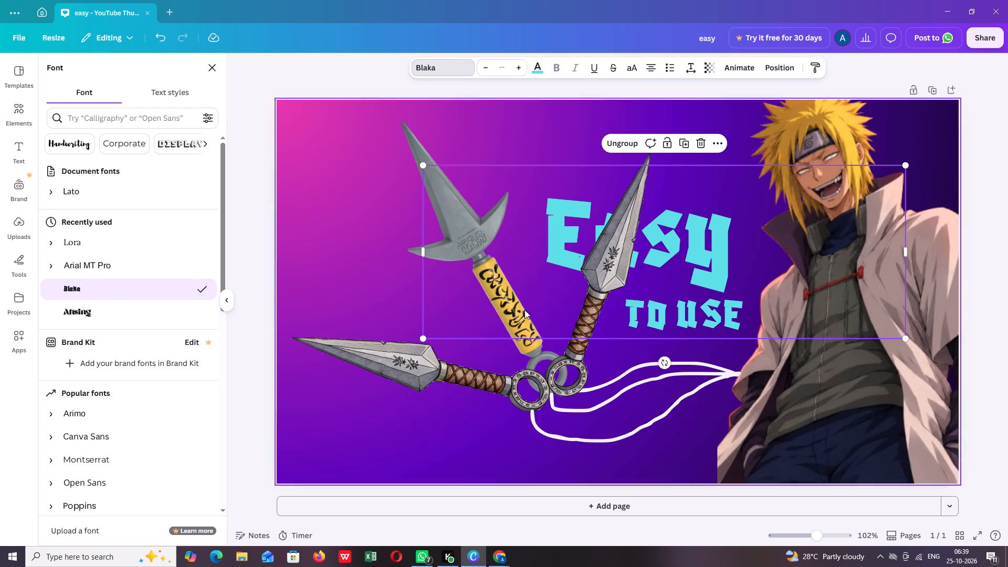
Move the "Easy TO USE" group slightly towards Minato and enlarge it a little, bringing "Easy" to about font size 154.
drag(771, 286, 789, 288)
drag(922, 171, 952, 140)
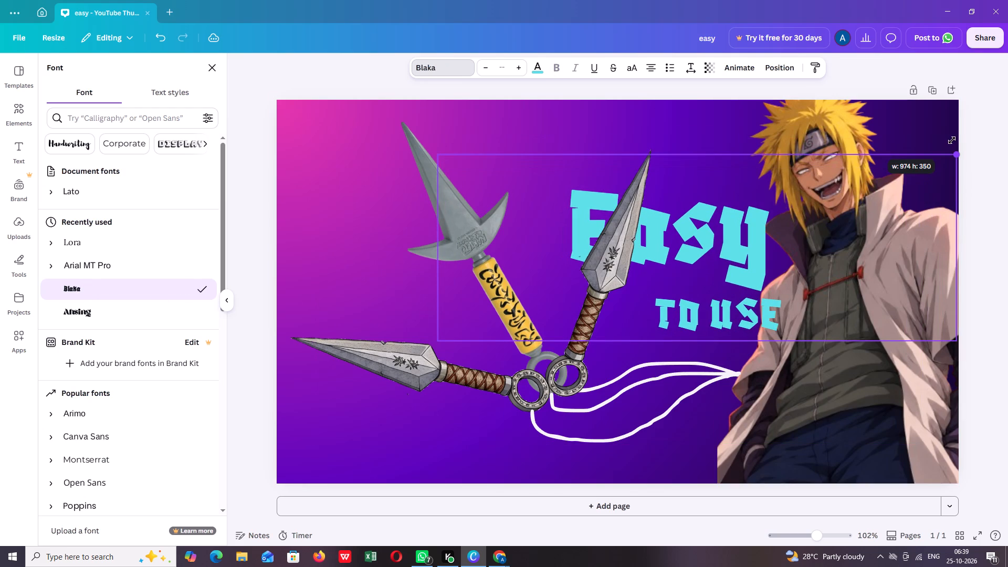
drag(952, 140, 922, 154)
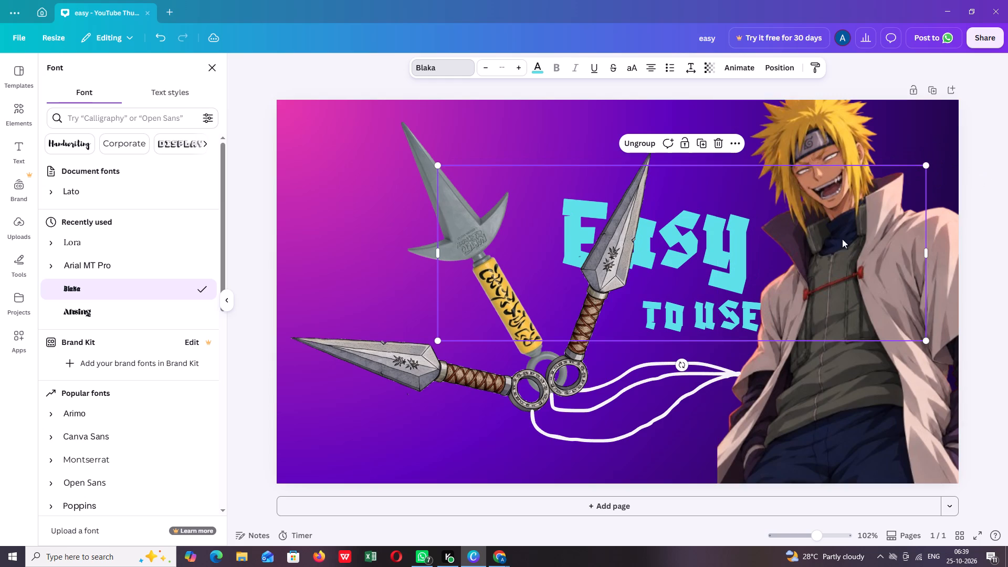
click(671, 447)
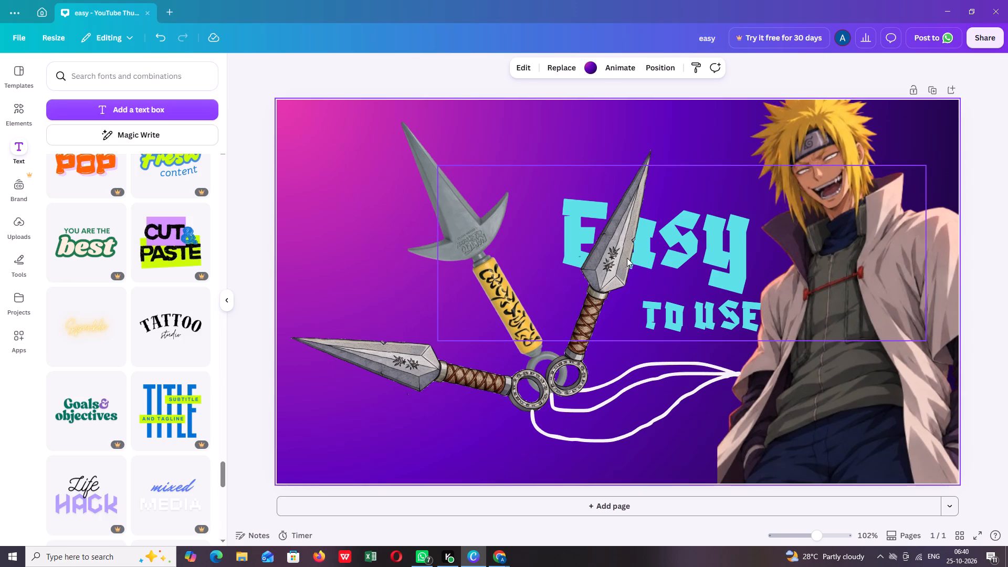
Widen the "Easy TO USE" group's frame on the kunai side so its centred text moves away from Minato.
click(744, 226)
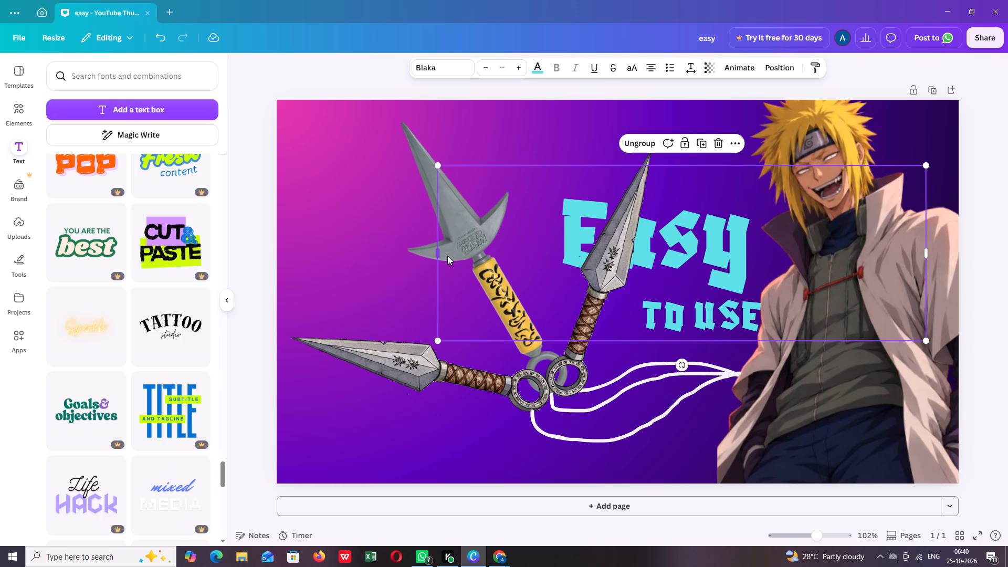
drag(437, 257, 314, 259)
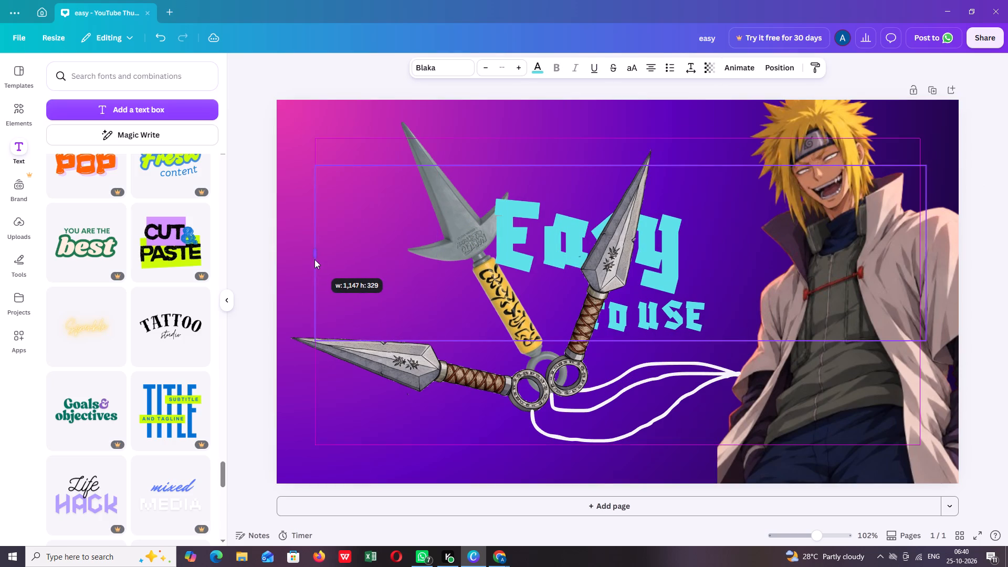
drag(314, 259, 344, 256)
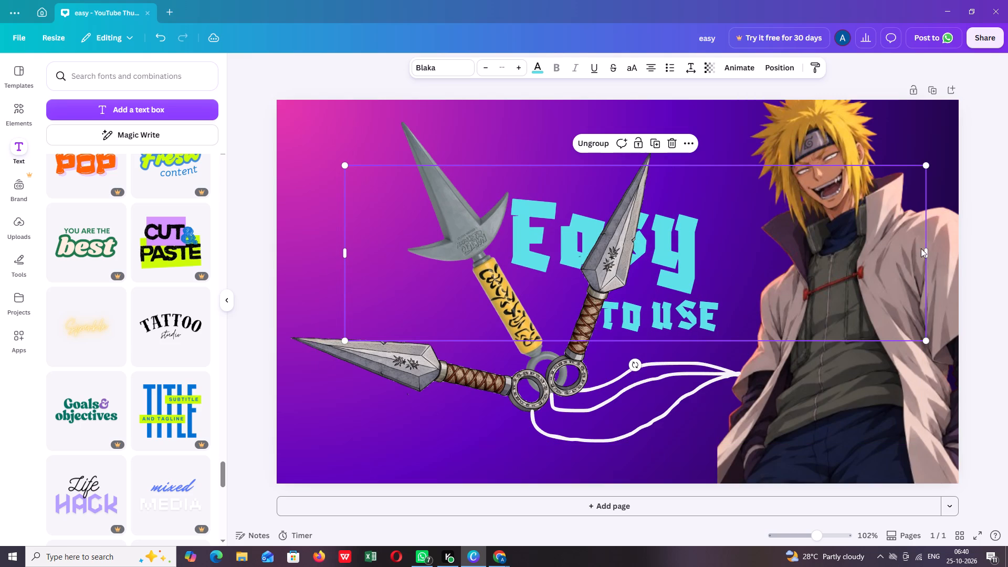
click(924, 249)
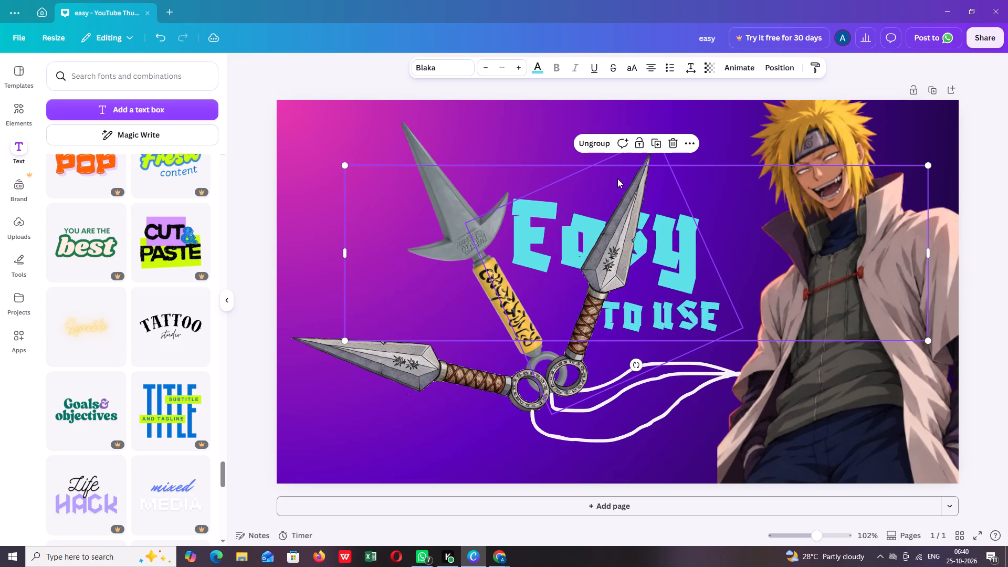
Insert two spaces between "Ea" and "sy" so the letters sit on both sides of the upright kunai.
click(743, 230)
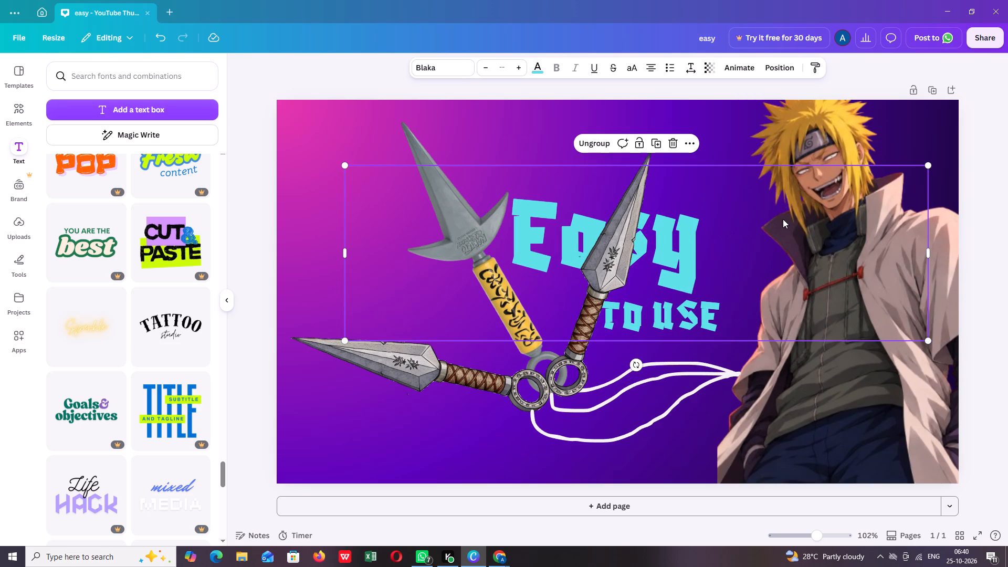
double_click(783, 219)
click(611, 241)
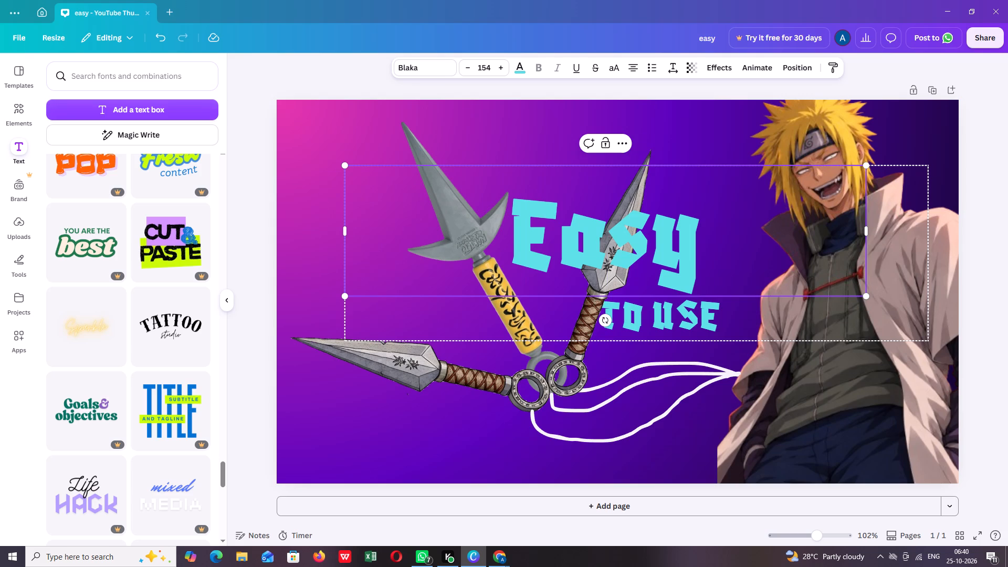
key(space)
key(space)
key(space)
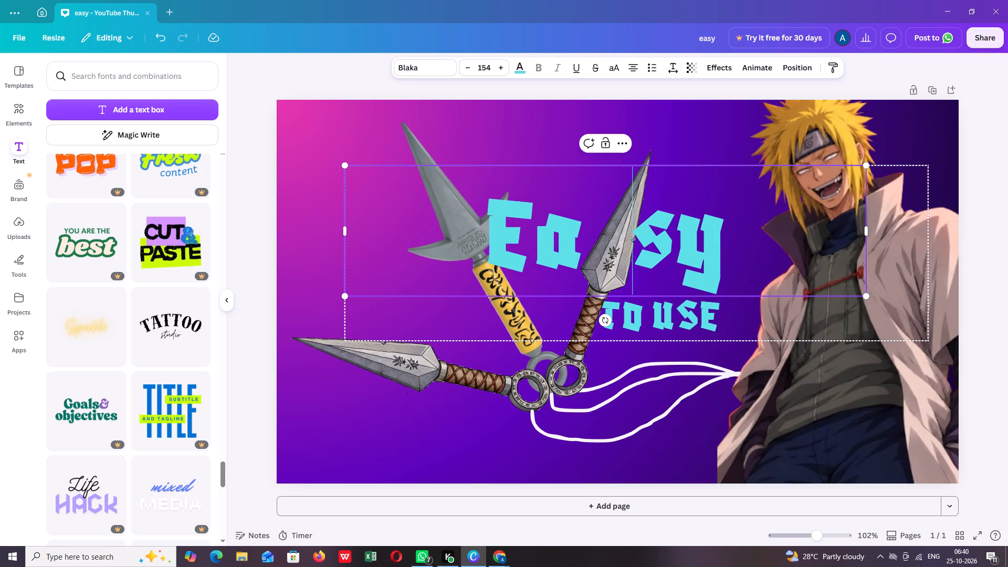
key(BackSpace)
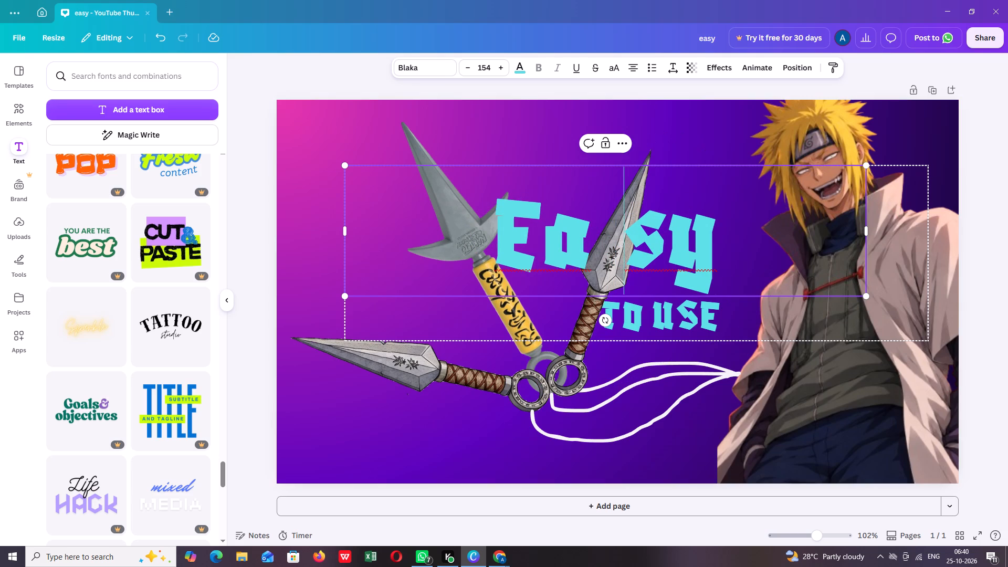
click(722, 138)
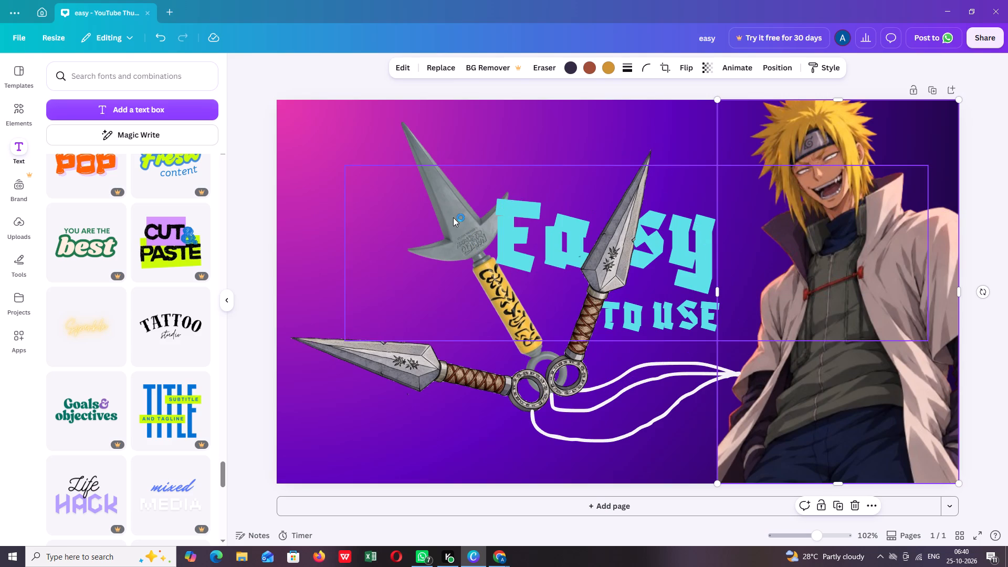
Send the "Easy TO USE" text group one layer backward.
click(450, 217)
click(689, 141)
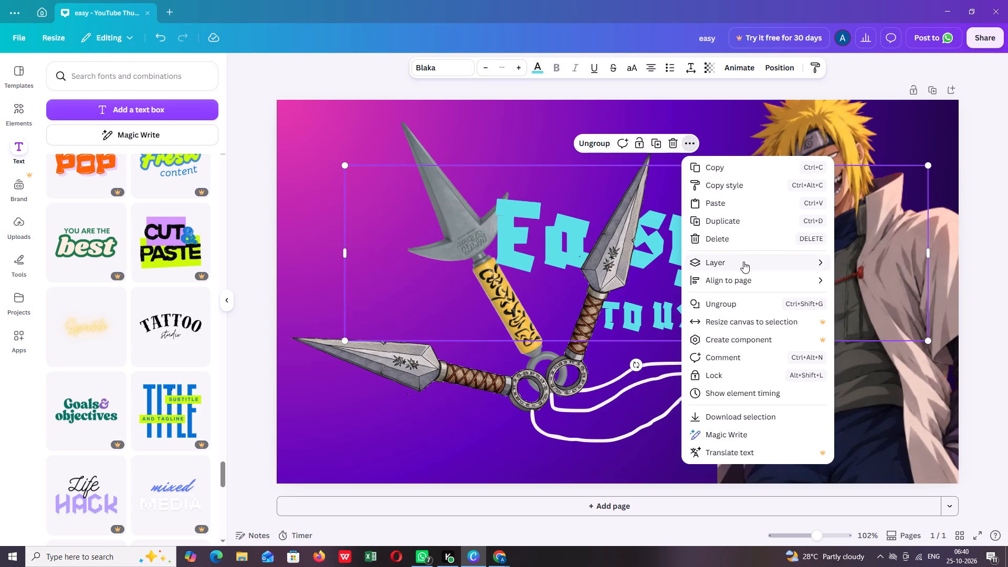
click(743, 261)
click(898, 266)
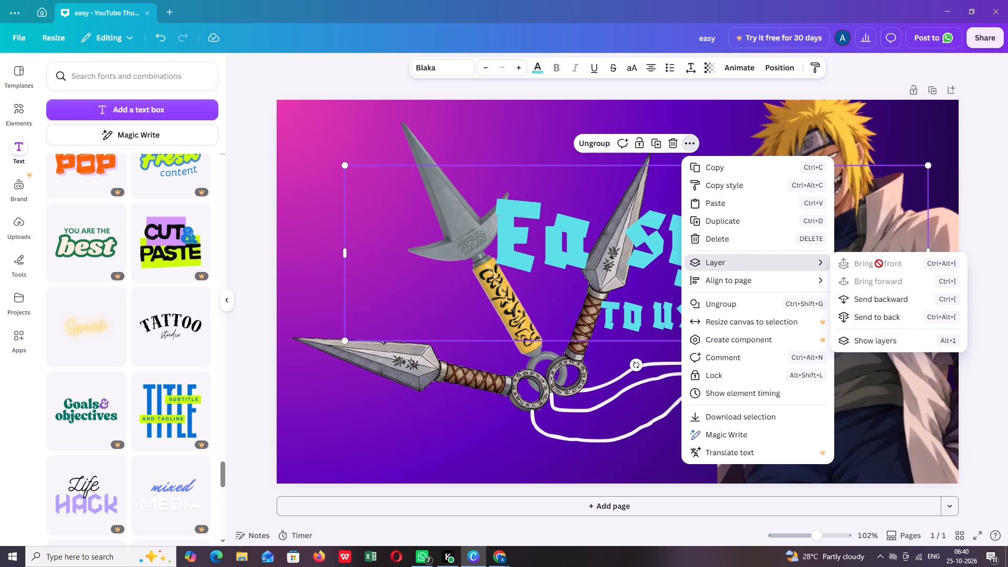
click(884, 302)
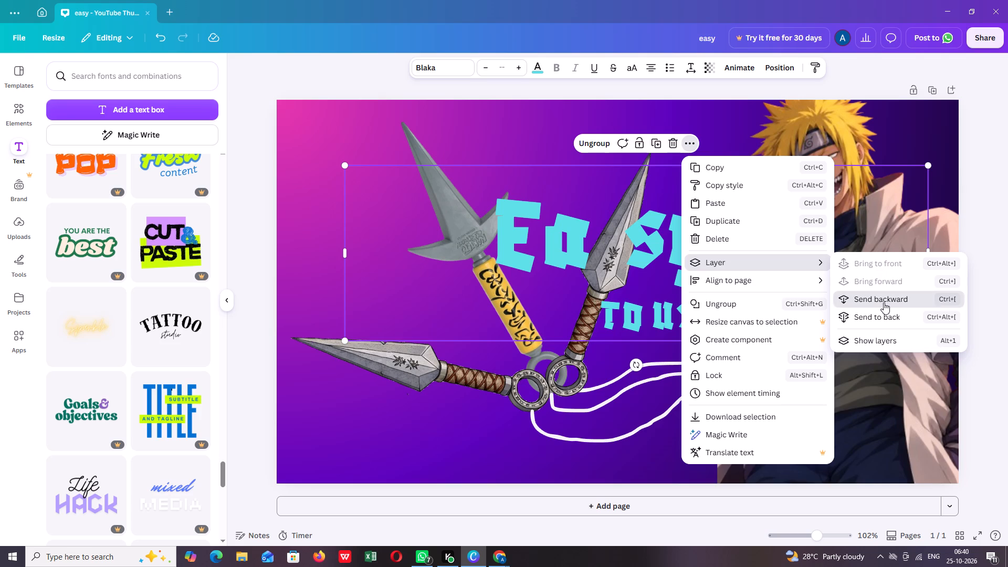
Bring the yellow-handled kunai to the front so it overlaps the "Easy" text.
click(431, 150)
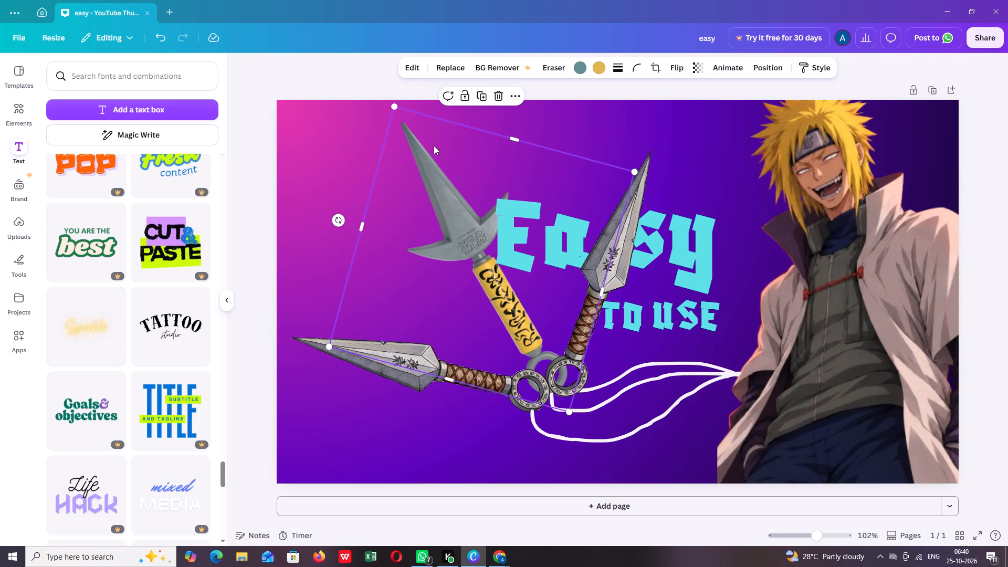
click(516, 100)
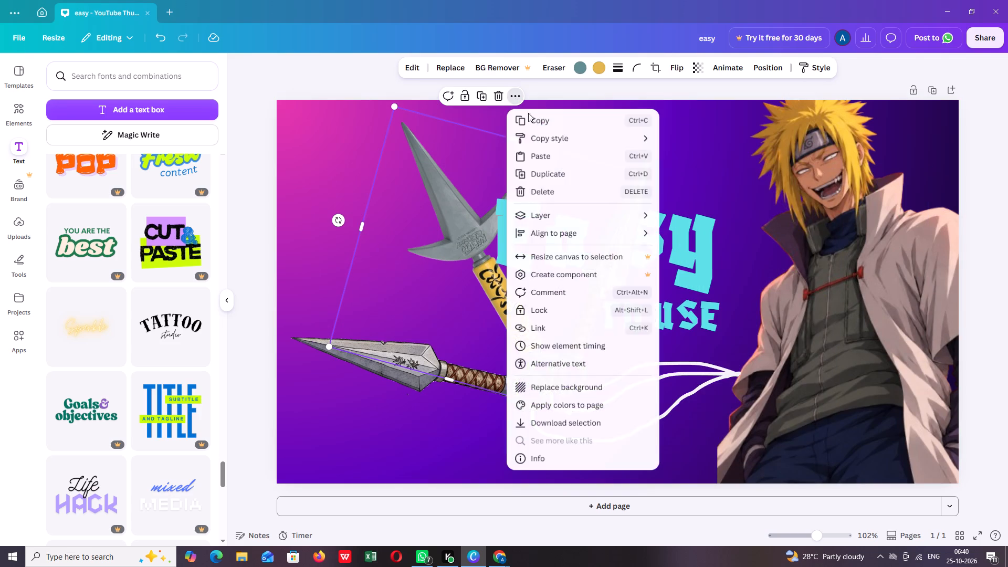
click(597, 218)
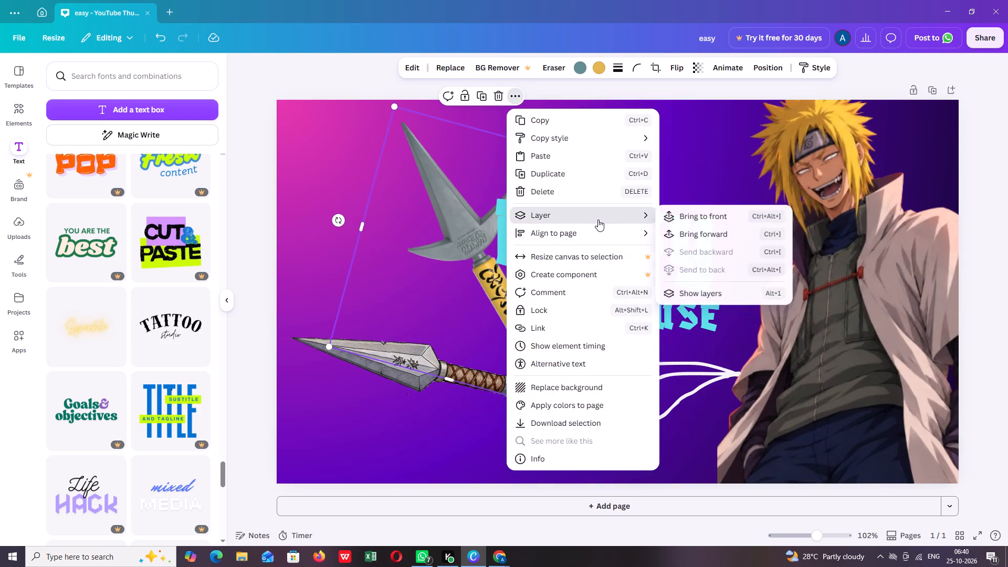
click(734, 218)
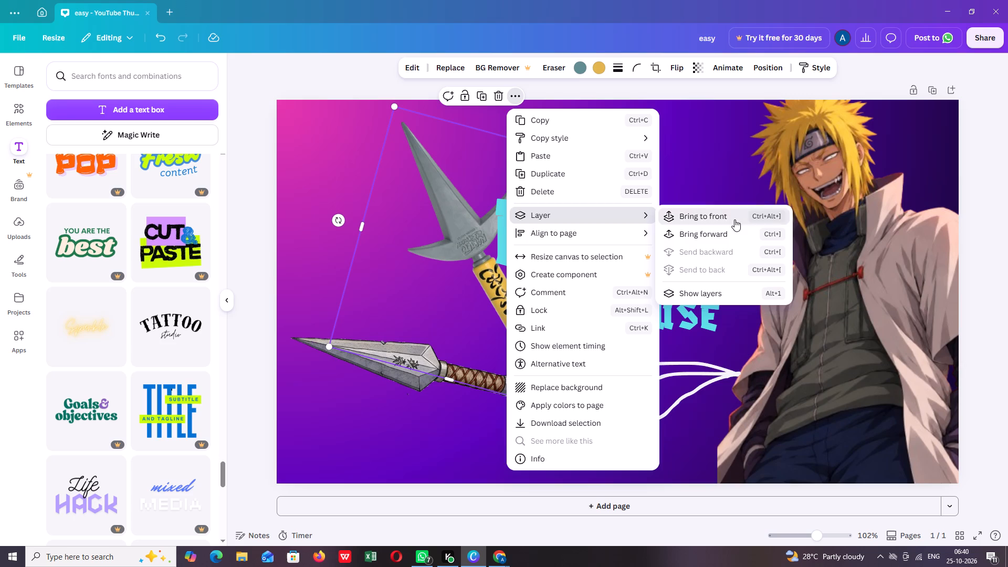
click(745, 155)
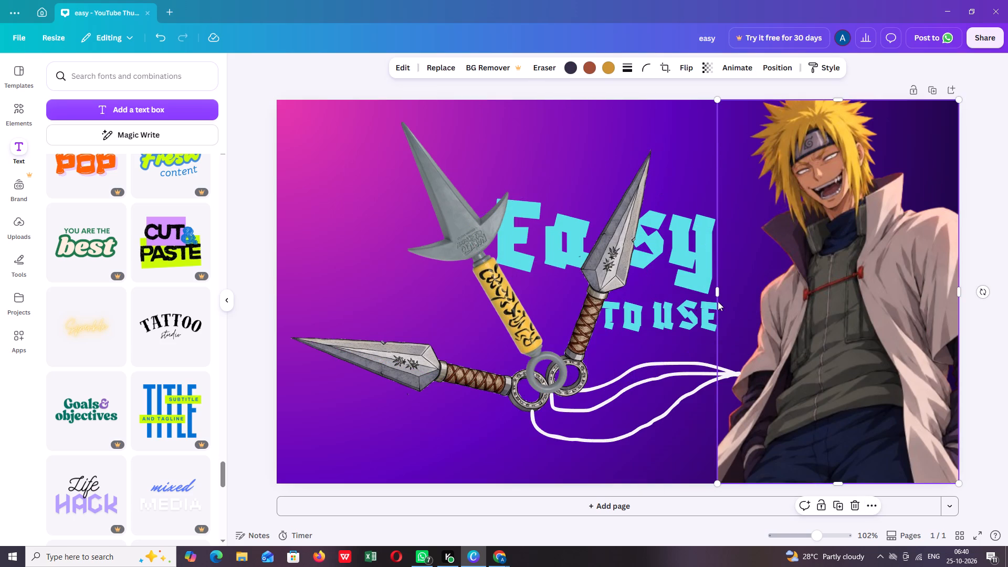
Widen the "Easy TO USE" group's frame on Minato's side to about 1,242, shifting the centred text towards him.
click(733, 247)
drag(927, 250, 972, 260)
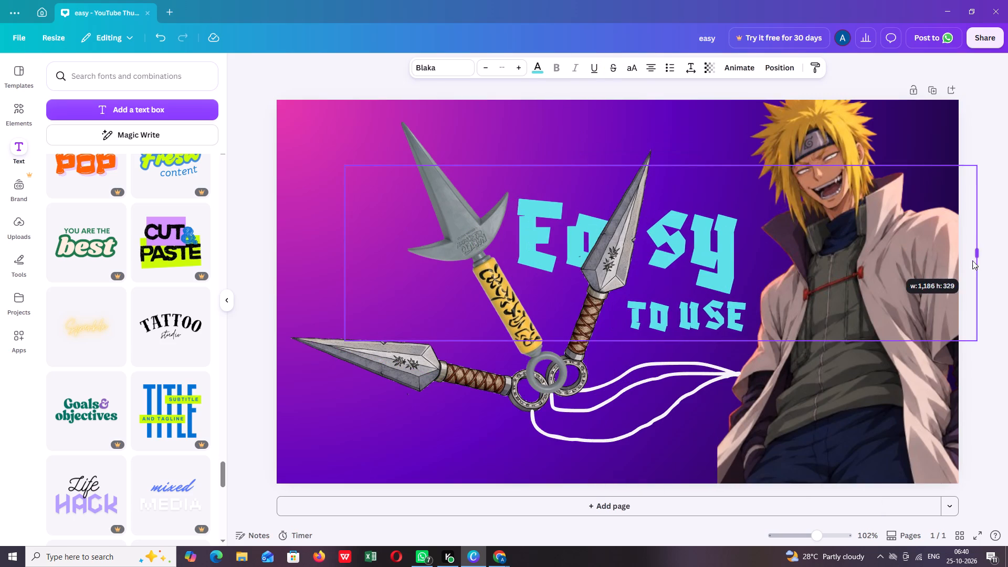
drag(972, 260, 1005, 265)
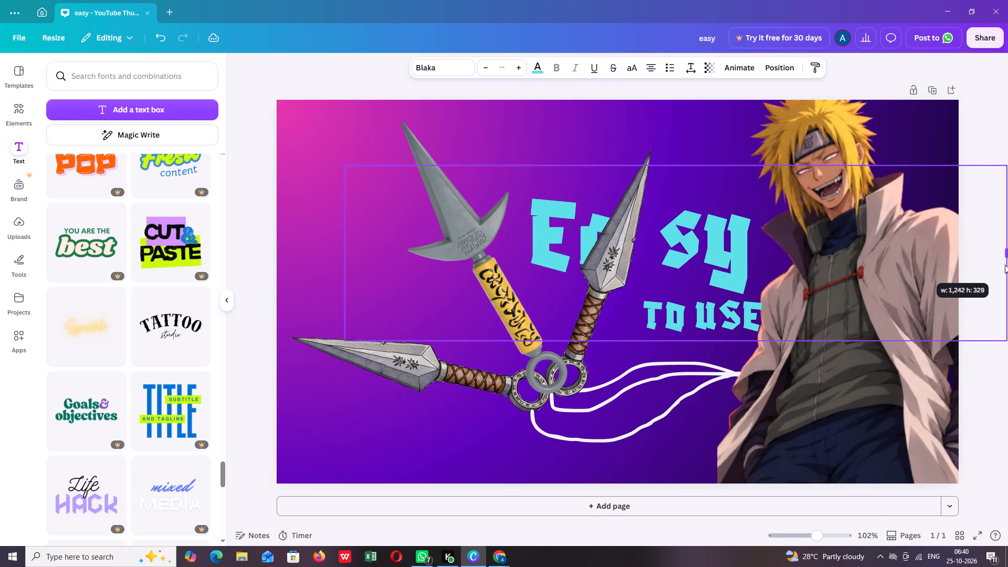
drag(1005, 265, 1007, 265)
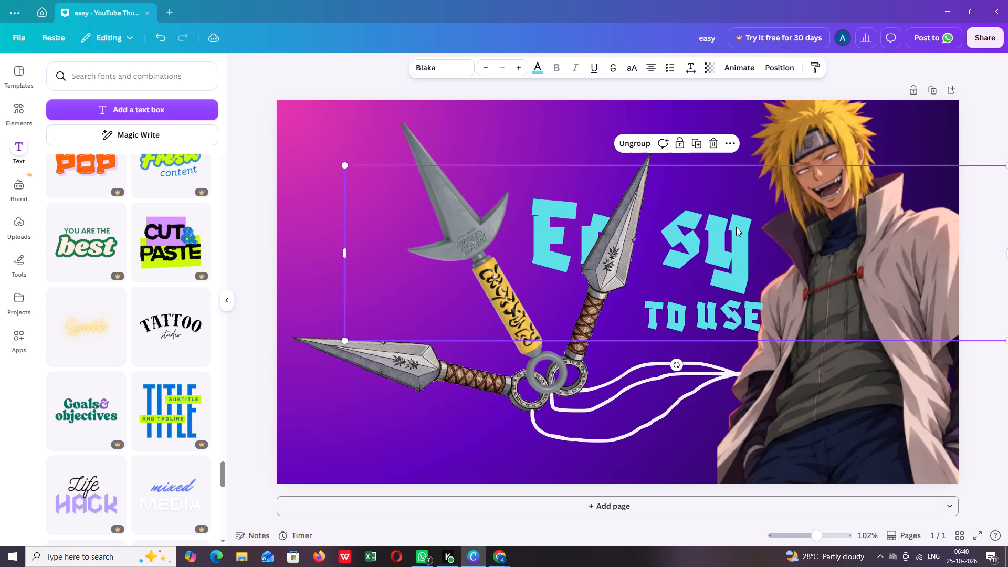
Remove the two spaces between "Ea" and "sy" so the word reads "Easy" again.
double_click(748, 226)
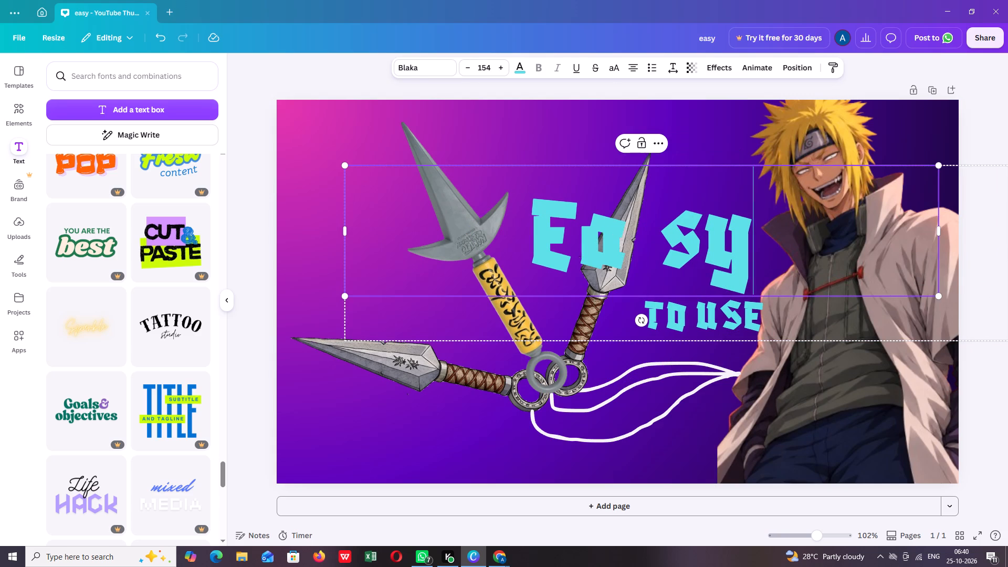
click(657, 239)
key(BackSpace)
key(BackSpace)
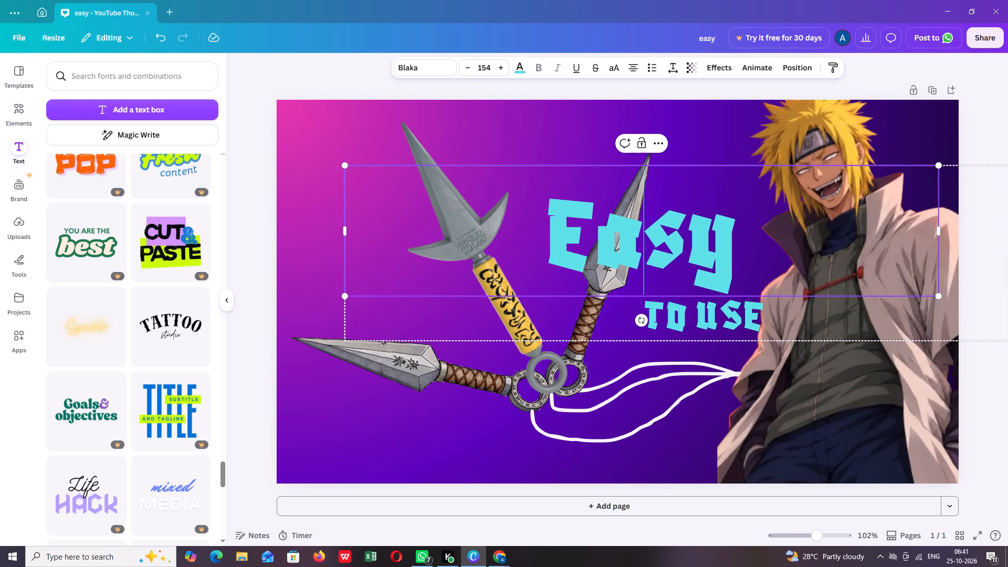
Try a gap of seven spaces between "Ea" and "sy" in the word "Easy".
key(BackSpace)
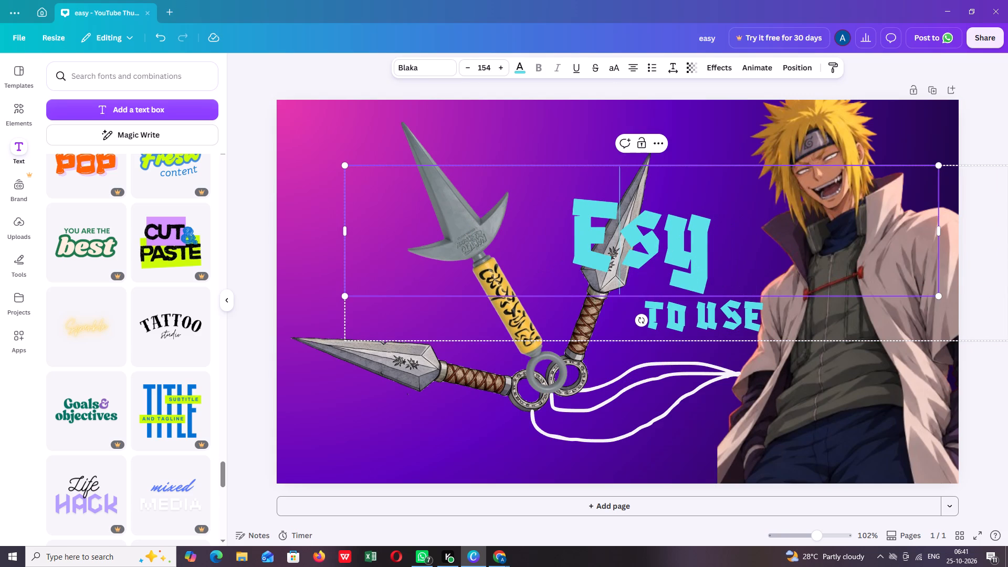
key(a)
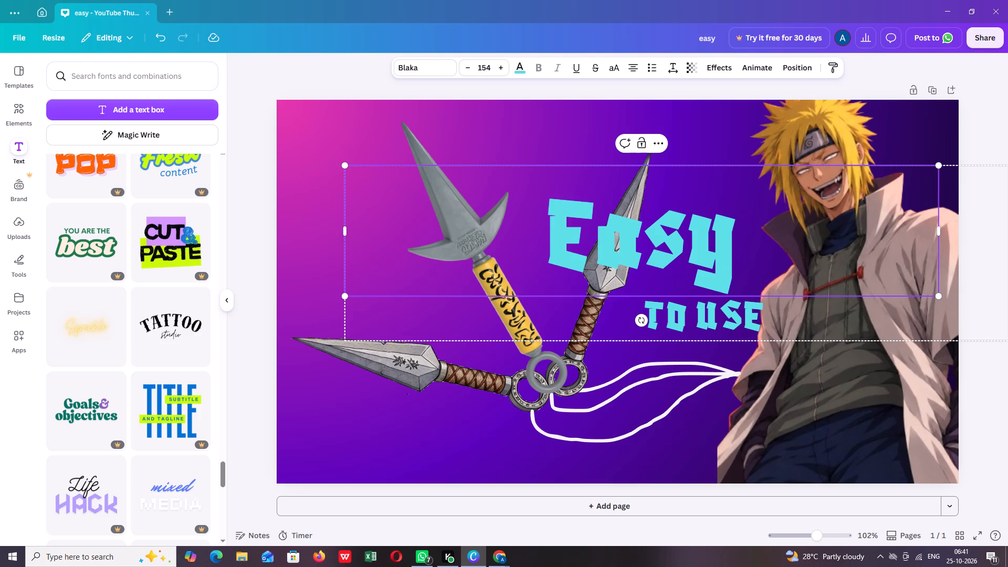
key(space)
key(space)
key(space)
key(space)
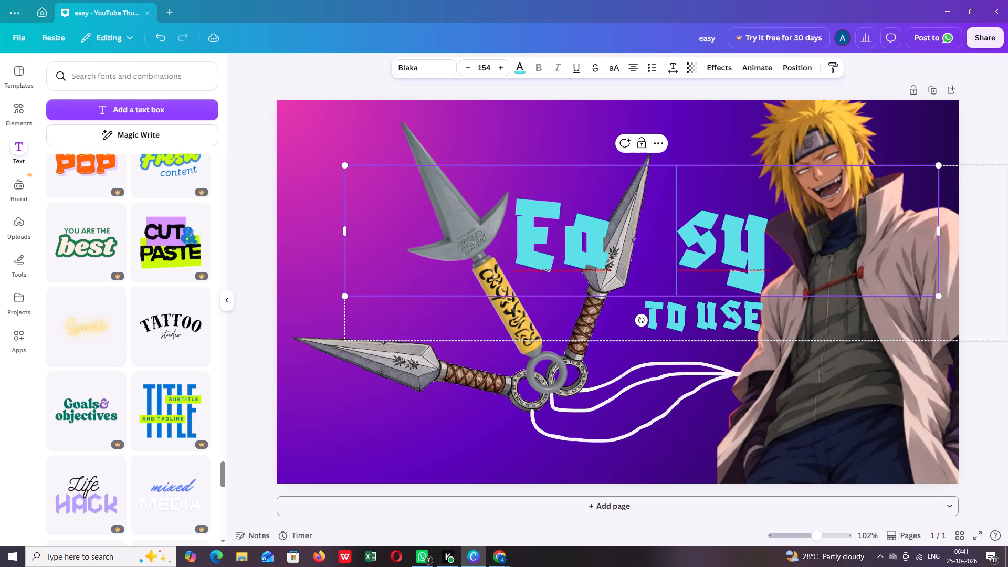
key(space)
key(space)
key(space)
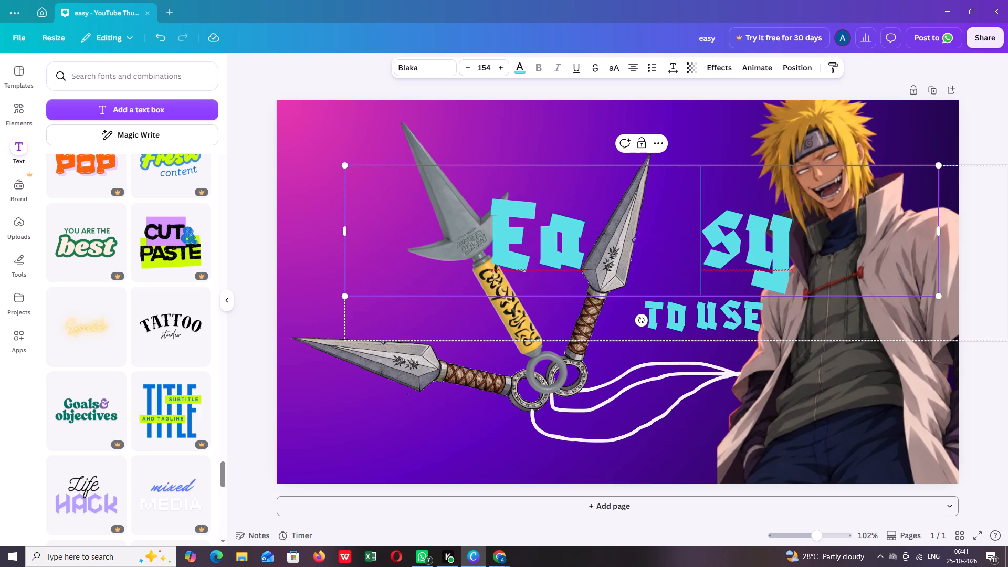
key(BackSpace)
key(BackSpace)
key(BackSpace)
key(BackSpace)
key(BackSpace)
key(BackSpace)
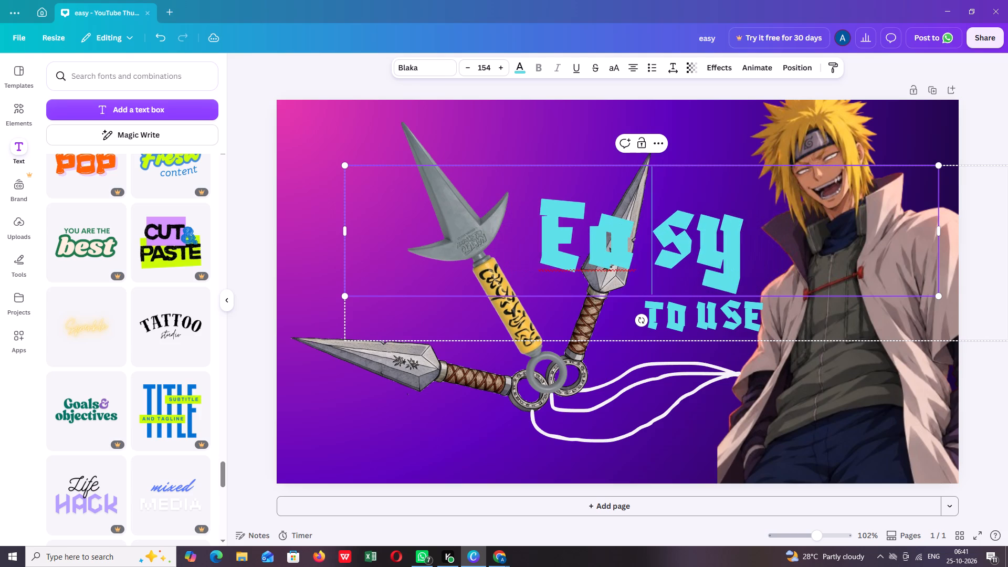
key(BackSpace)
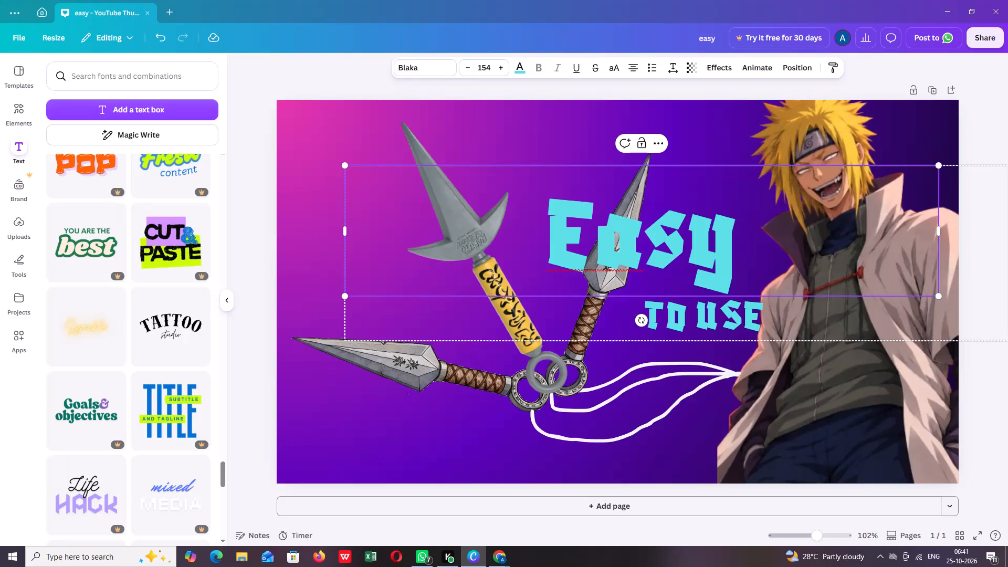
Insert two spaces between "Ea" and "sy" so the letters sit on both sides of the upright brown-handled kunai.
key(space)
key(space)
key(space)
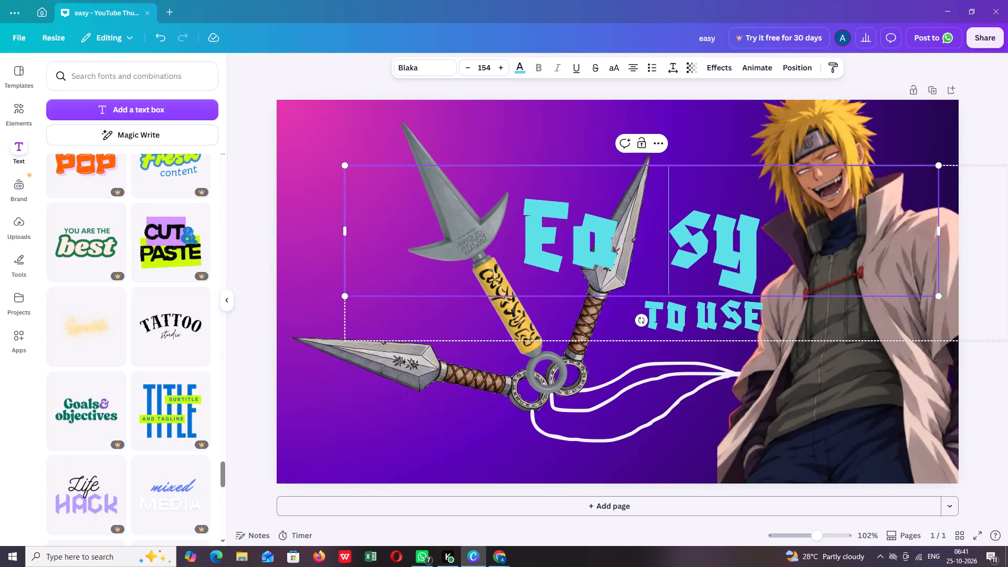
key(BackSpace)
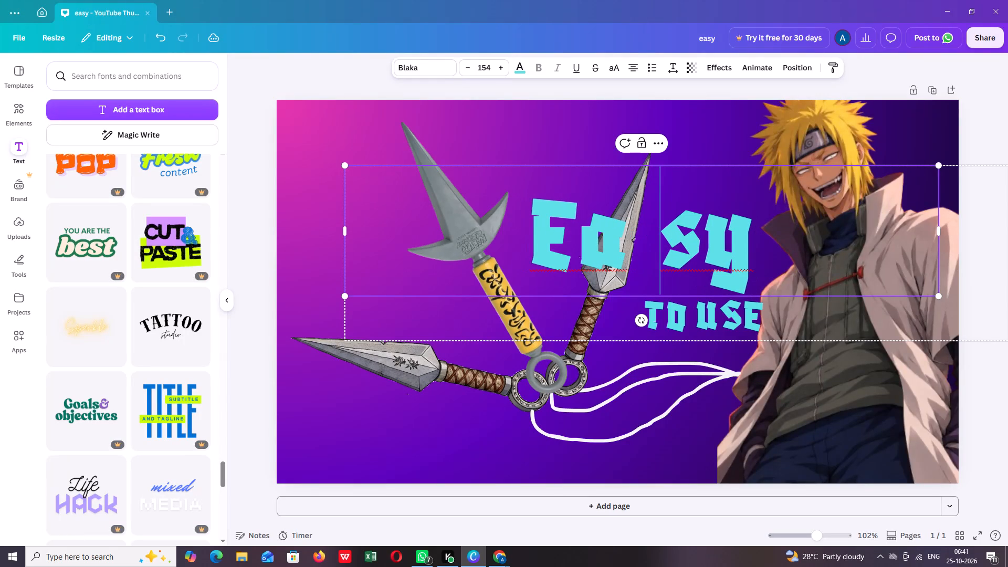
Narrow the "Easy" text's frame on Minato's side and nudge the text slightly towards the yellow-handled kunai.
drag(941, 235, 898, 239)
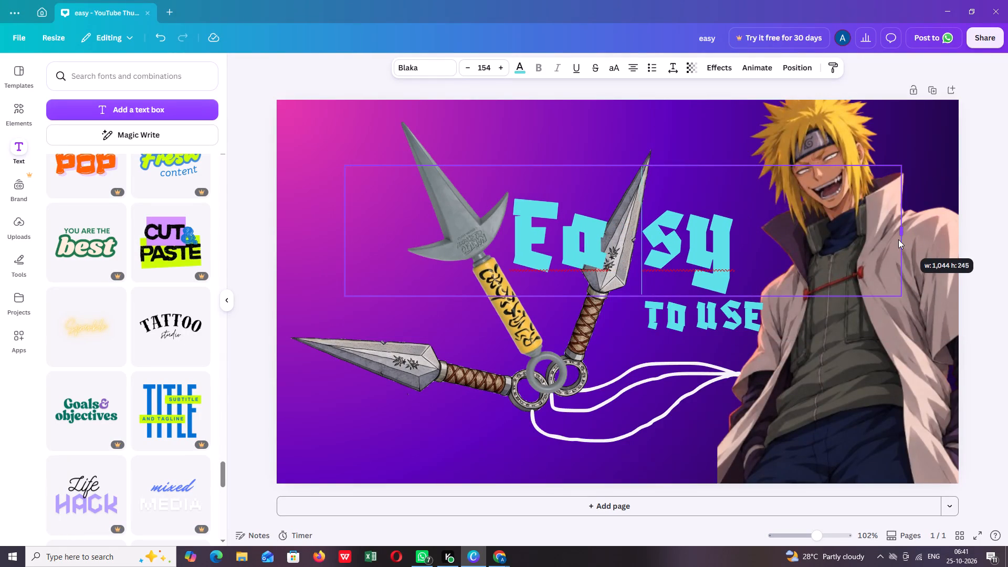
drag(898, 239, 892, 239)
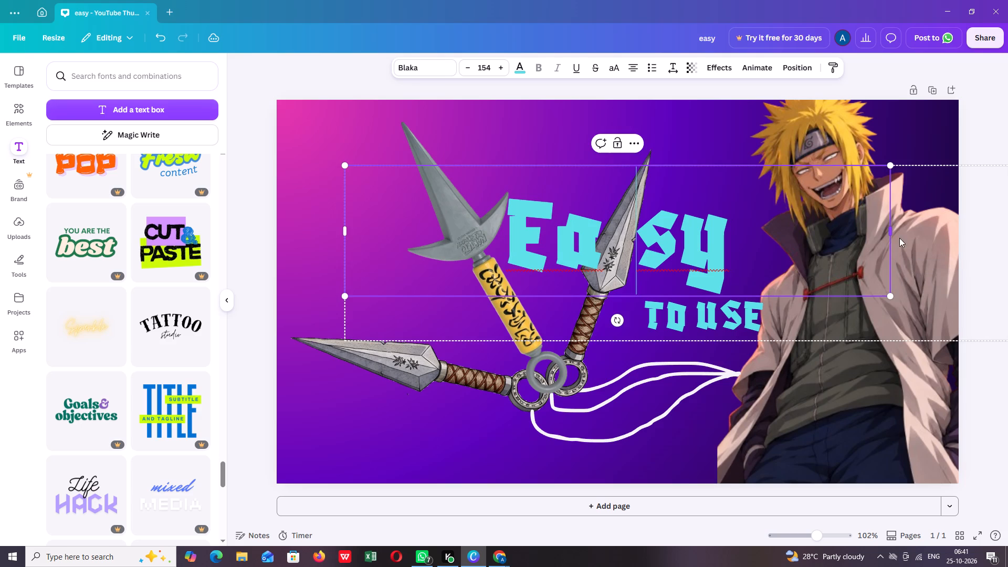
click(760, 112)
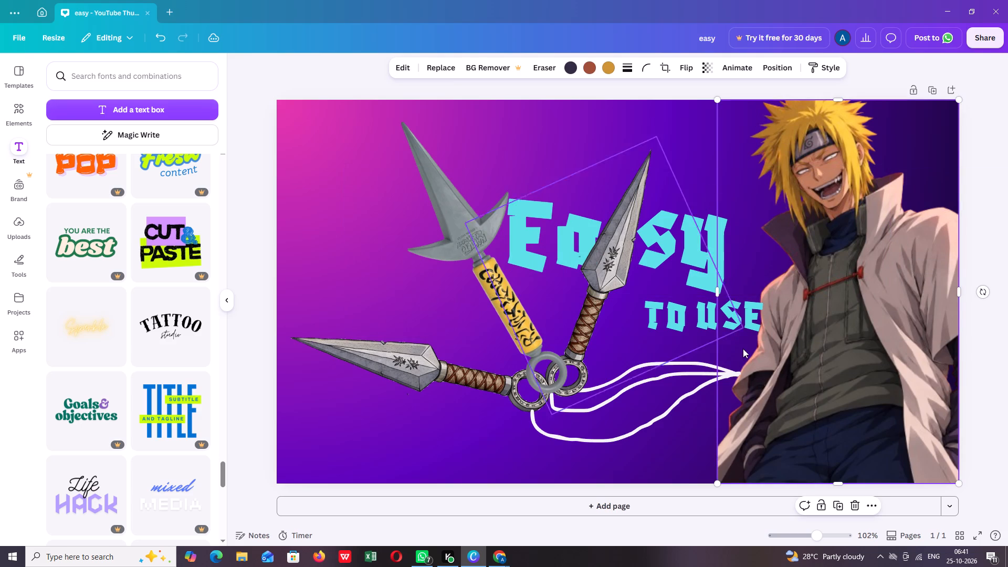
click(757, 319)
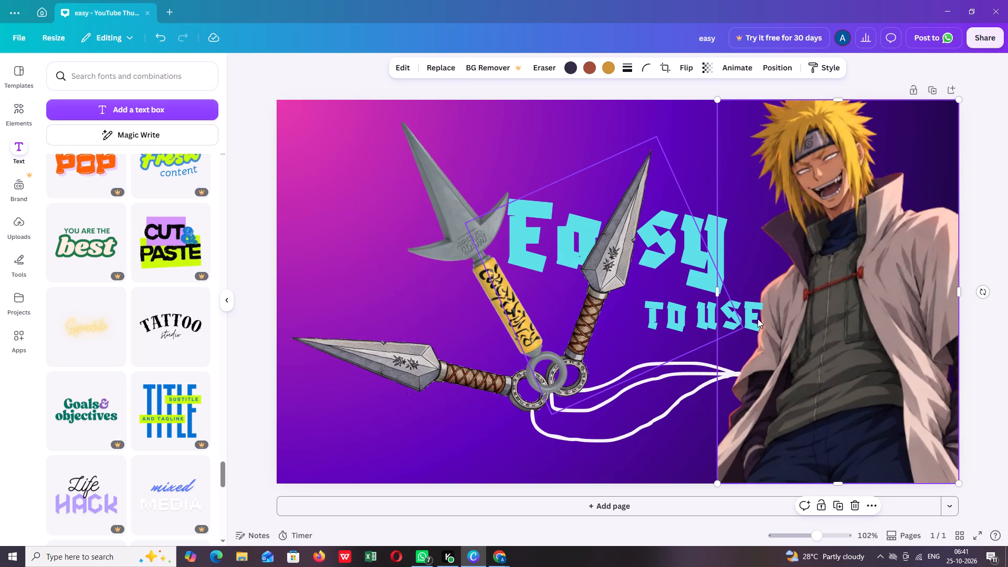
double_click(758, 319)
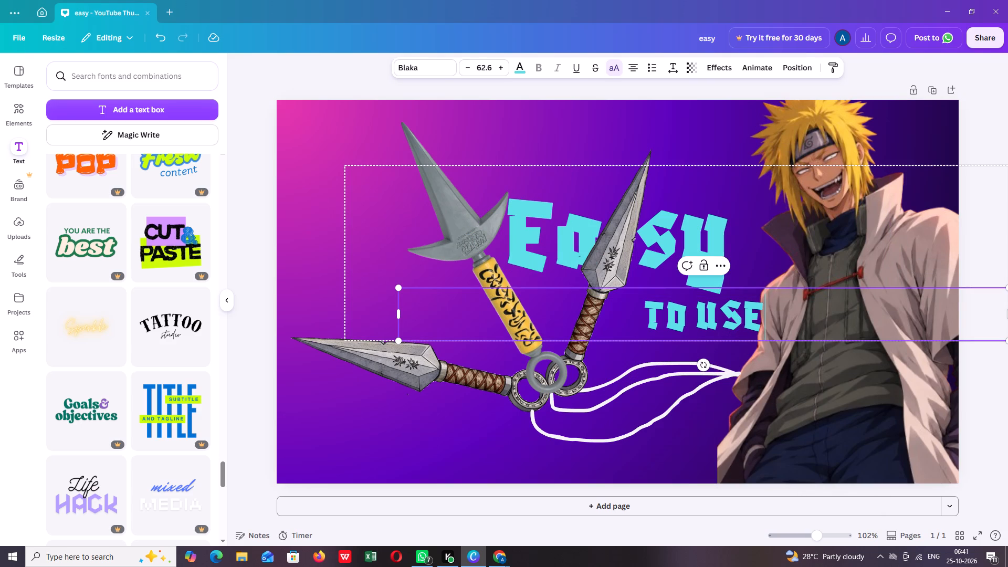
click(753, 287)
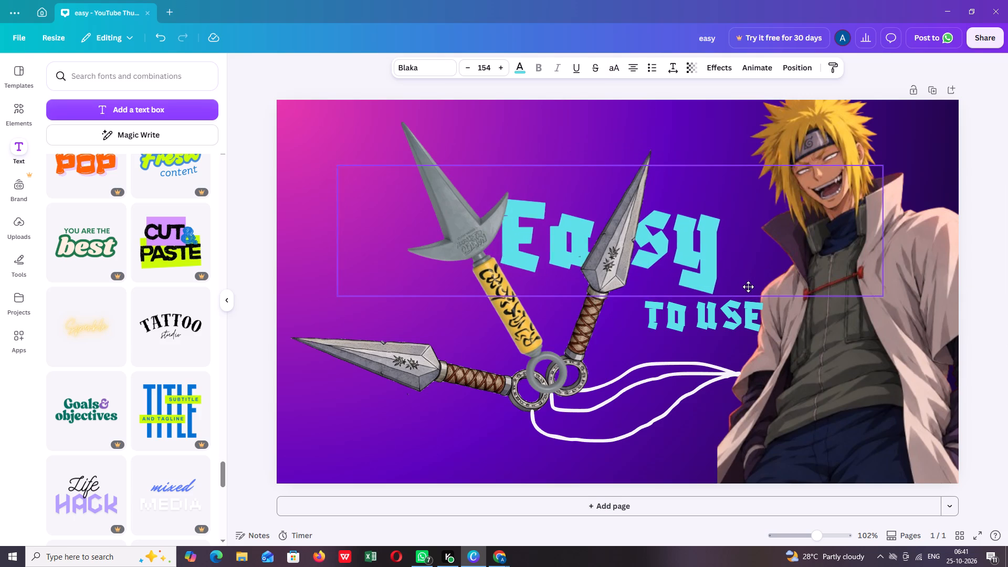
Nudge the upright brown-handled kunai slightly towards the yellow-handled one, fitting its blade into the gap in "Easy".
drag(646, 331, 637, 334)
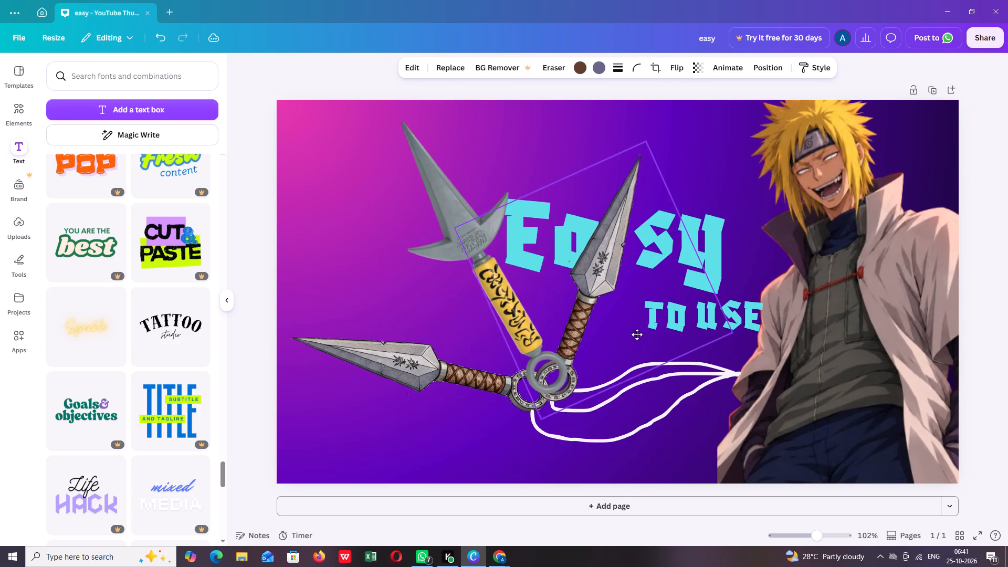
drag(637, 334, 639, 337)
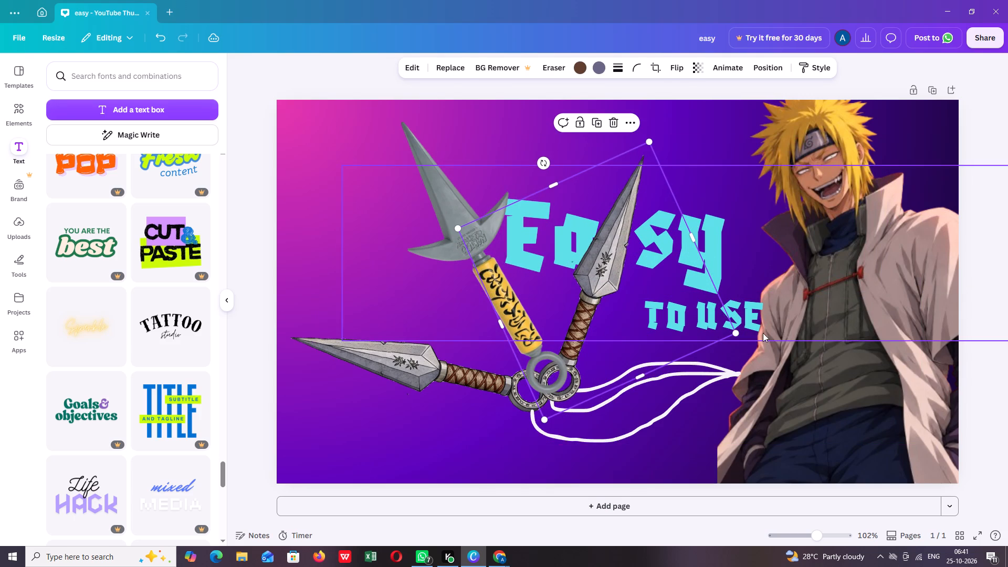
Enlarge the "TO USE" text to about size 68.4 by extending its frame away from Minato, shifting the words clear of him.
click(769, 332)
click(772, 323)
double_click(745, 315)
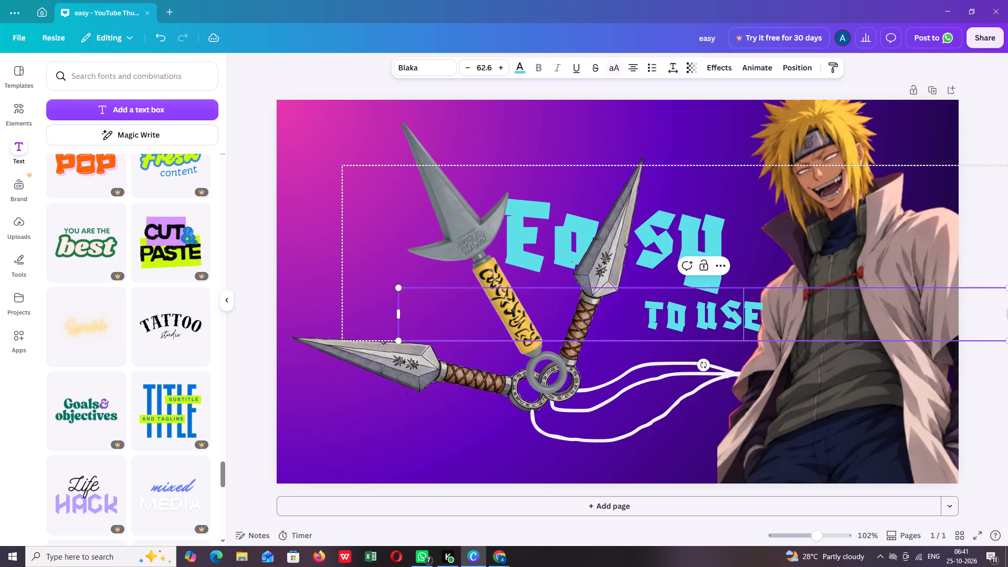
drag(825, 318, 806, 322)
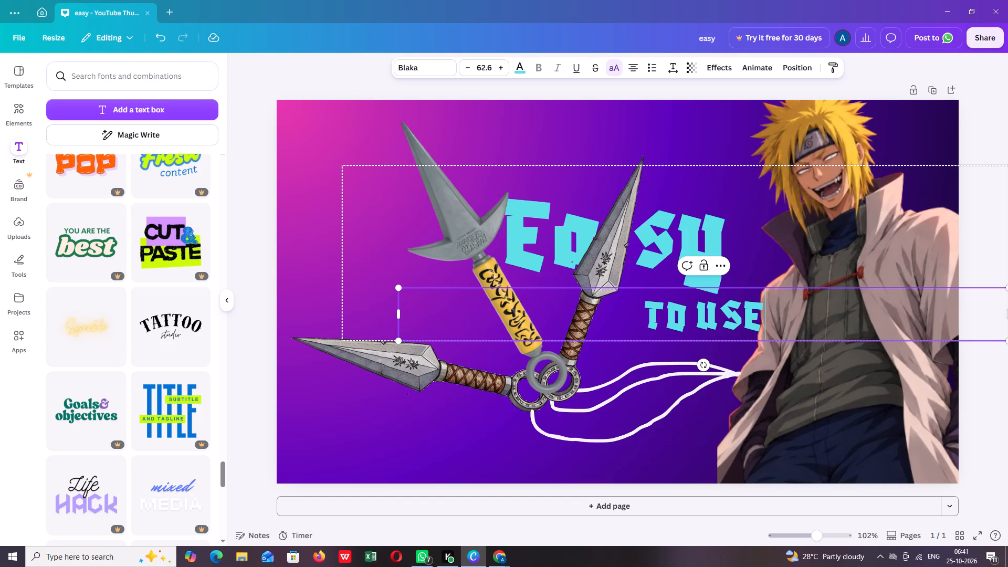
click(721, 268)
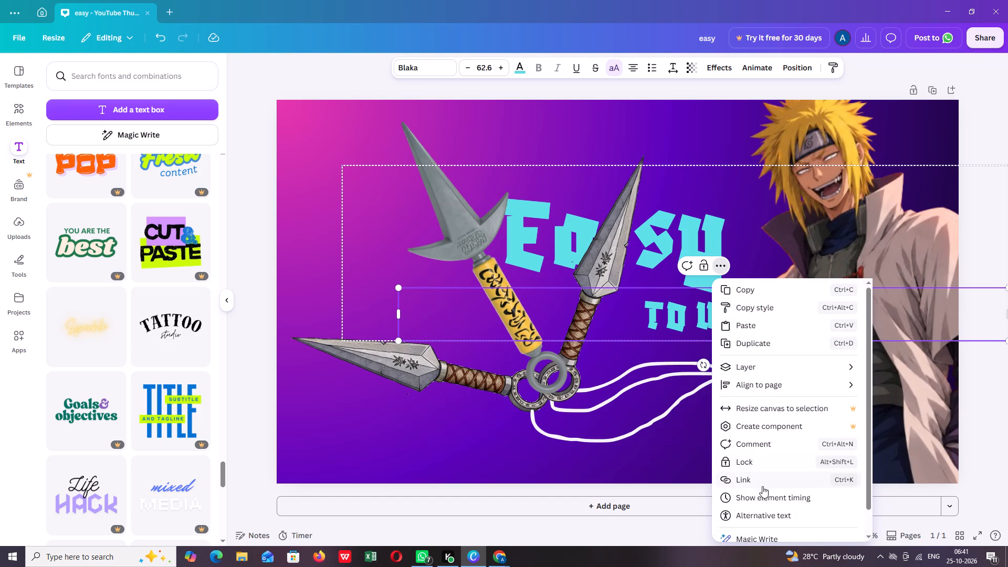
click(723, 131)
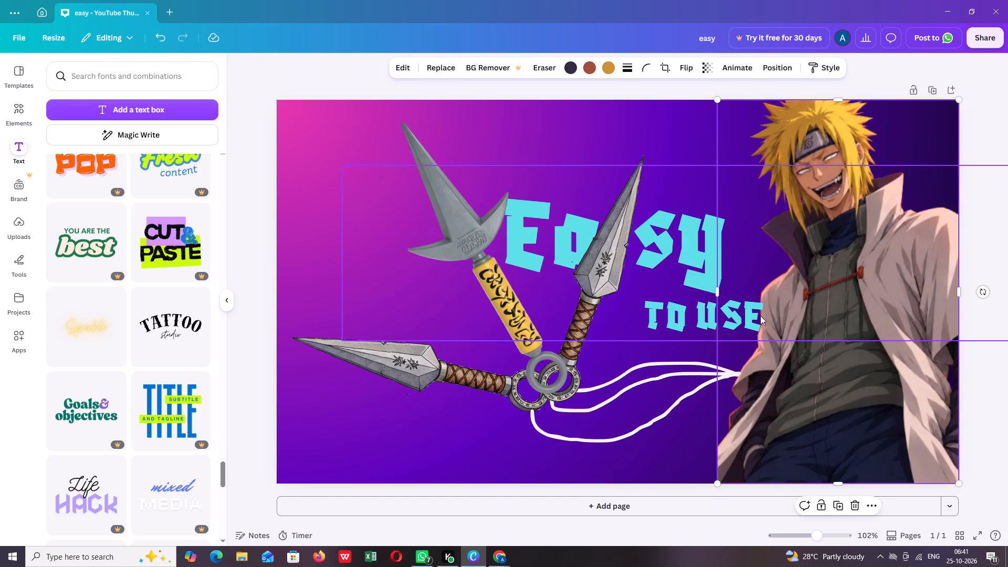
click(760, 316)
double_click(759, 315)
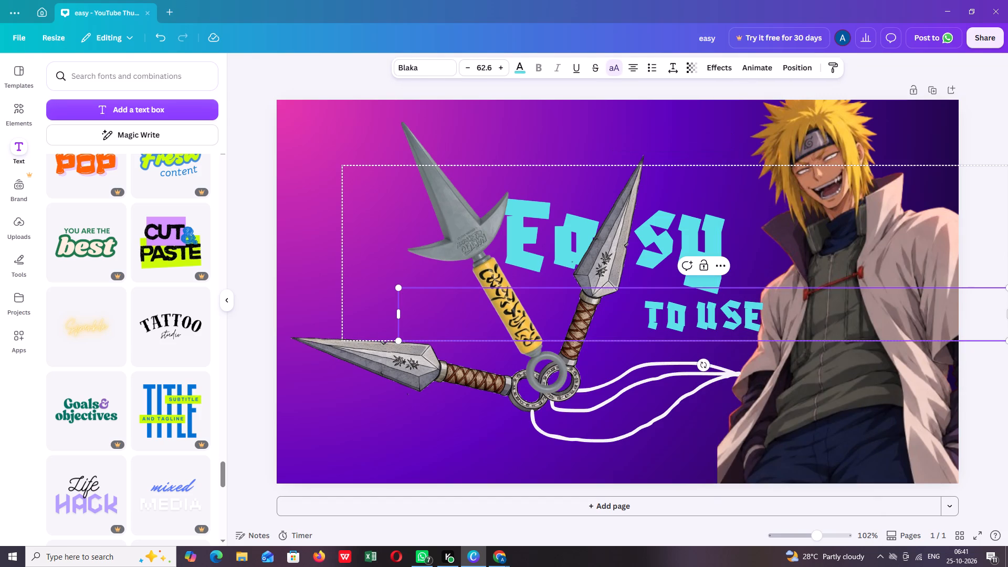
scroll(957, 312, up, 1)
drag(398, 288, 398, 295)
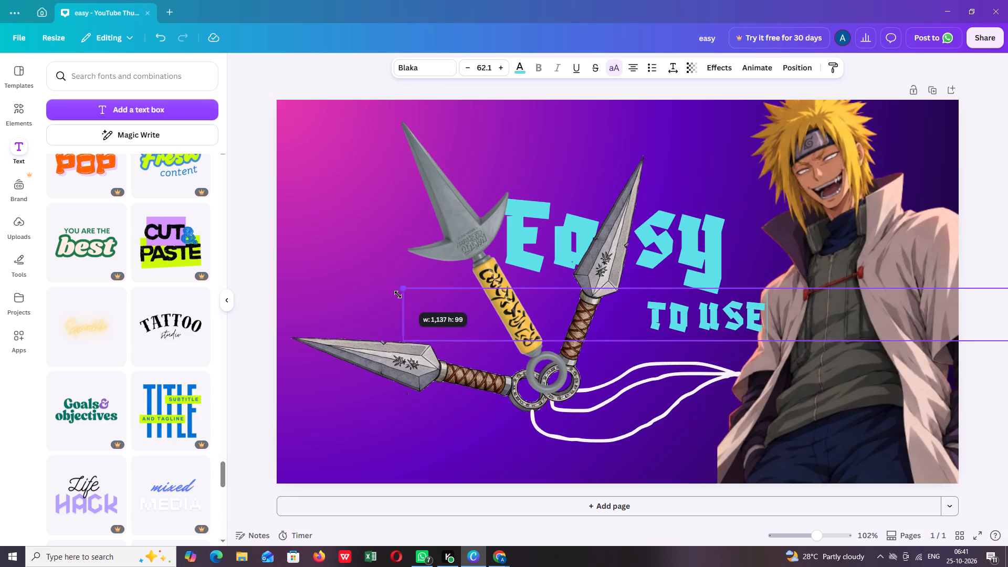
drag(398, 295, 342, 304)
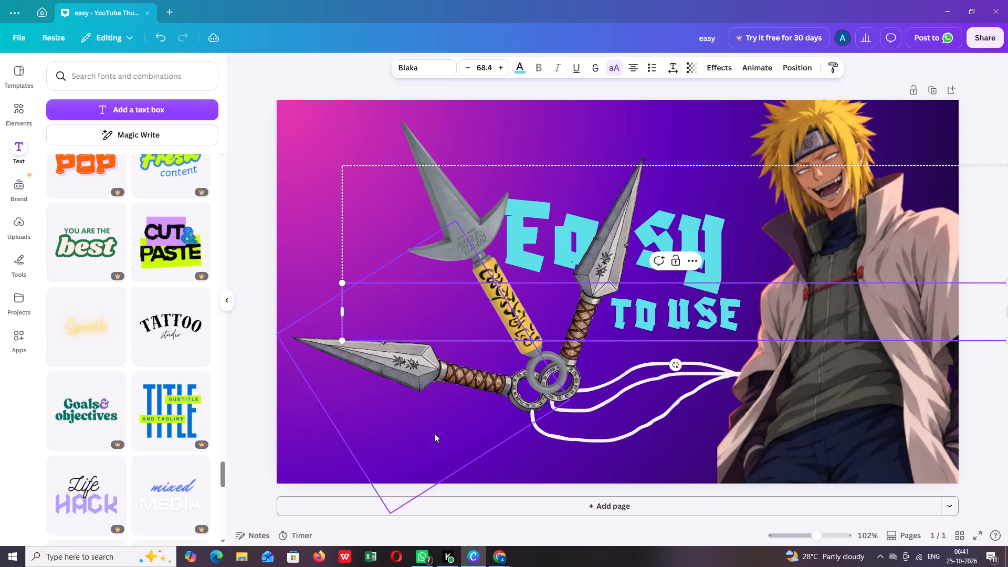
click(466, 534)
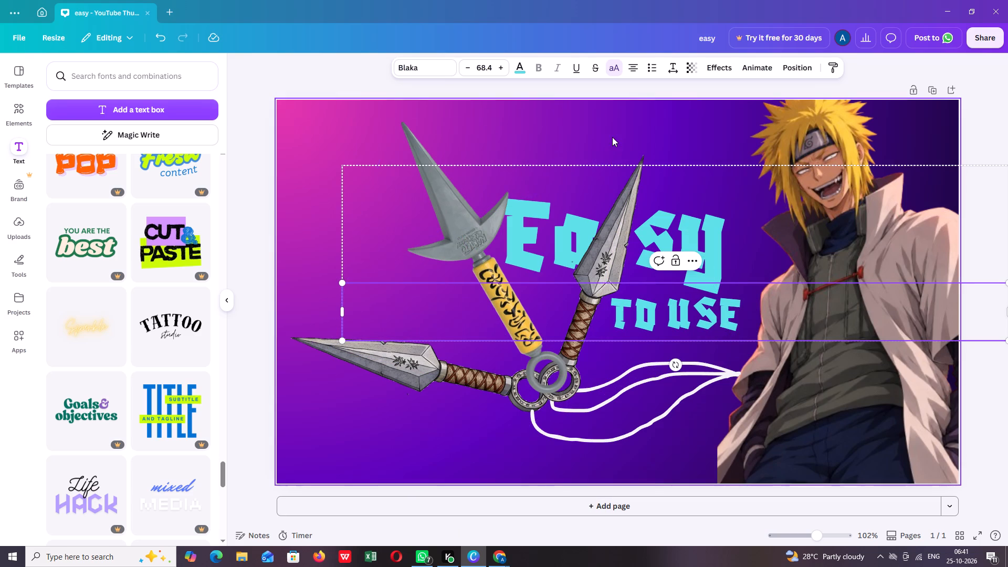
click(613, 138)
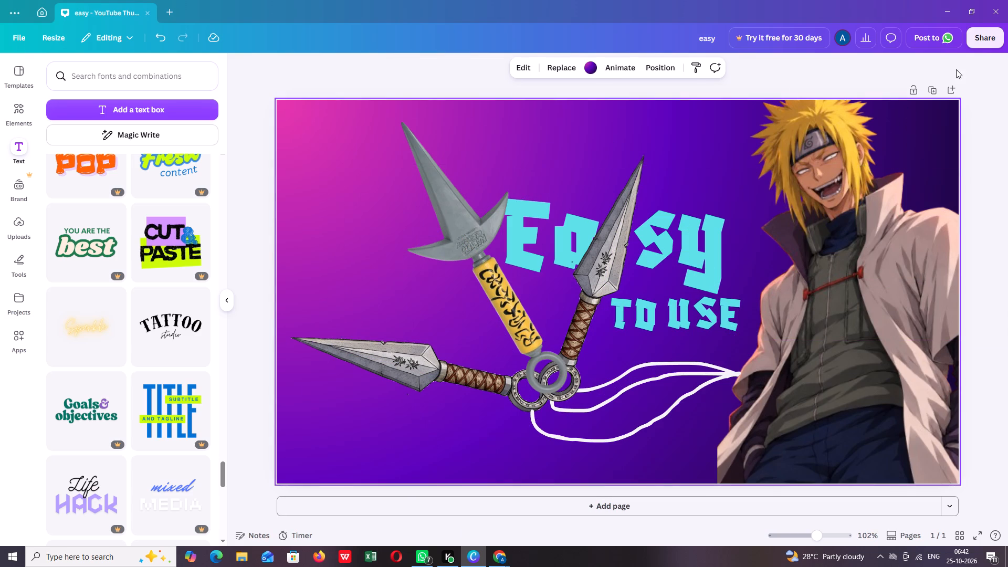
Download the design as a PNG at 1,280 × 720 px, saving it as "easy" in the Downloads folder.
click(978, 35)
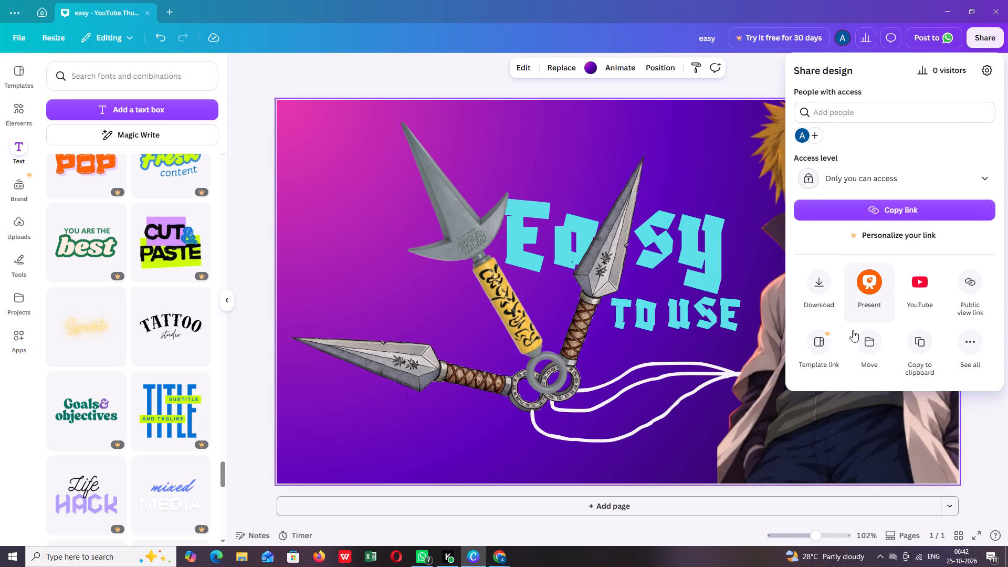
click(820, 279)
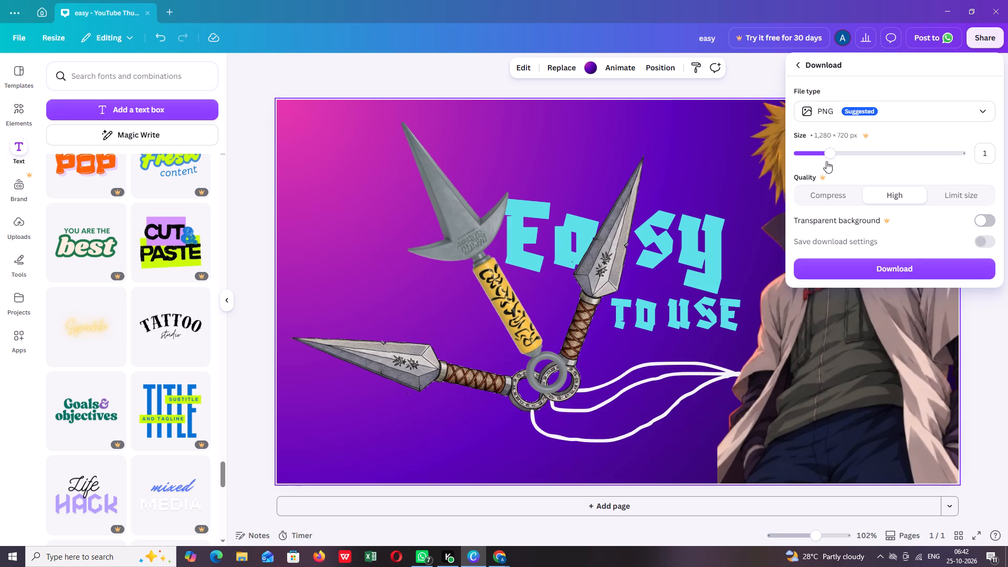
click(863, 266)
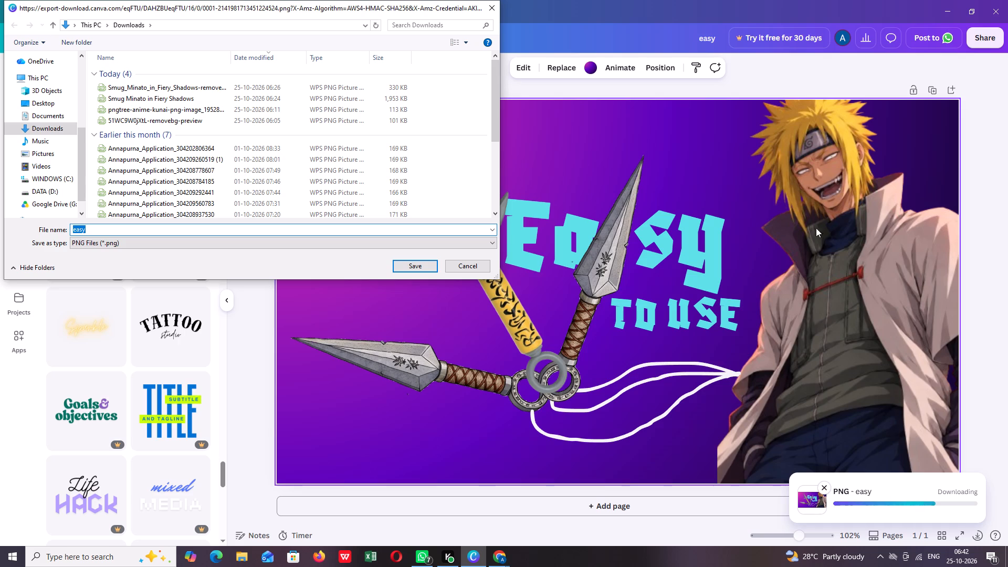
click(413, 268)
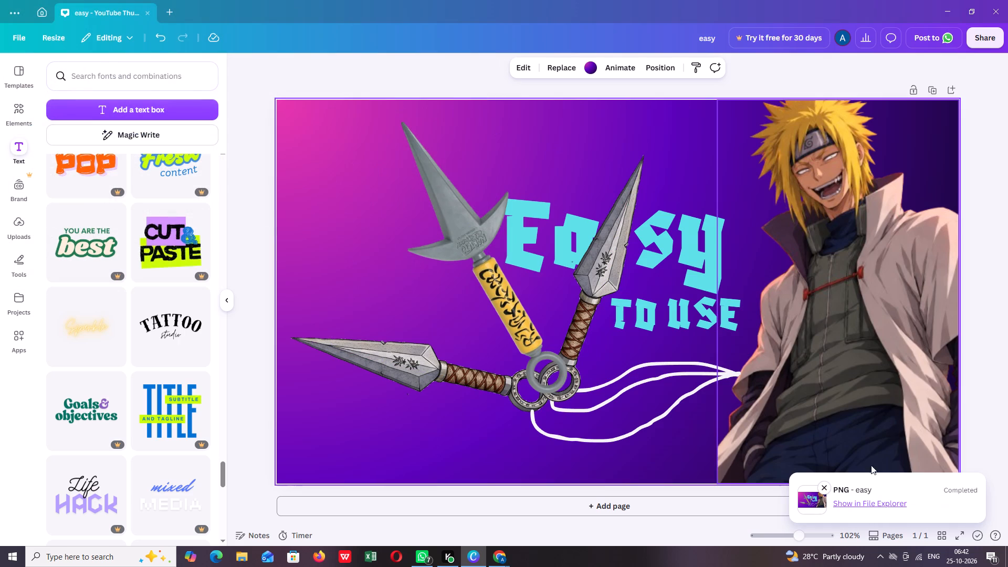
Show the downloaded "easy" image in File Explorer, check its preview, and return to the Canva design.
click(872, 503)
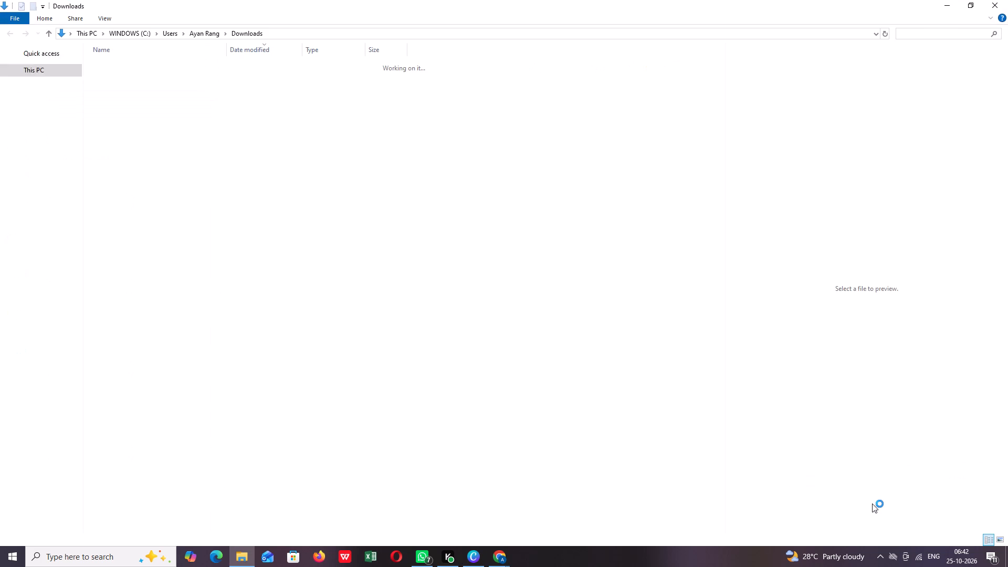
click(892, 290)
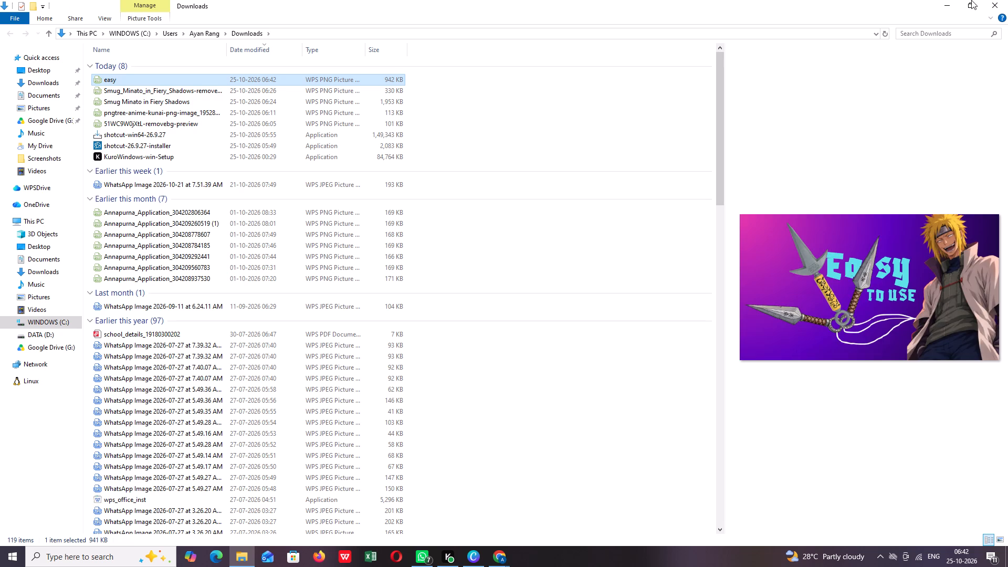
click(954, 4)
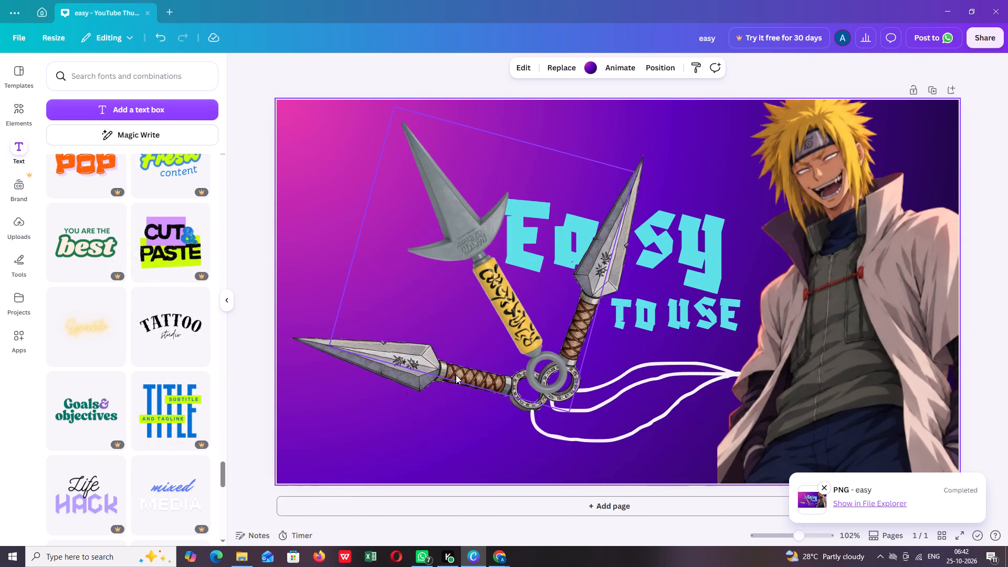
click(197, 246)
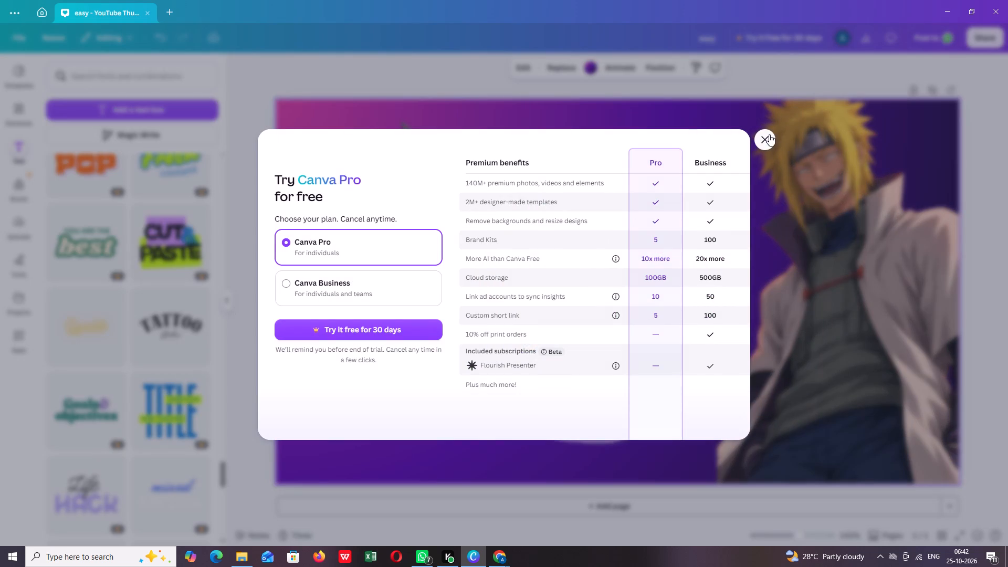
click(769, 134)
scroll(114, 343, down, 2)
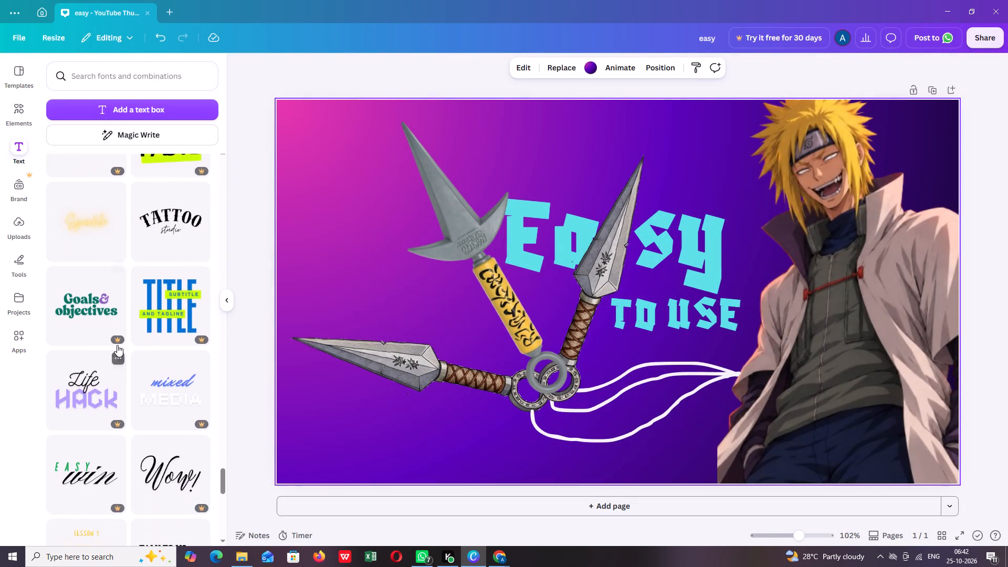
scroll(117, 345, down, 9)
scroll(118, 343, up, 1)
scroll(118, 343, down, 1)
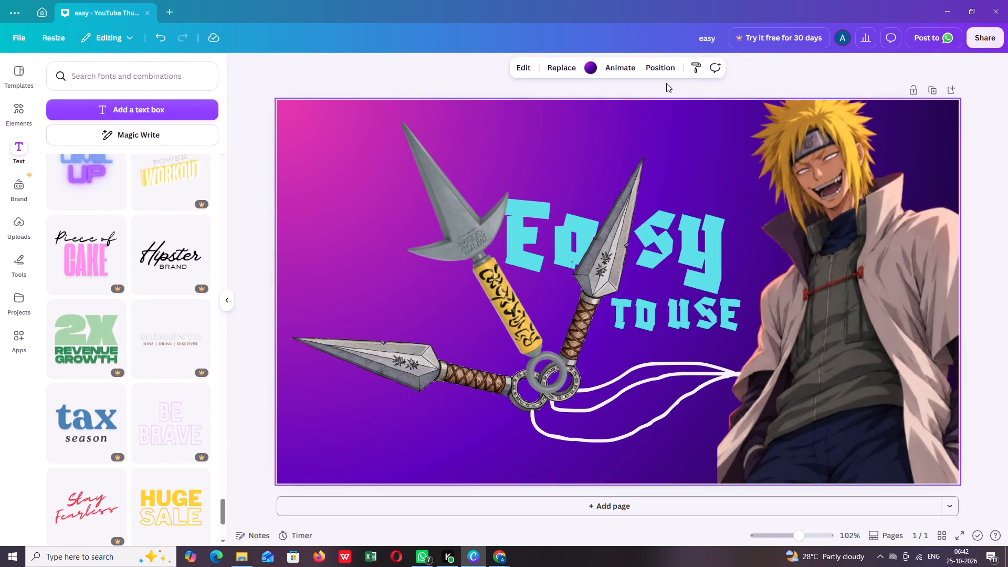
View the plan choices for the 30-day Canva Pro trial and return to the design without subscribing.
click(800, 39)
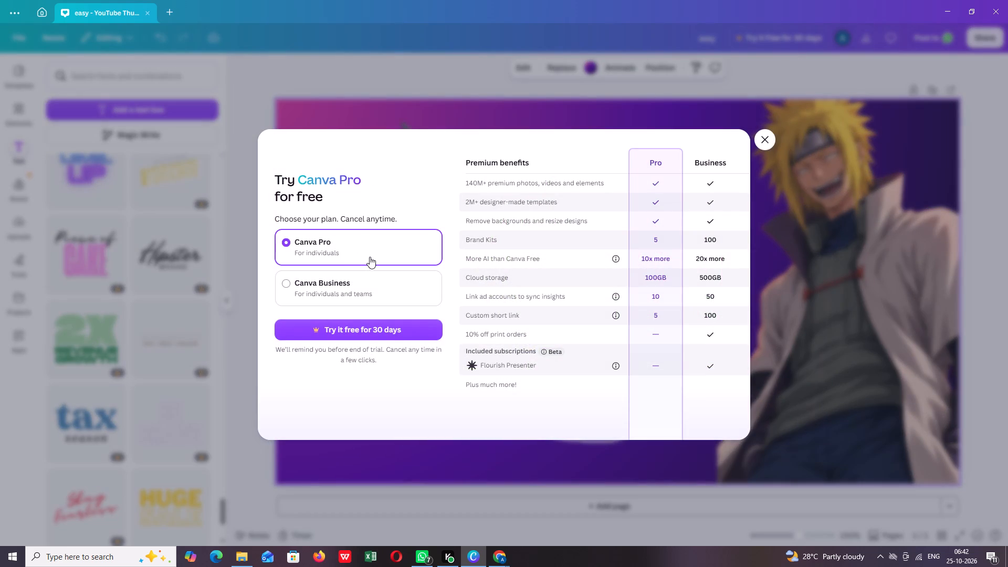
click(369, 328)
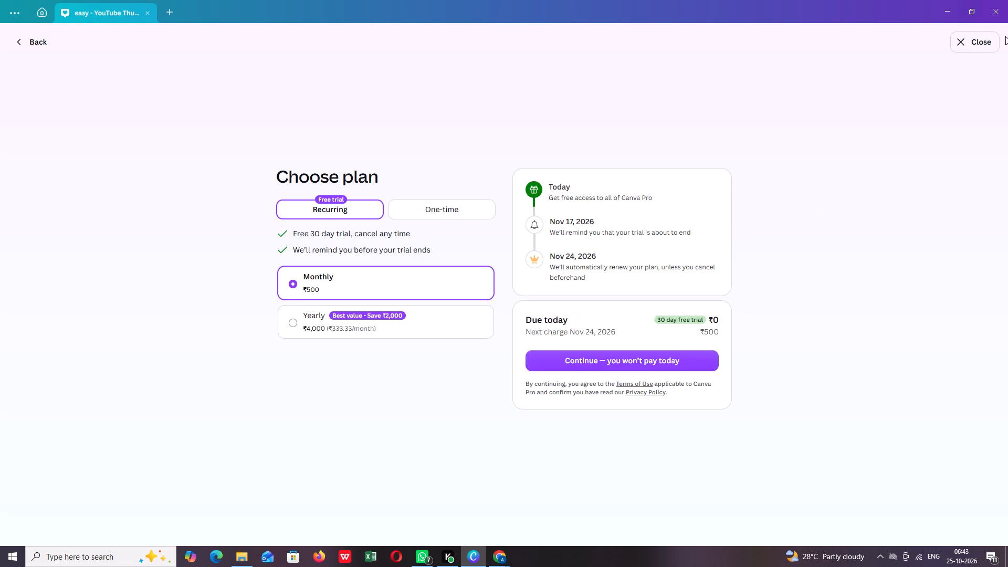
click(989, 41)
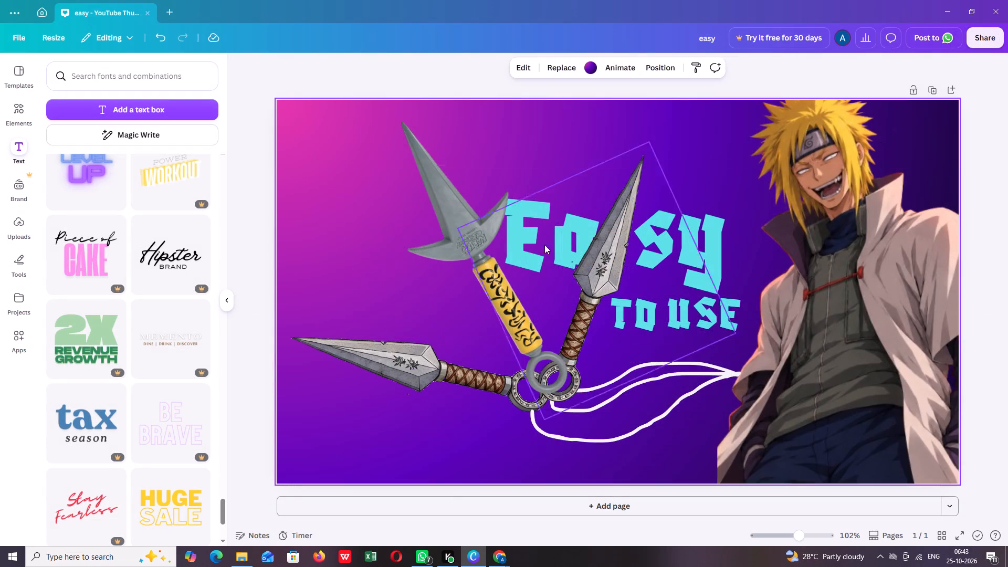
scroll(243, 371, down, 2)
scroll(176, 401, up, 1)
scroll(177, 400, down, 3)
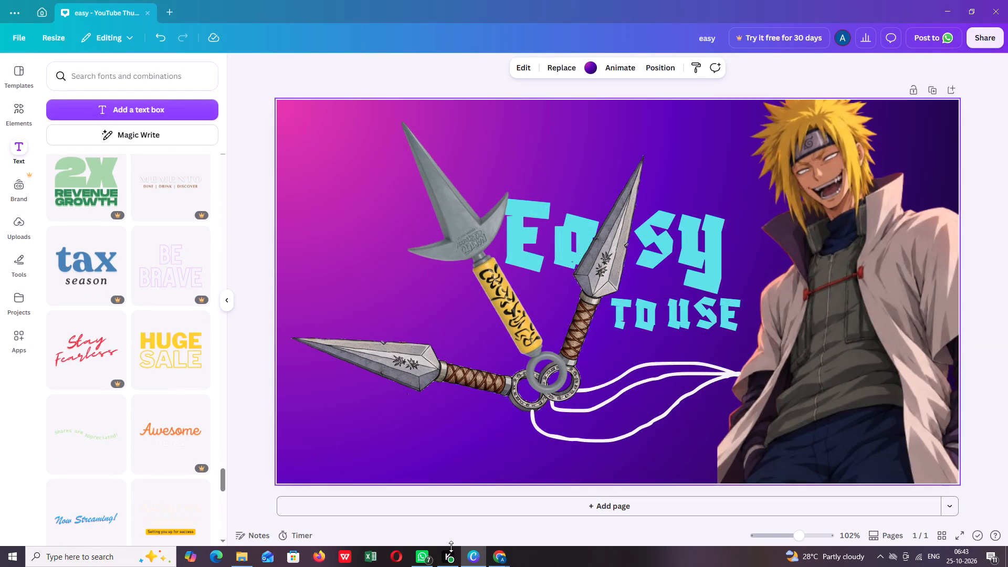